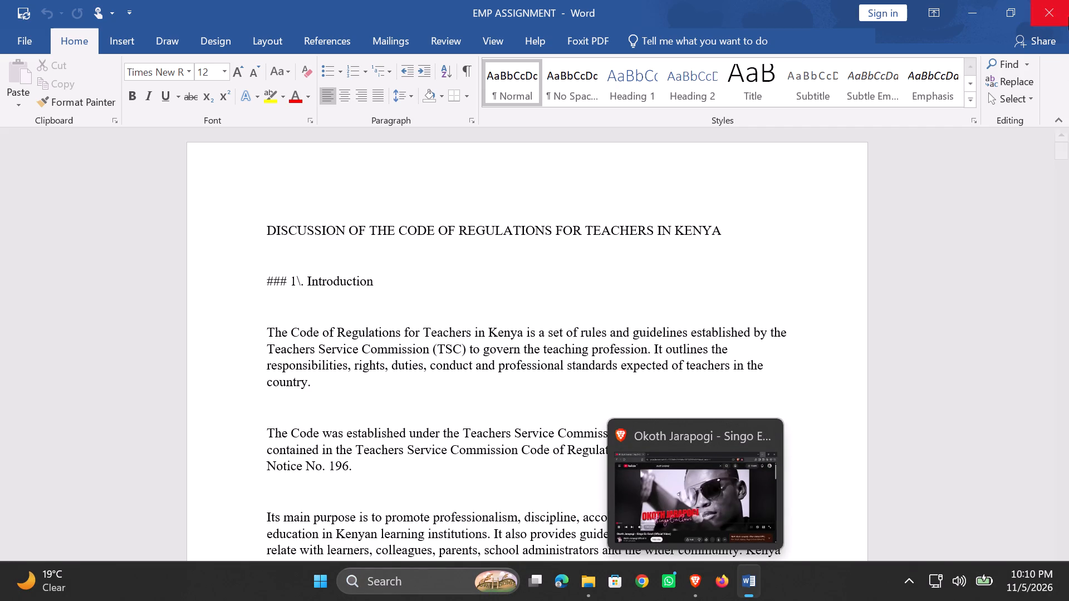
Launch Kuro from the desktop after minimising the EMP ASSIGNMENT document and closing the Documents folder window.
click(974, 13)
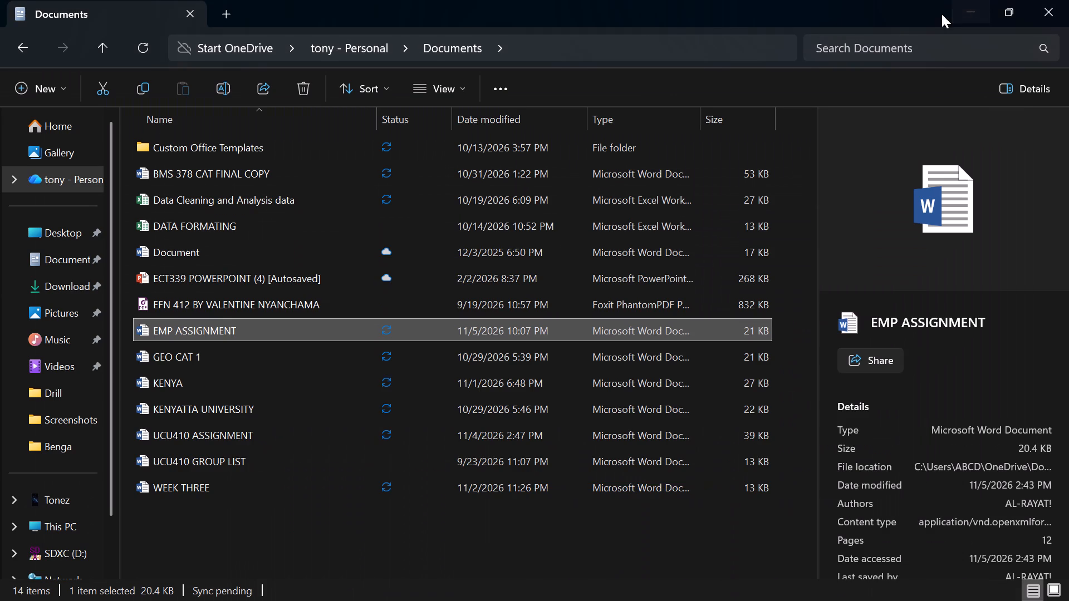
click(1048, 7)
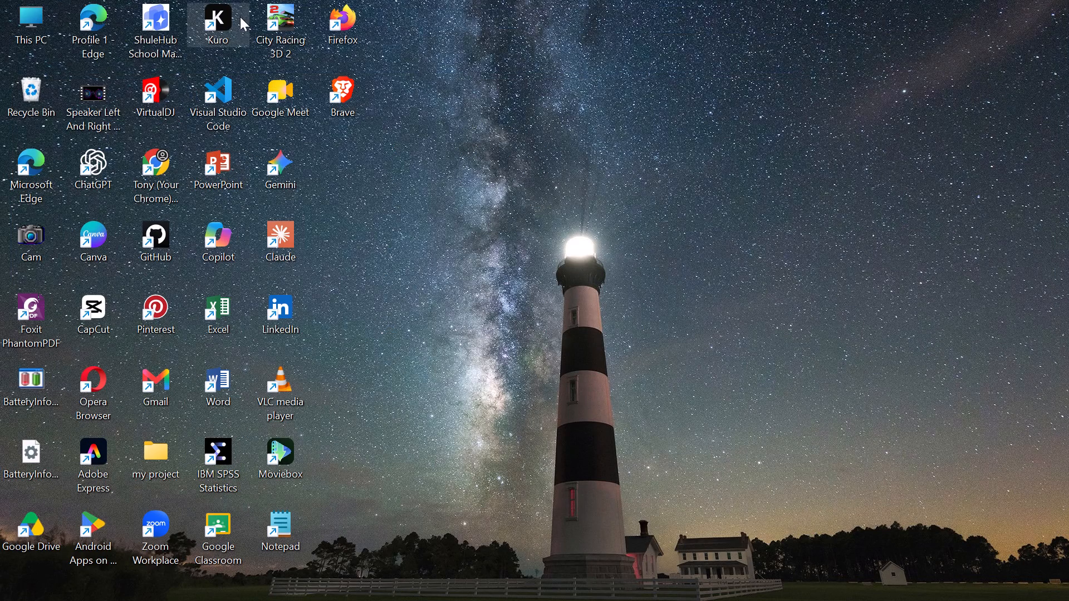
double_click(228, 23)
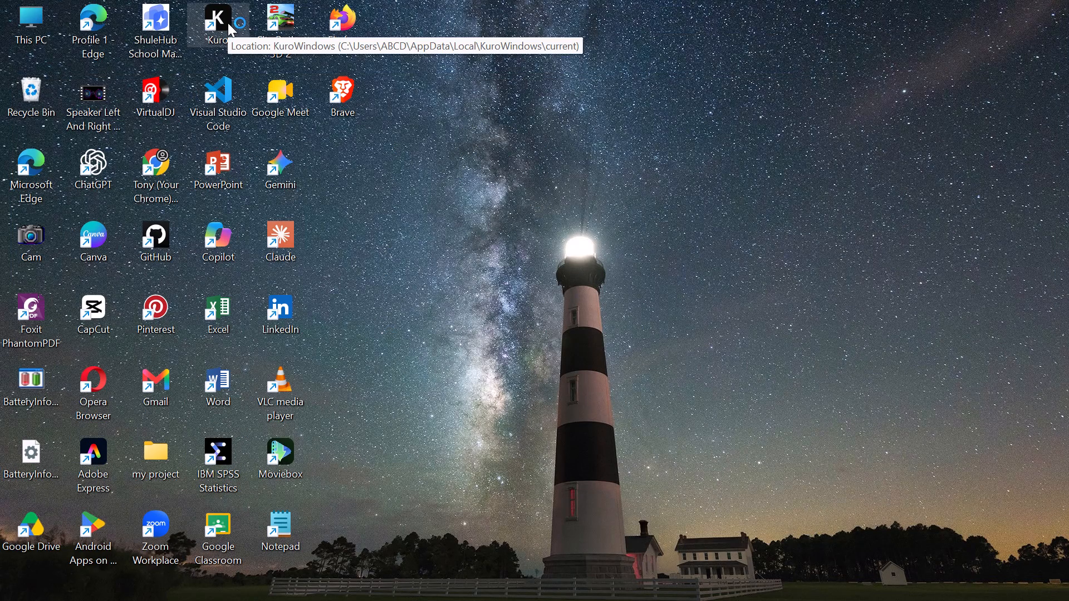
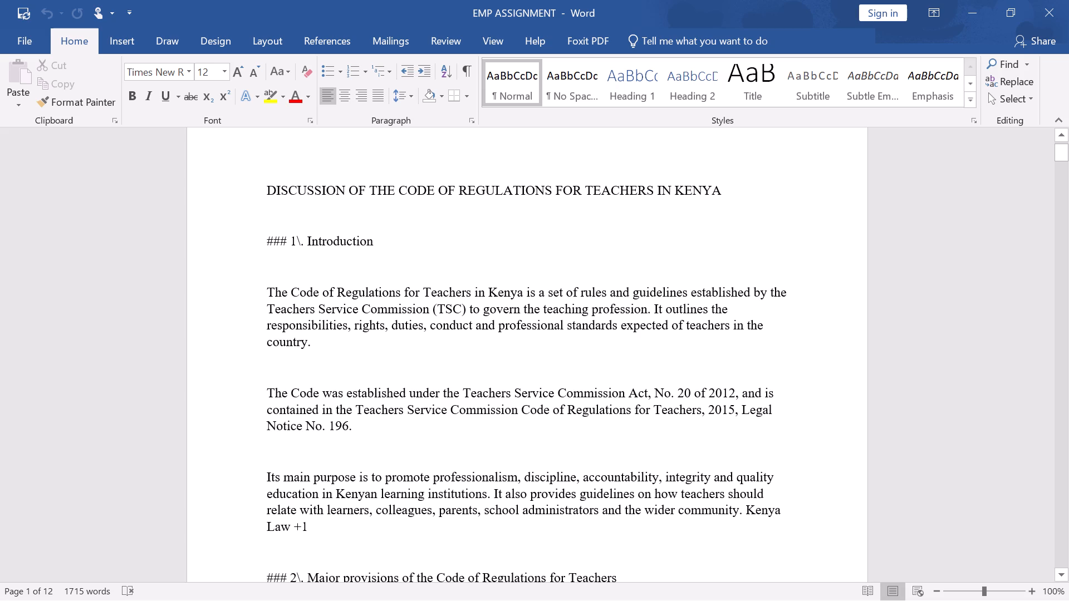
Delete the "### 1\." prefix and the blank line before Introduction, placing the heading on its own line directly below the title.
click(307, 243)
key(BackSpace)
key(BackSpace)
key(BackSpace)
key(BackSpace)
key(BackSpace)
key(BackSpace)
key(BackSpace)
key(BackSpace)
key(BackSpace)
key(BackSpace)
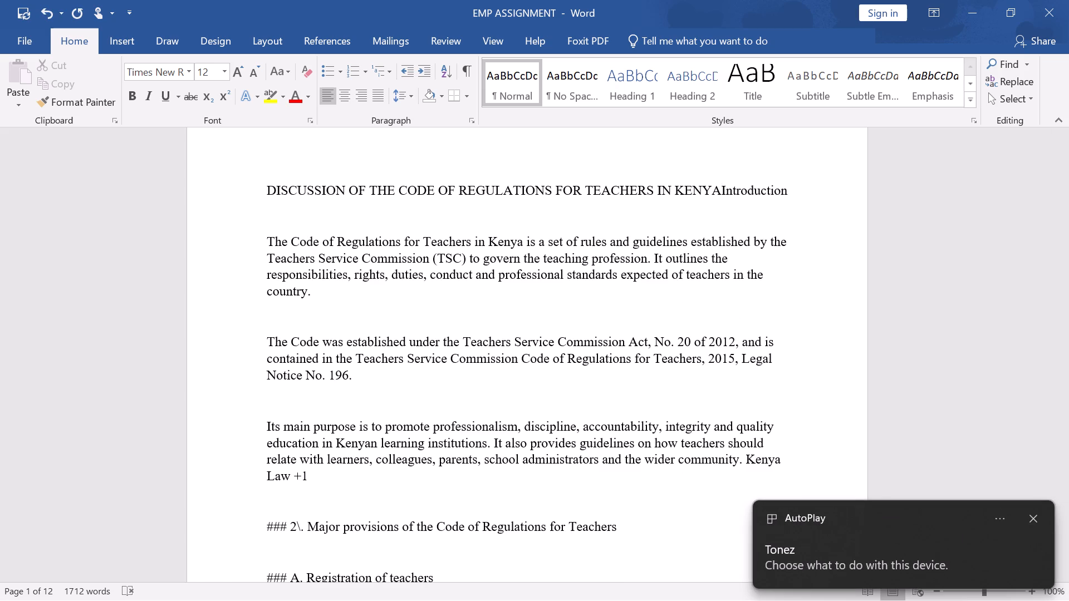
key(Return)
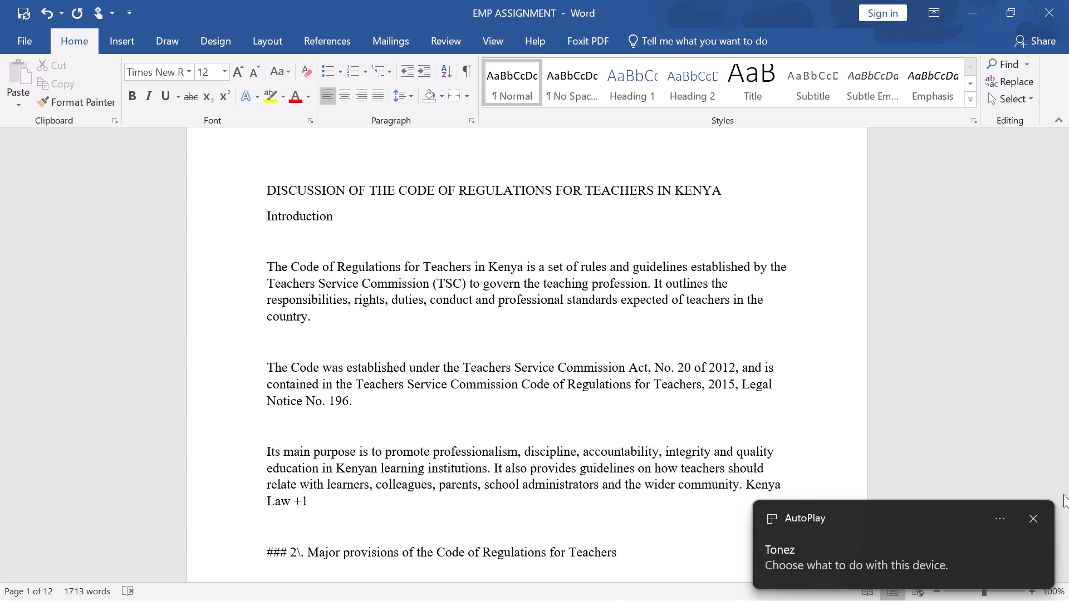
Dismiss the AutoPlay notification.
click(1032, 517)
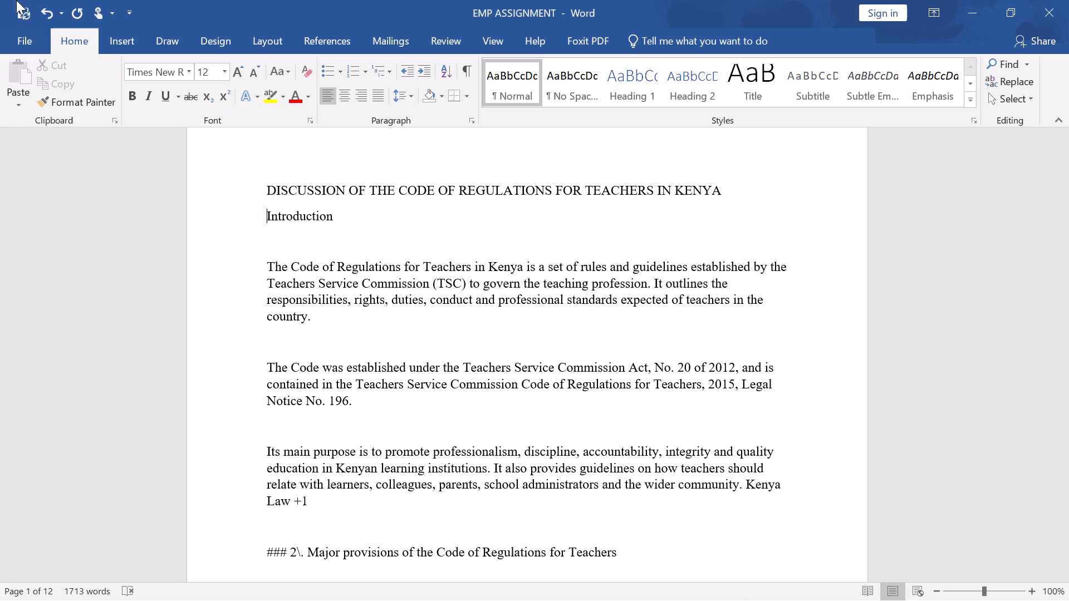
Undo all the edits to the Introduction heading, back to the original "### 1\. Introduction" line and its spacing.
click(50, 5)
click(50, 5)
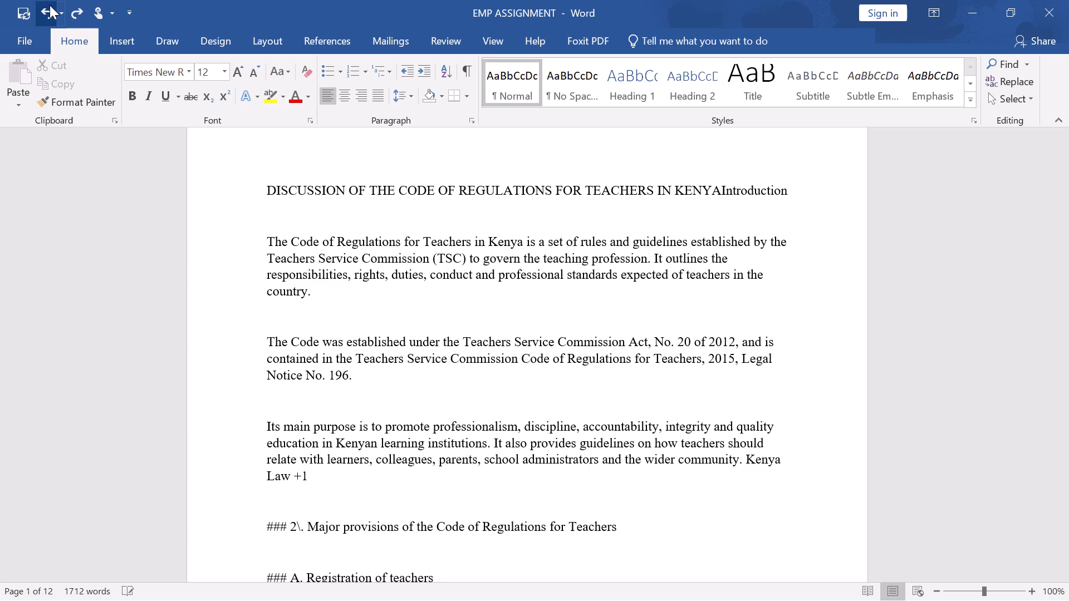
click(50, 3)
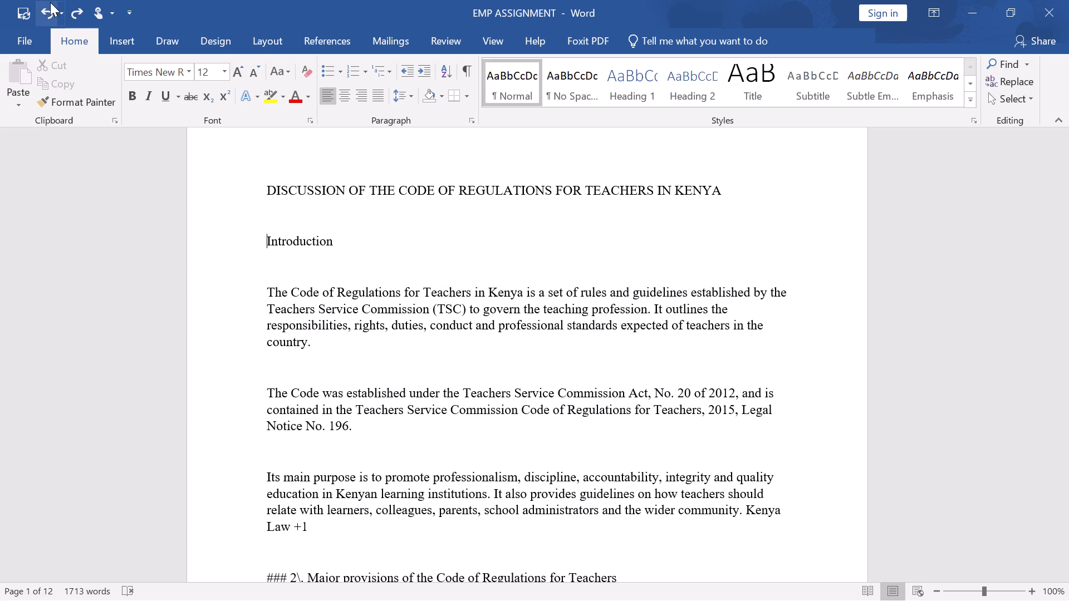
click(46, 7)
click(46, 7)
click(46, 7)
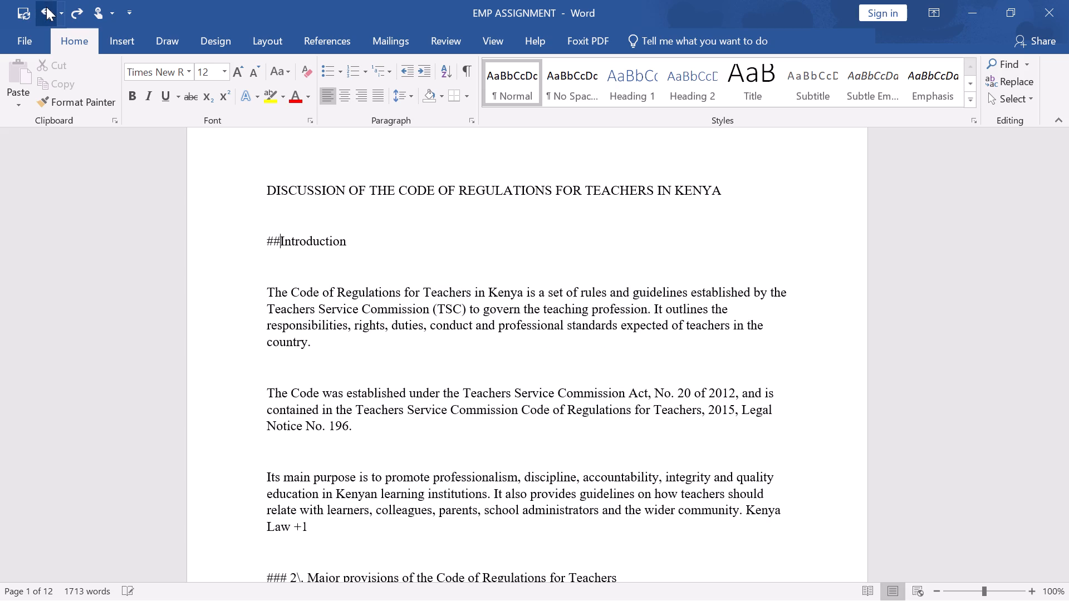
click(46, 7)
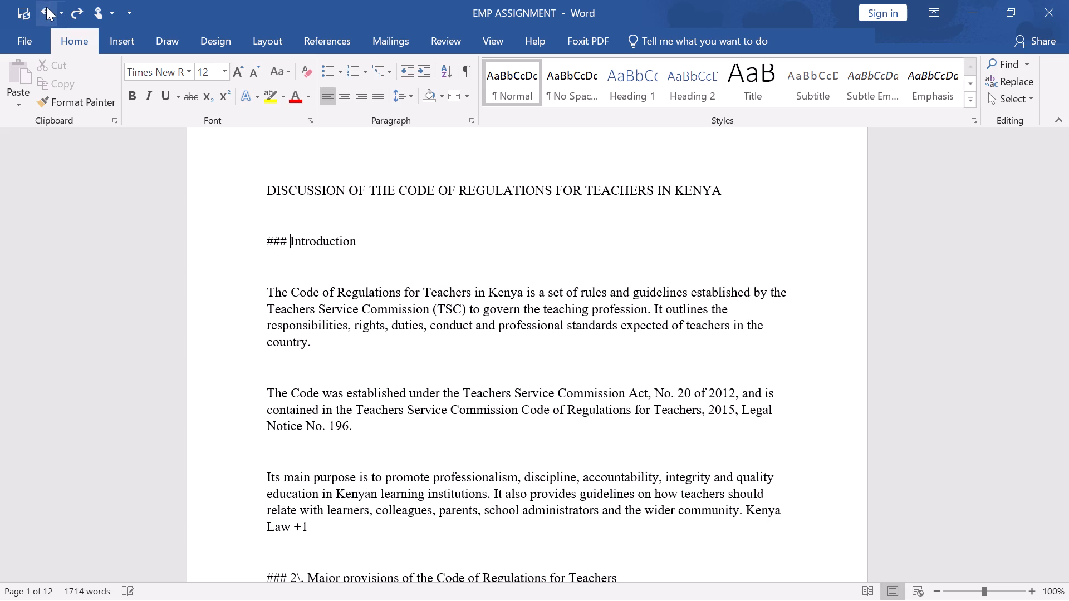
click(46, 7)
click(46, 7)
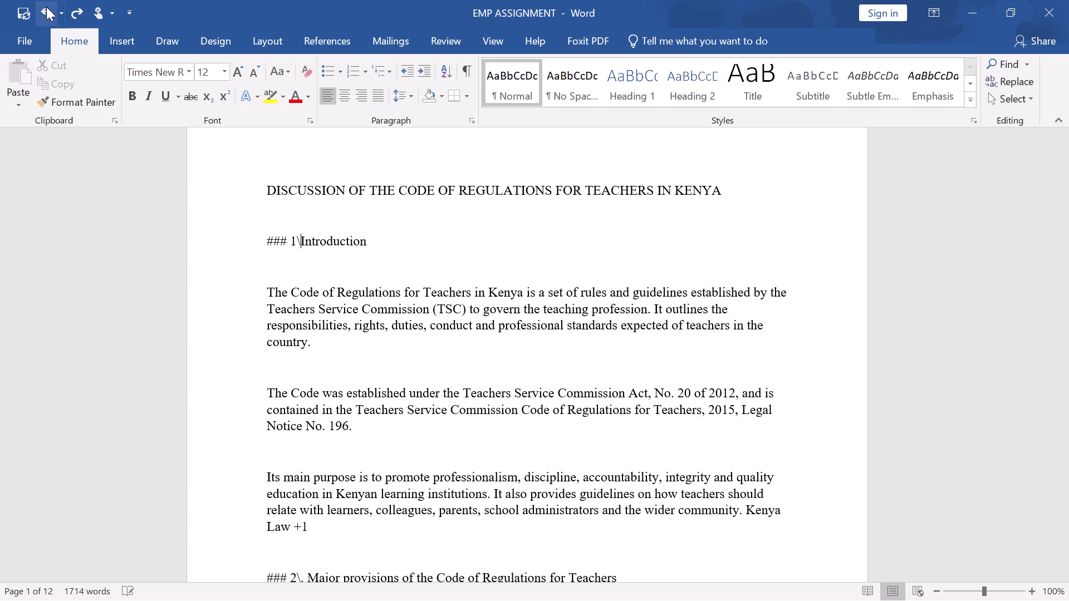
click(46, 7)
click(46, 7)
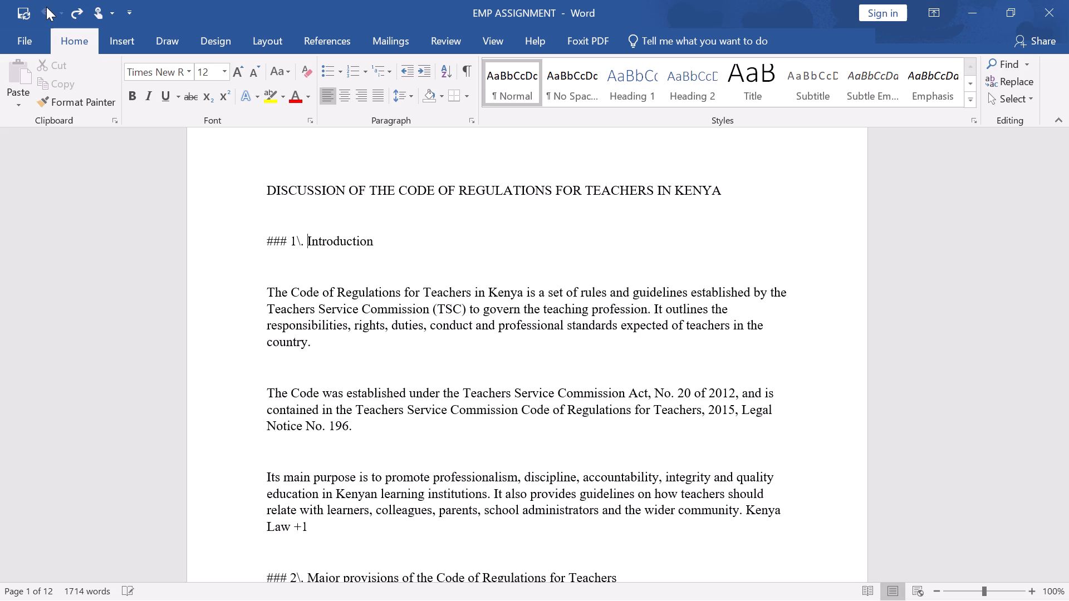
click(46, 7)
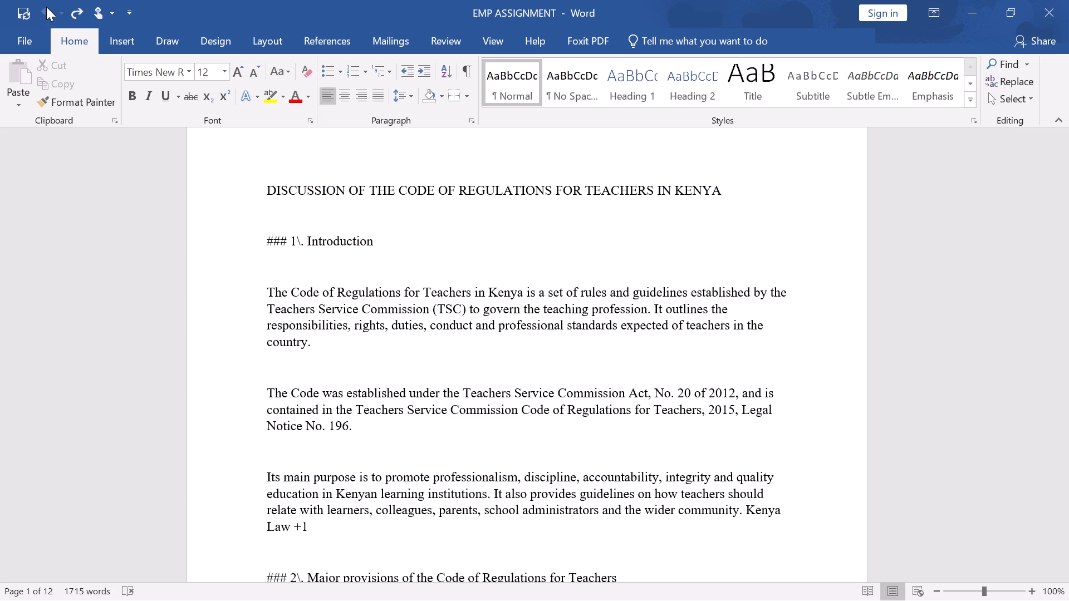
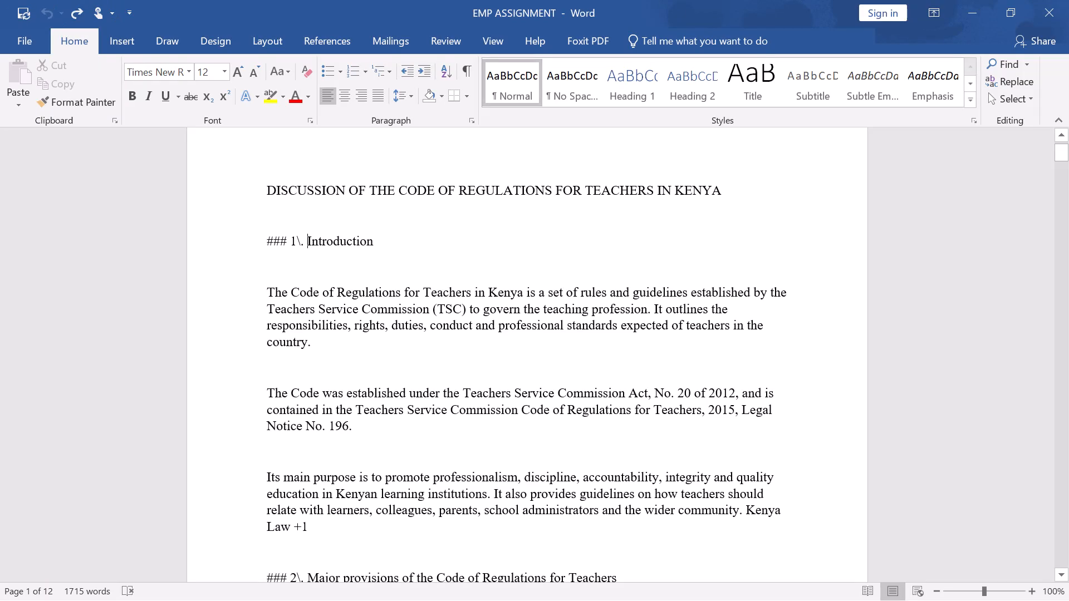
Clean the first heading to read "1. Introduction", deleting its backslash and "###" marks.
click(299, 242)
key(BackSpace)
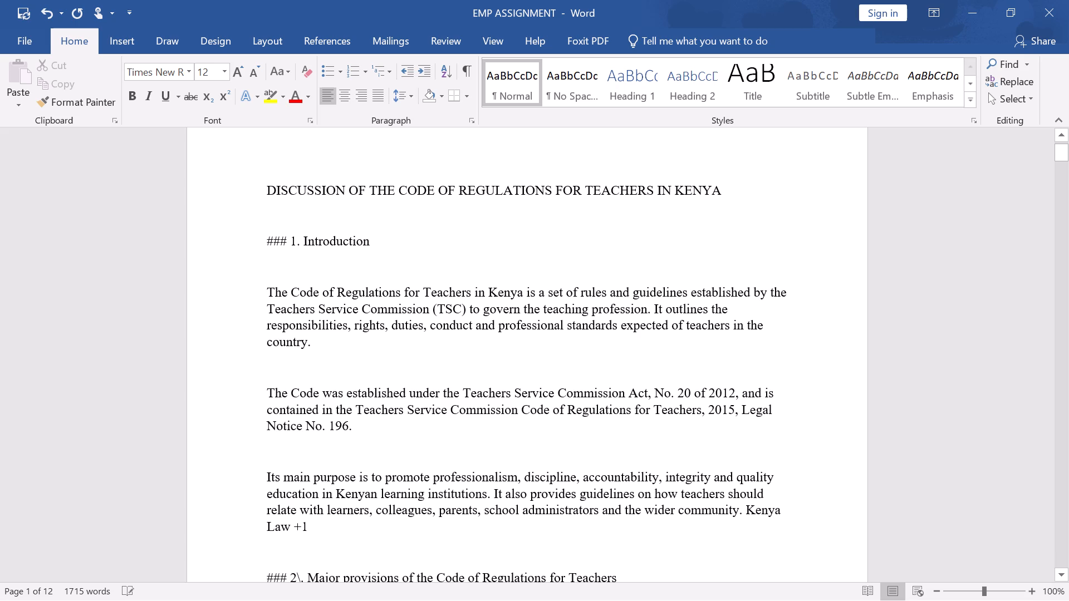
click(291, 240)
Delete the "###" marks and the space in front of the "1. Introduction" heading.
scroll(527, 264, down, 4)
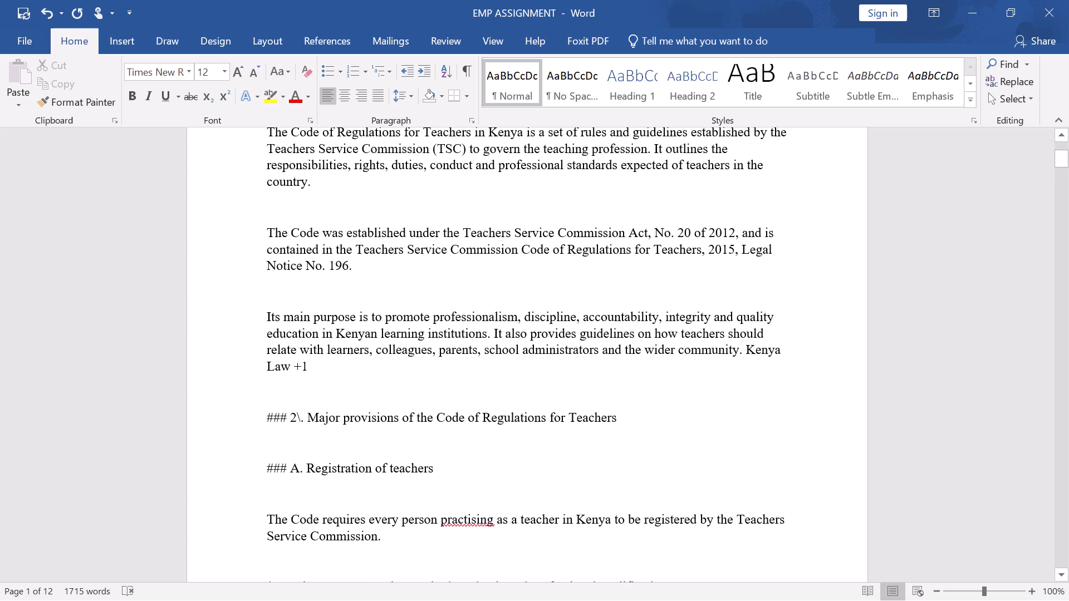
scroll(478, 260, up, 2)
scroll(430, 268, up, 2)
key(BackSpace)
key(BackSpace)
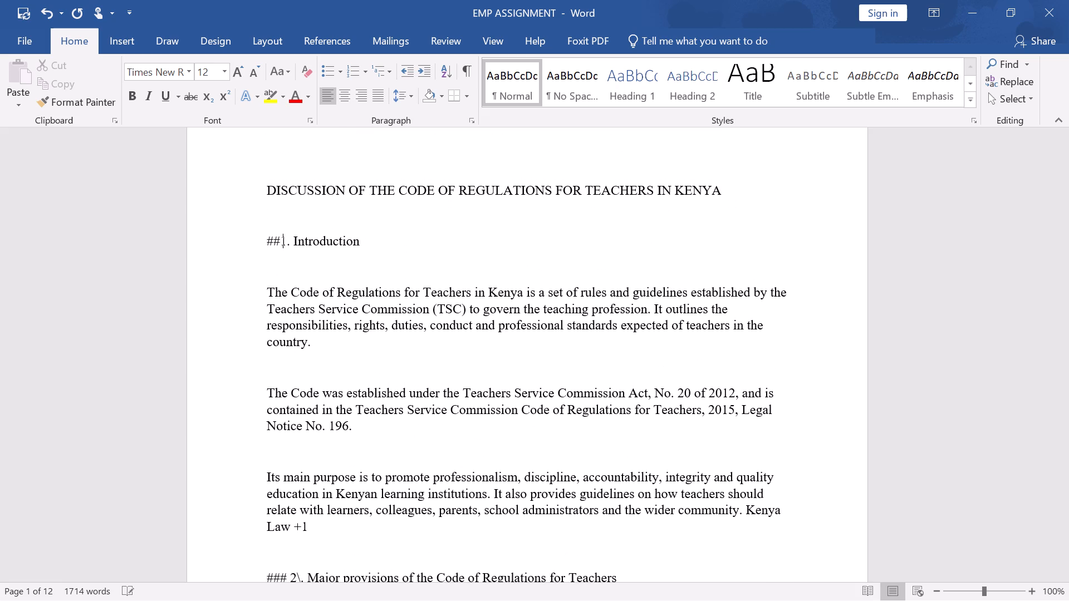
key(BackSpace)
key(BackSpace)
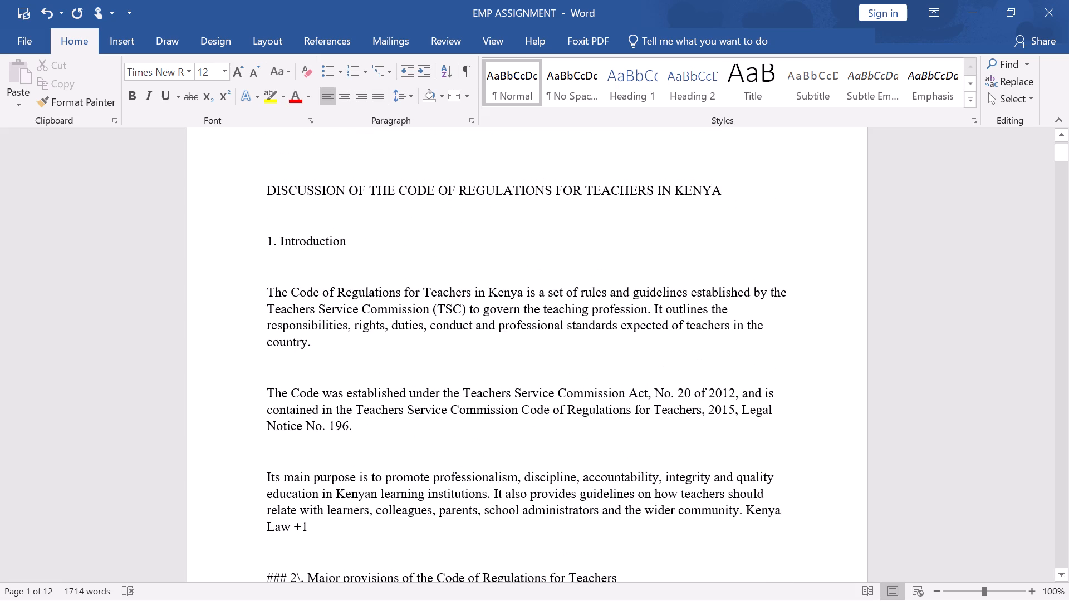
Remove the blank lines above the "1. Introduction" heading and above each of the first two paragraphs below it.
scroll(409, 272, down, 1)
key(BackSpace)
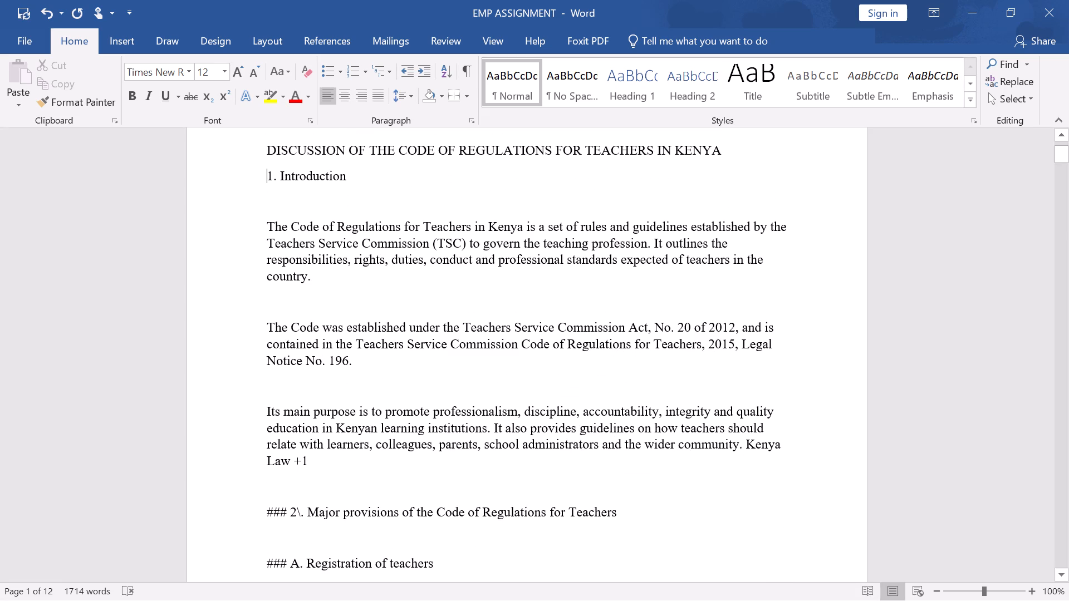
click(266, 225)
key(BackSpace)
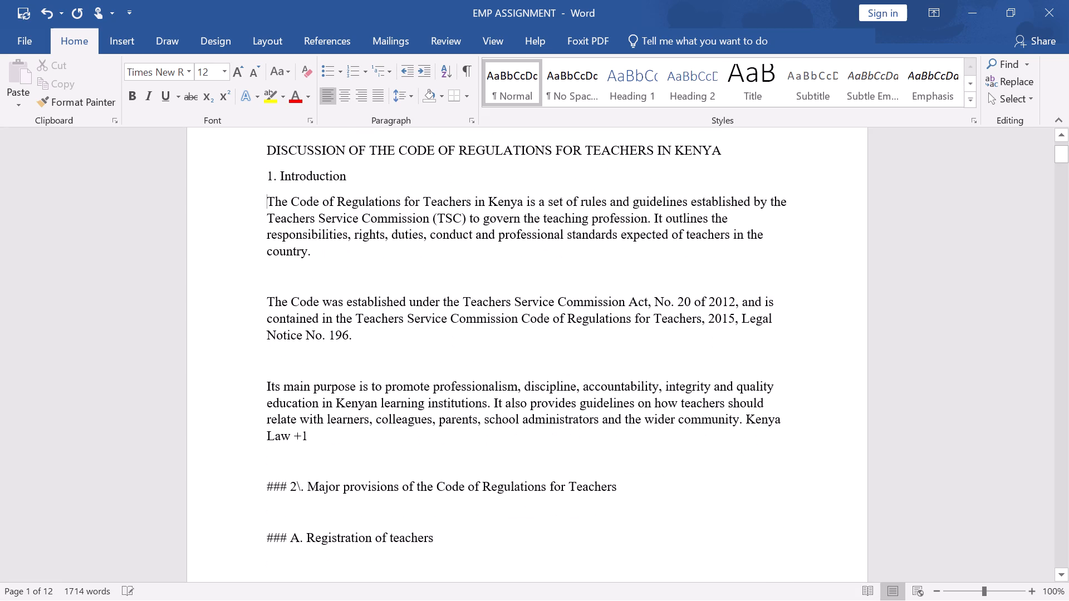
click(266, 304)
key(BackSpace)
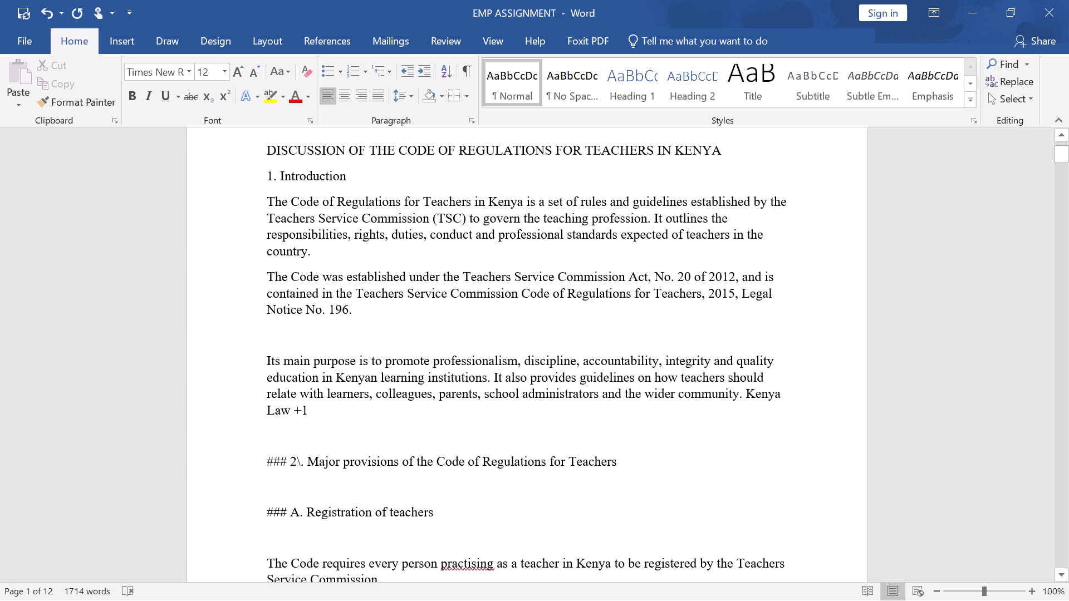
Remove the blank line above the paragraph beginning "Its main purpose is to promote professionalism".
click(265, 358)
key(BackSpace)
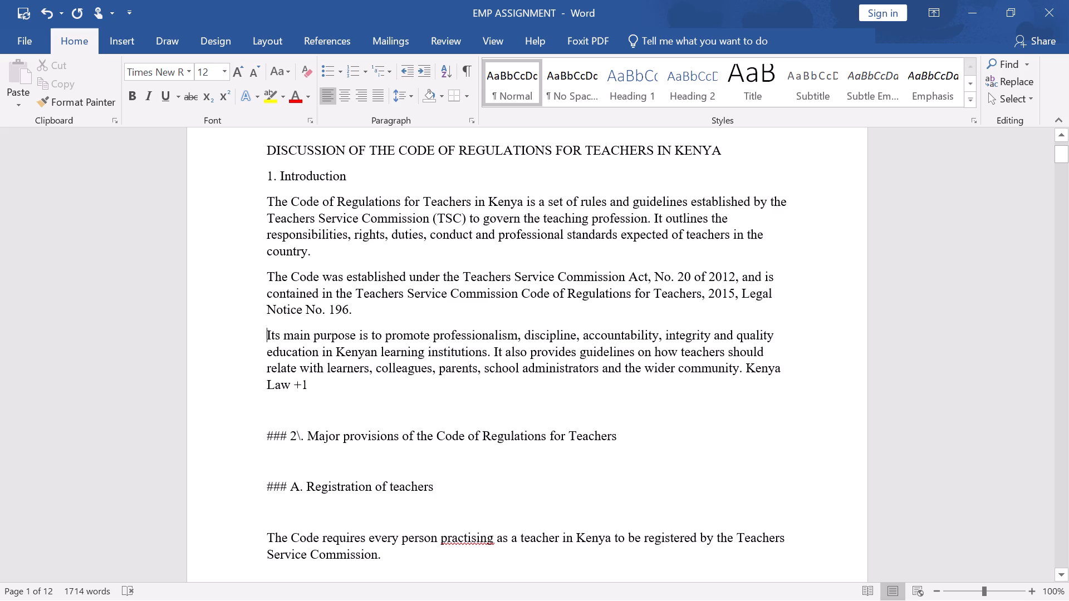
Dismiss the AutoPlay notification.
scroll(341, 364, down, 1)
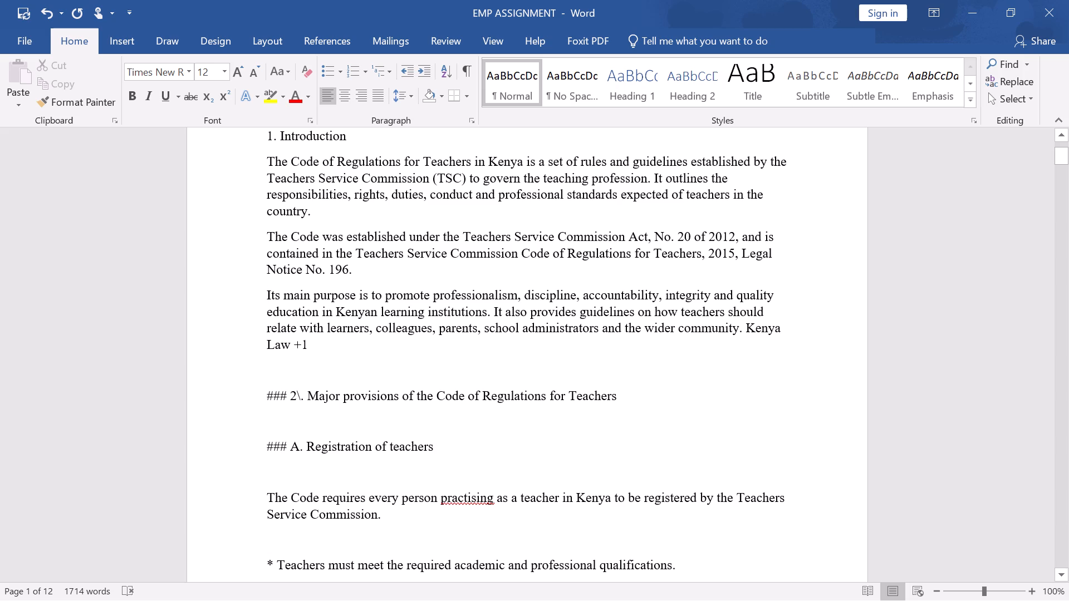
scroll(433, 323, down, 1)
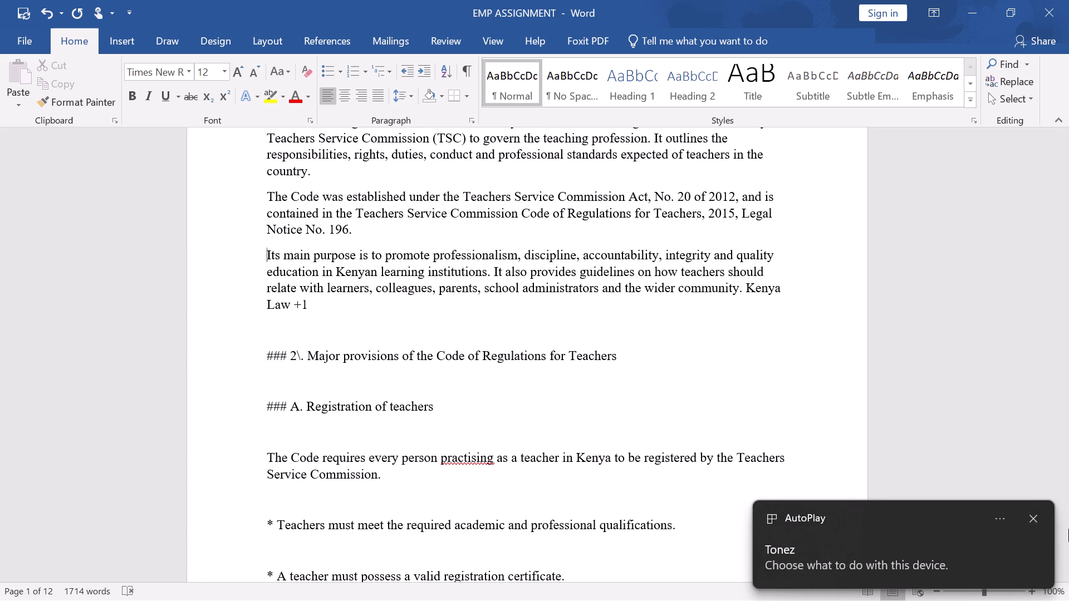
click(1031, 512)
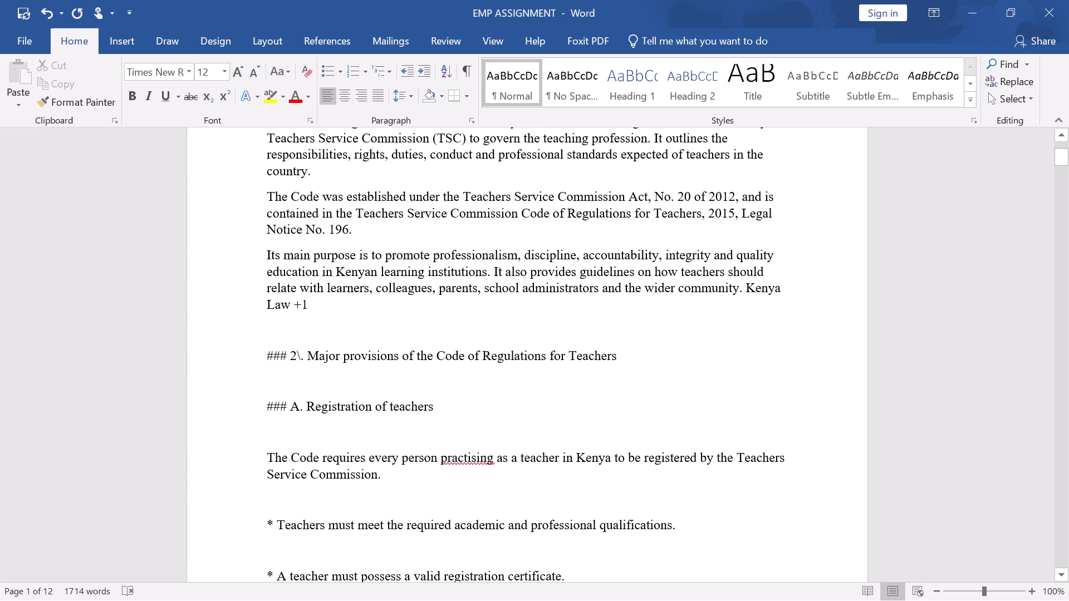
Delete the stray text "Kenya Law +1" at the end of the "Its main purpose" paragraph.
drag(746, 287, 830, 304)
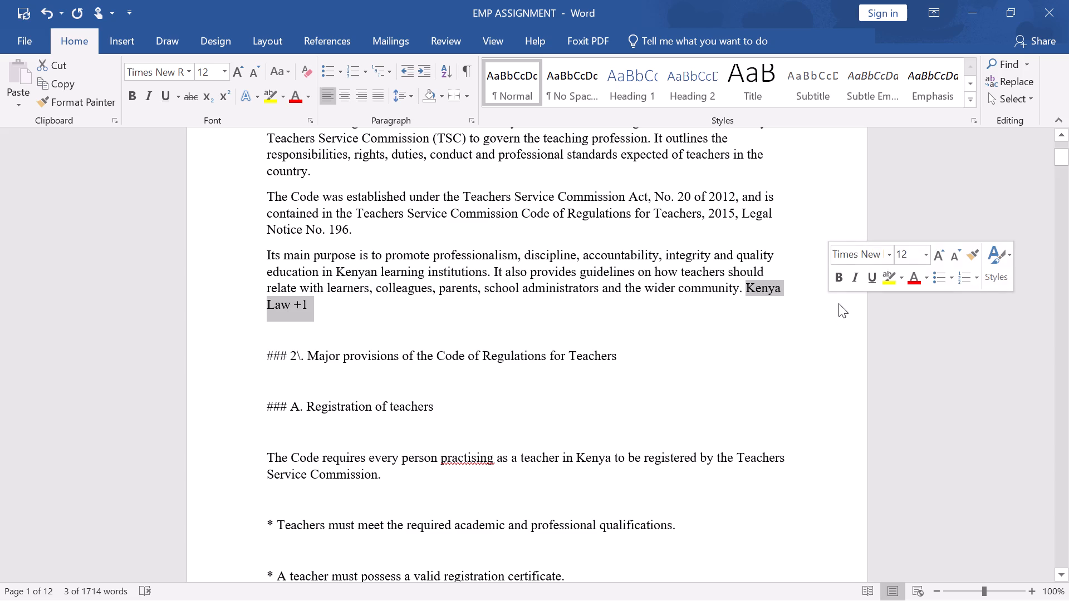
key(BackSpace)
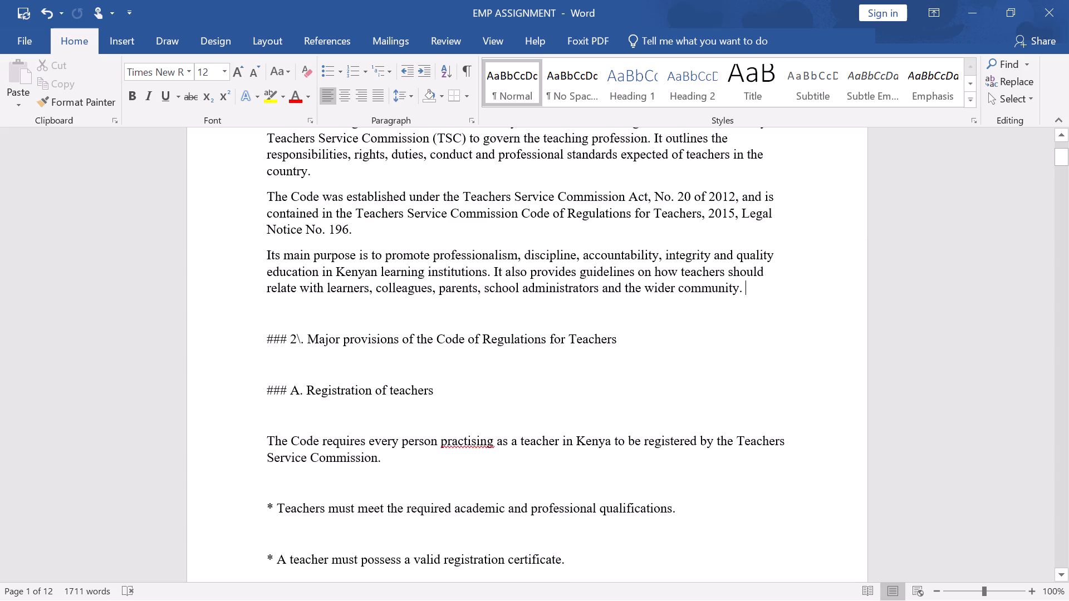
Delete the backslash and "###" from the "2. Major provisions of the Code of Regulations for Teachers" heading, keeping one blank line above it.
click(300, 338)
key(BackSpace)
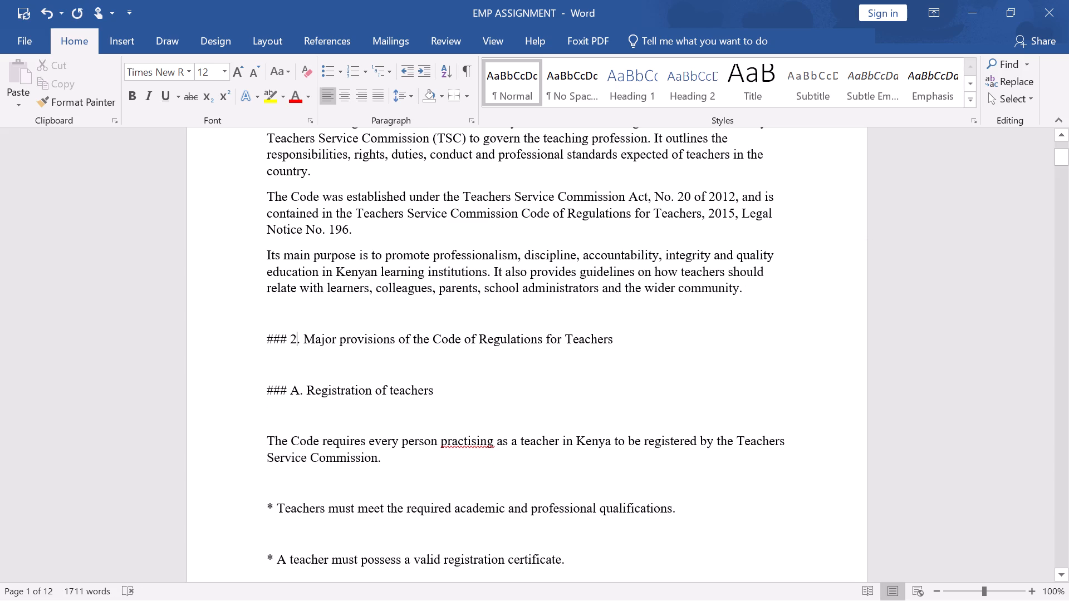
click(291, 338)
key(BackSpace)
key(BackSpace)
key(BackSpace)
key(BackSpace)
key(BackSpace)
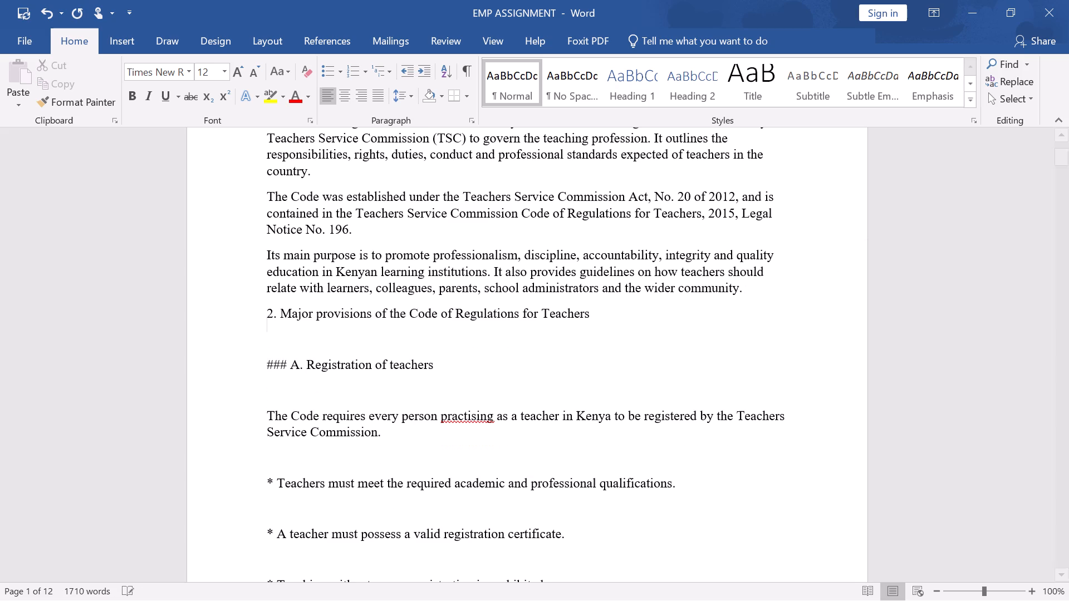
key(Return)
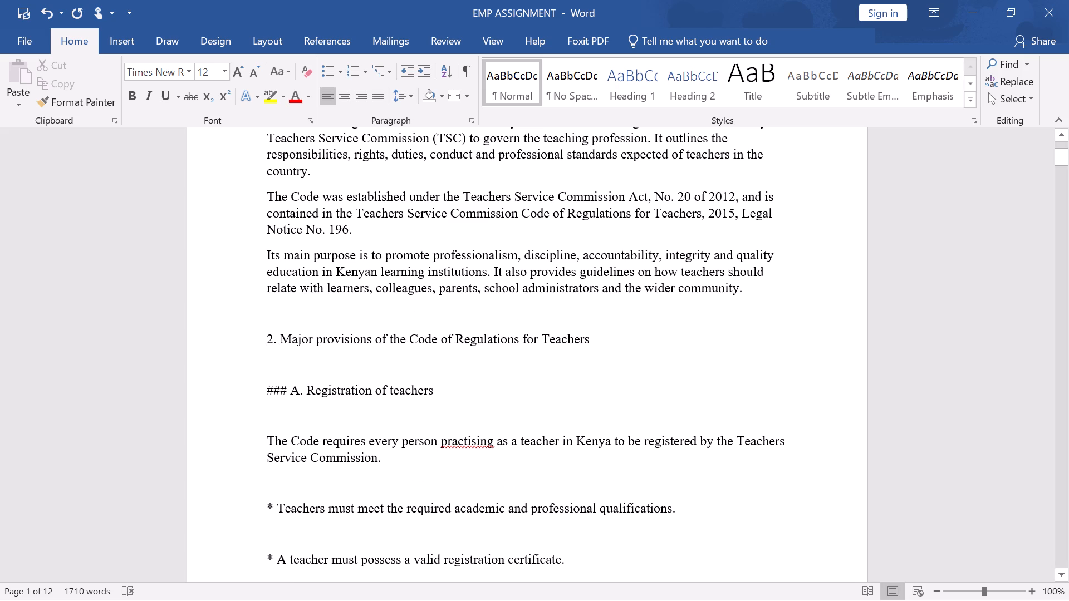
Delete the "###" from the "A. Registration of teachers" heading and remove the blank lines directly above and below it.
scroll(367, 385, down, 1)
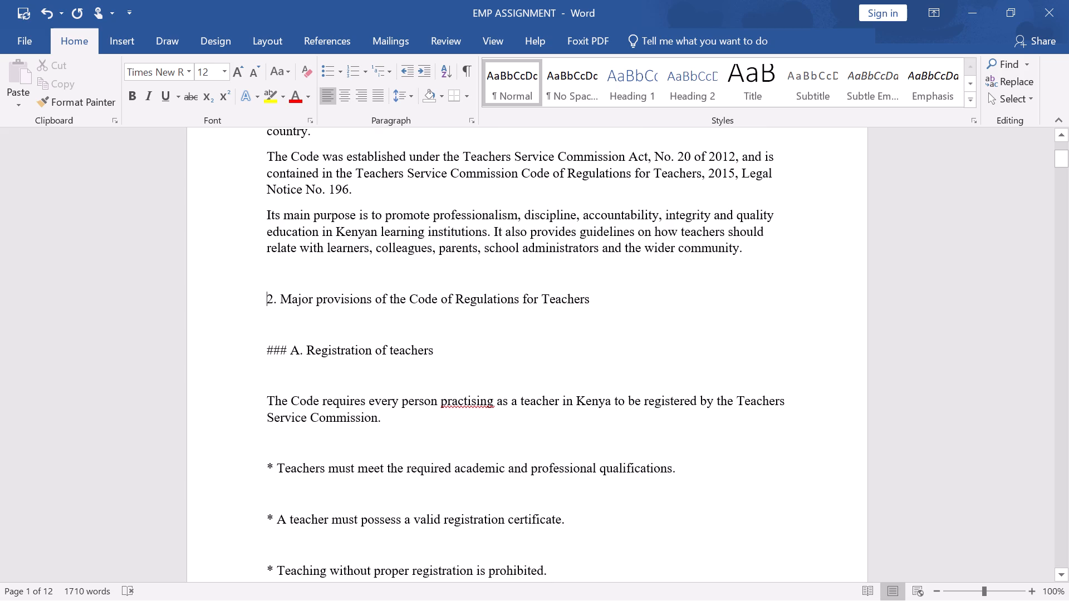
click(285, 349)
key(BackSpace)
key(BackSpace)
key(BackSpace)
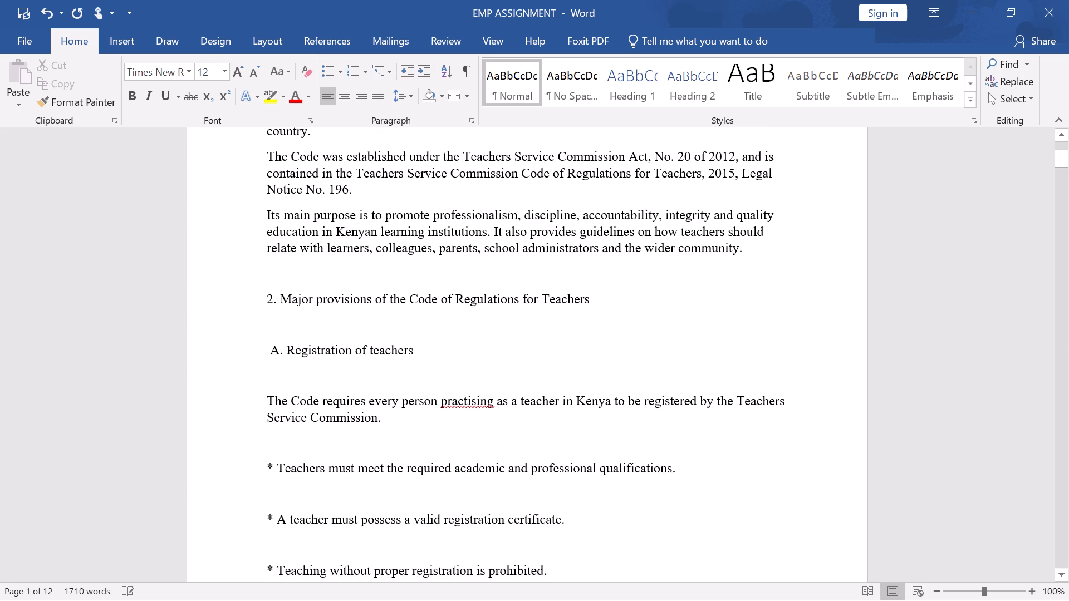
key(BackSpace)
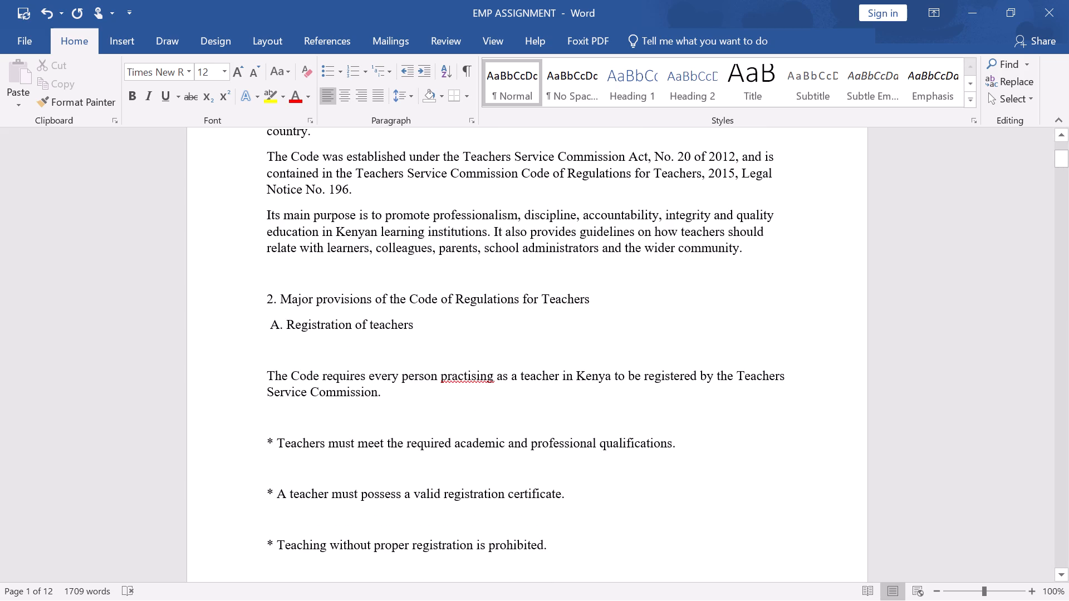
click(264, 370)
key(BackSpace)
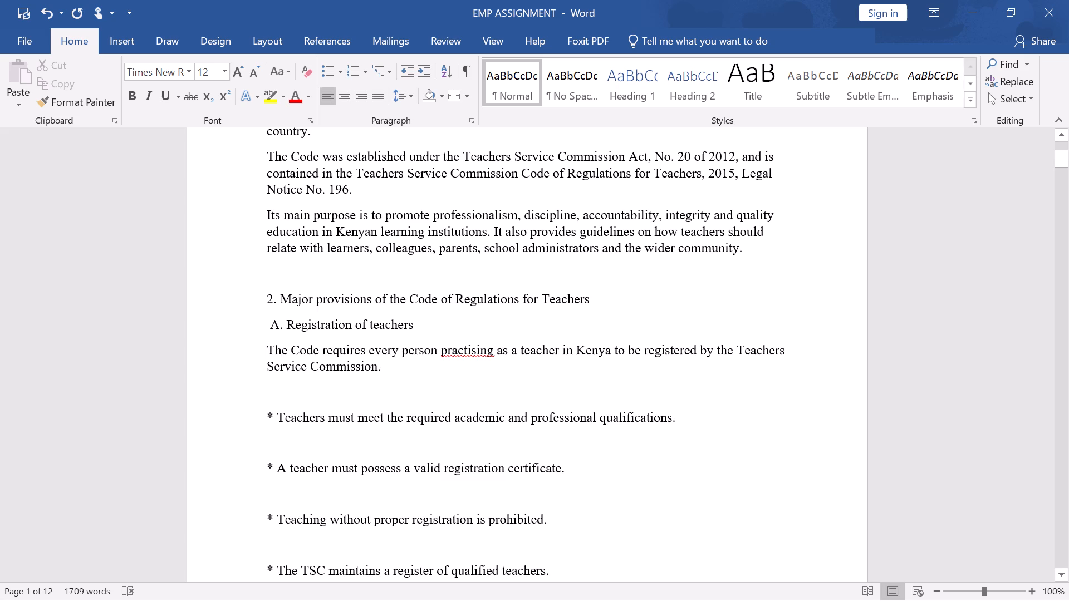
Remove the blank lines between the five asterisked registration points and before the "This provision ensures" paragraph.
scroll(399, 392, down, 1)
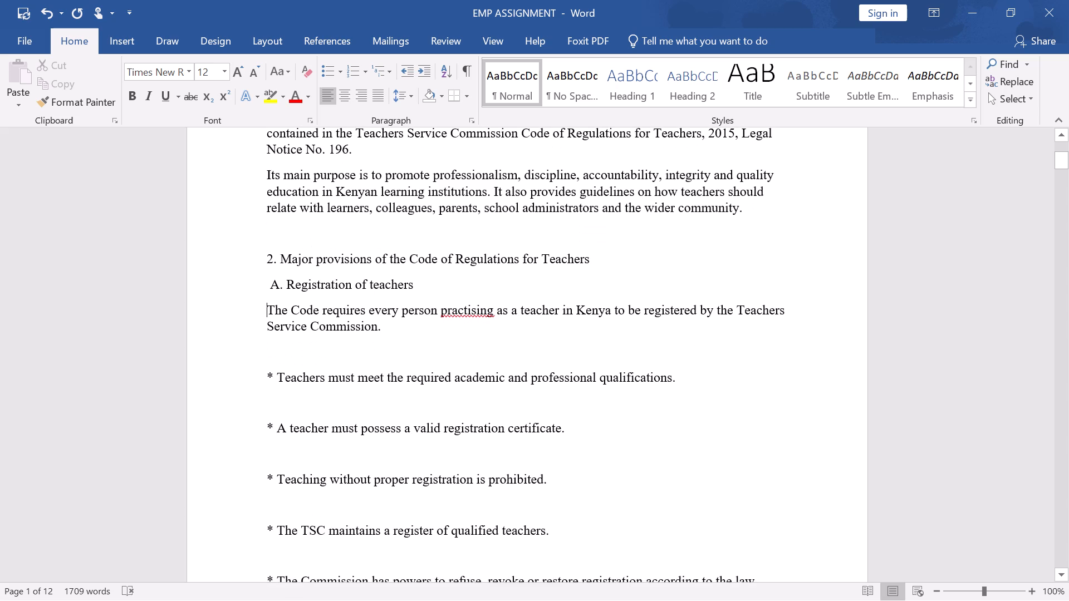
scroll(399, 390, down, 2)
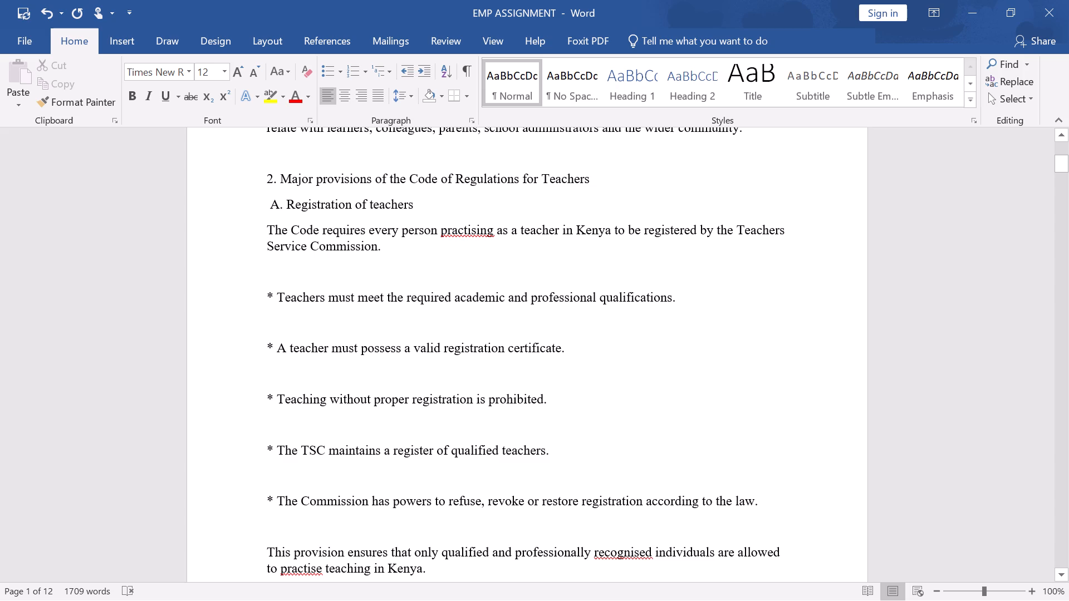
click(263, 349)
key(BackSpace)
click(264, 372)
key(BackSpace)
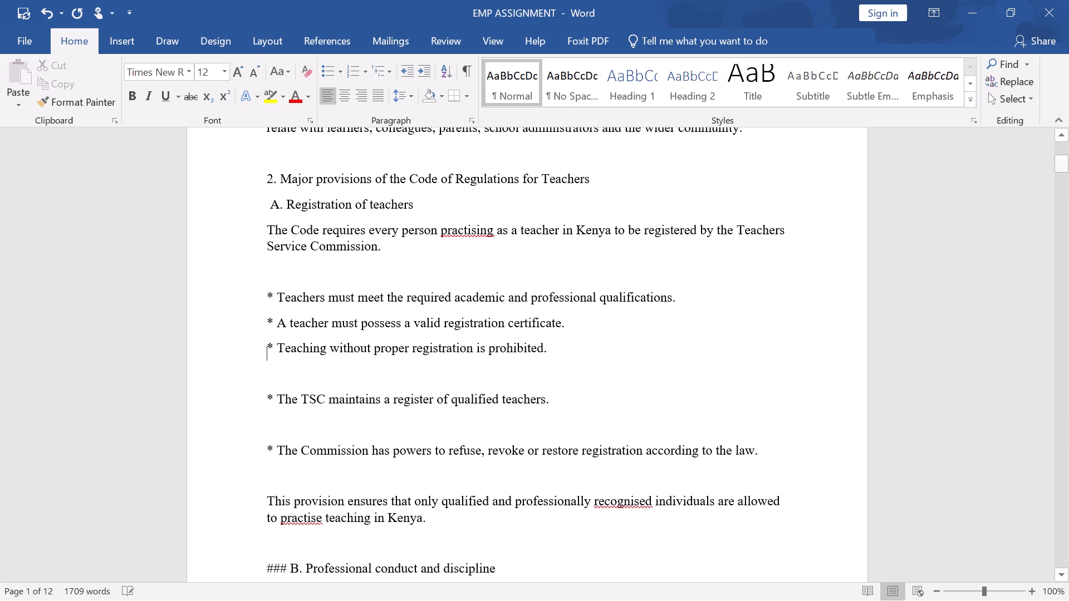
click(264, 398)
key(BackSpace)
click(264, 425)
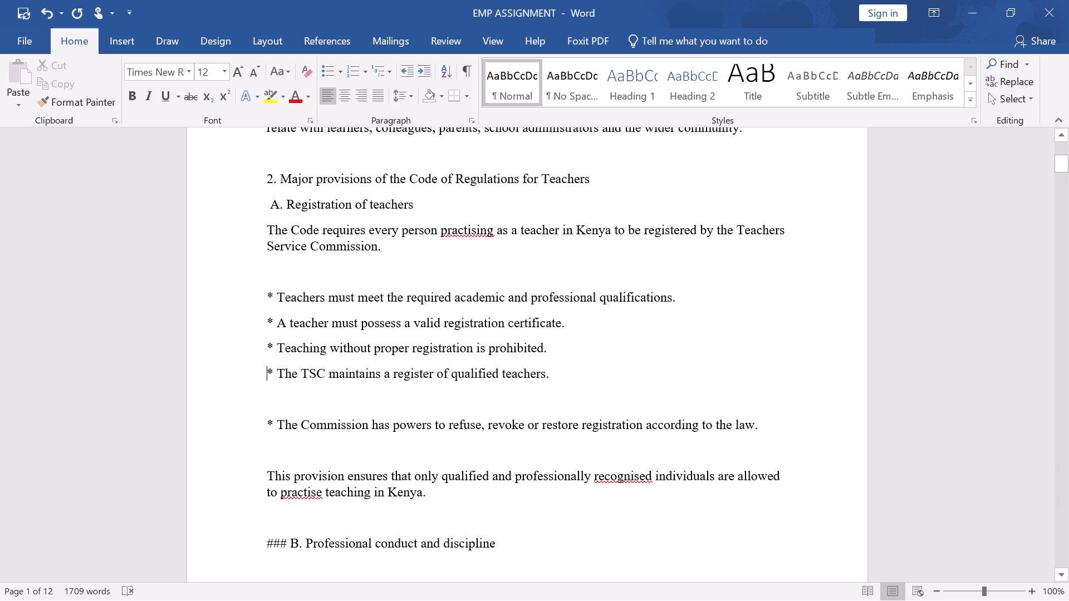
key(BackSpace)
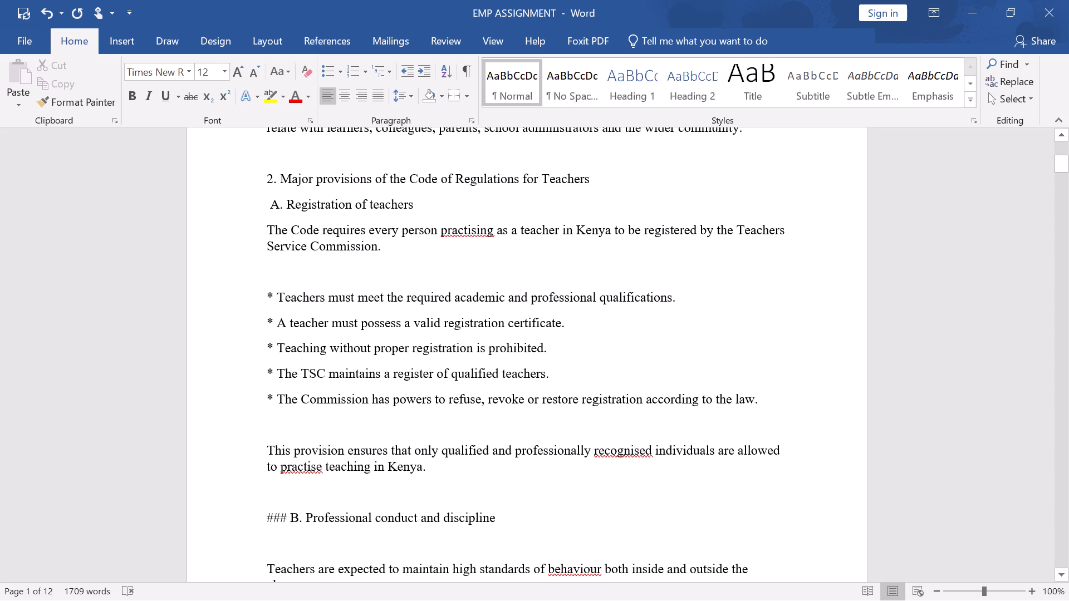
scroll(307, 457, down, 2)
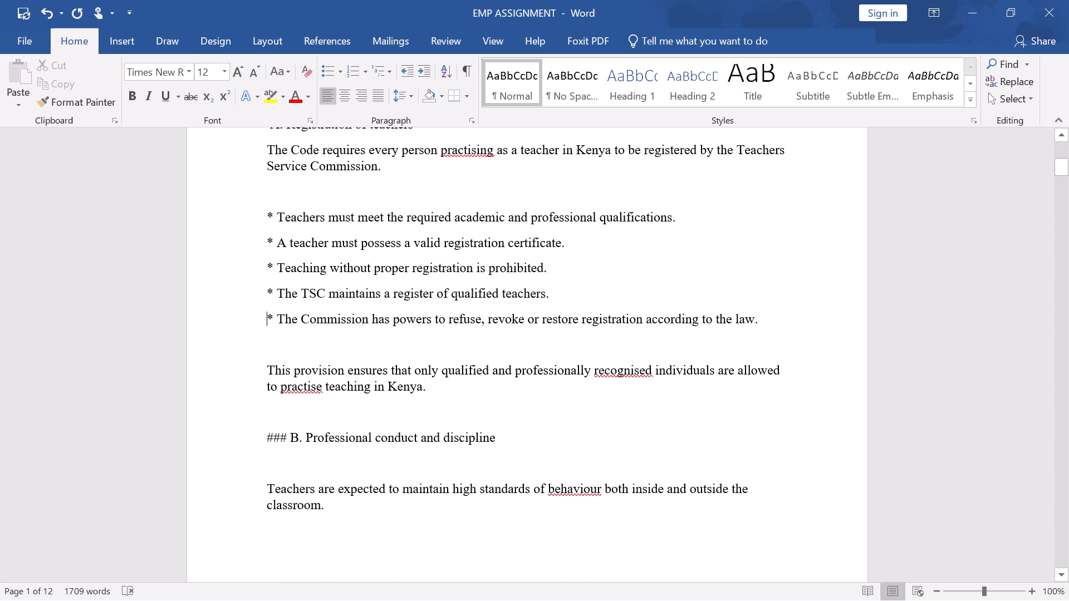
click(266, 368)
key(BackSpace)
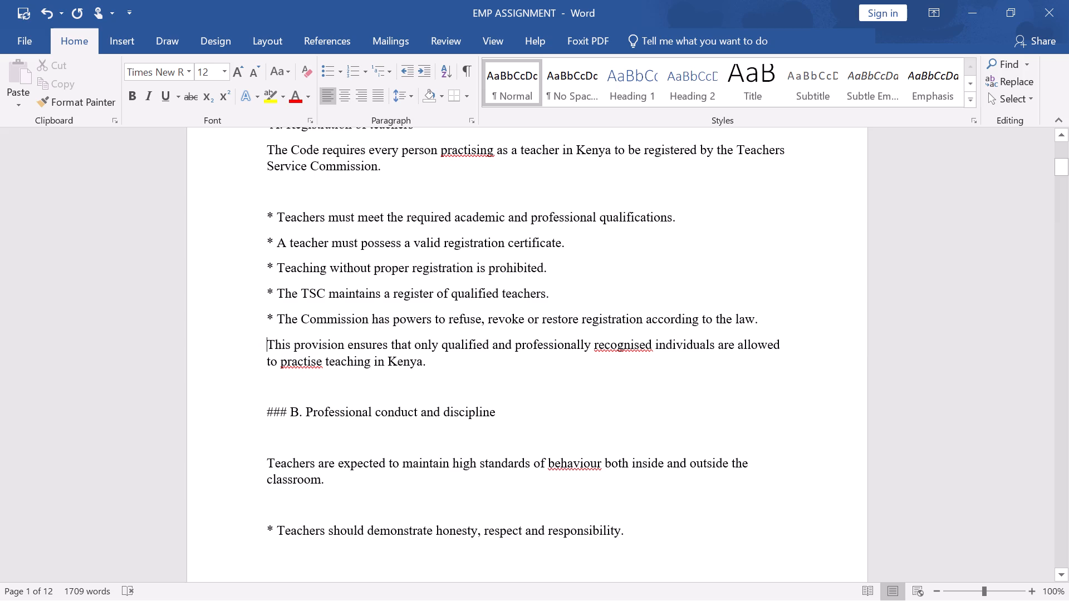
Delete the "###" from the "B. Professional conduct and discipline" heading, keeping one blank line above it.
scroll(389, 396, down, 2)
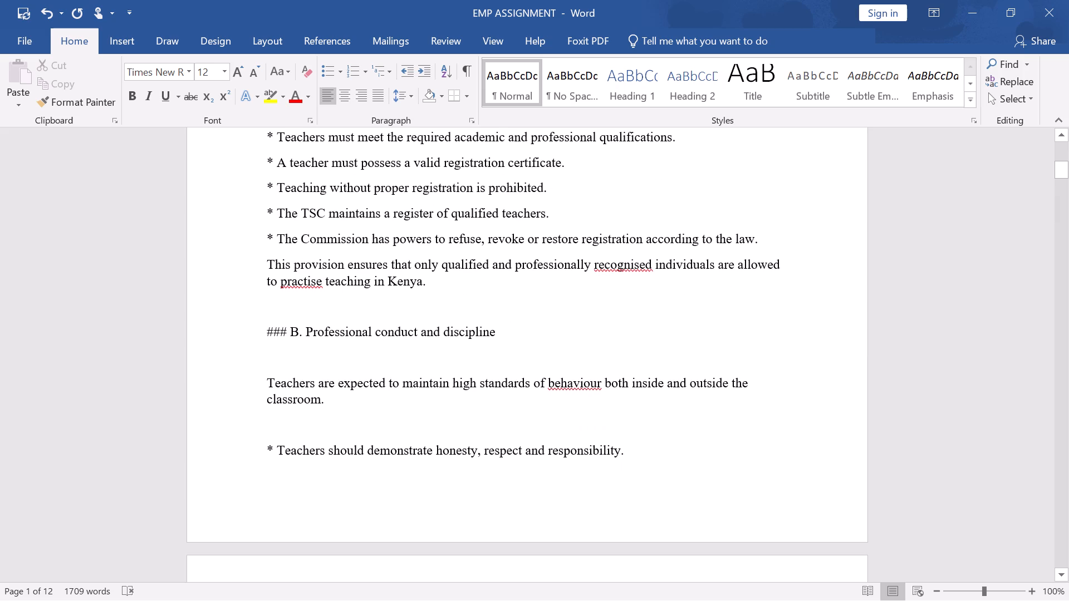
click(287, 332)
key(BackSpace)
key(BackSpace)
key(BackSpace)
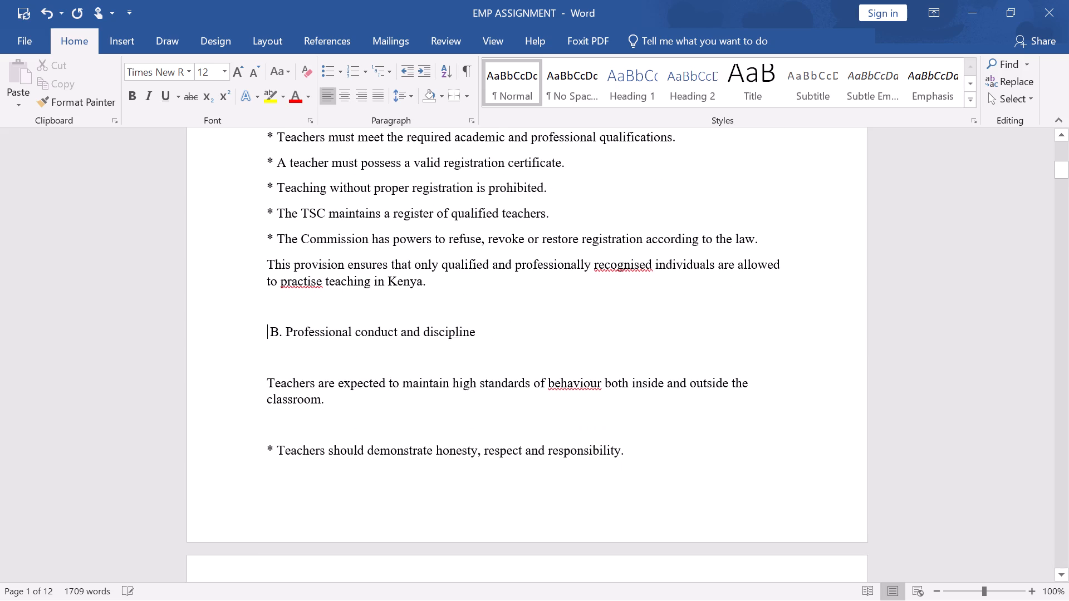
key(BackSpace)
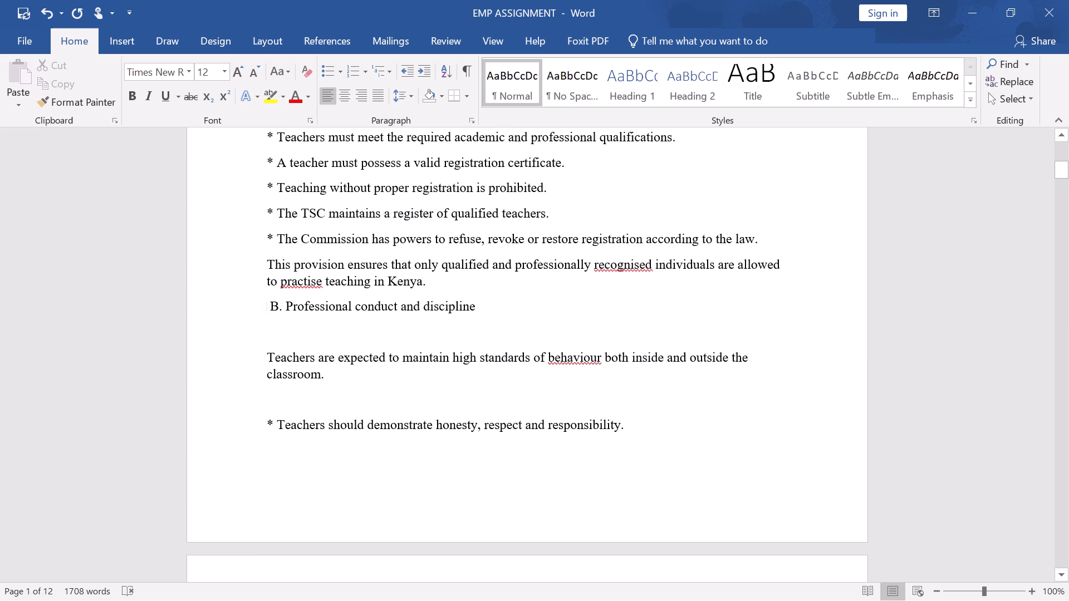
key(Return)
Remove the blank lines before the "Teachers are expected" paragraph and before the "Teachers should demonstrate honesty" point in section B.
scroll(341, 362, down, 1)
click(268, 344)
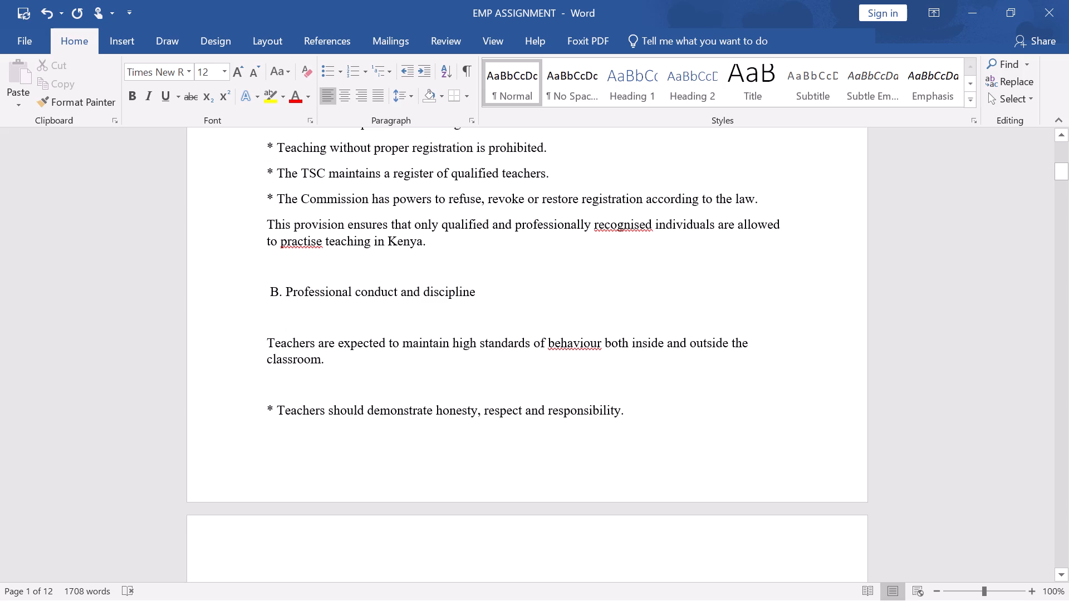
key(BackSpace)
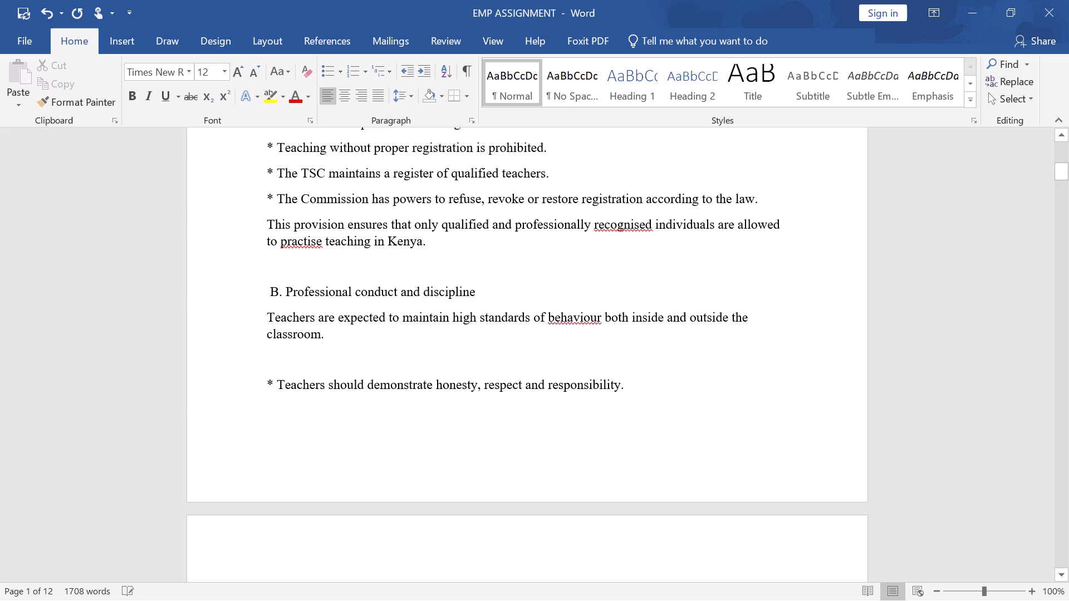
click(263, 382)
key(BackSpace)
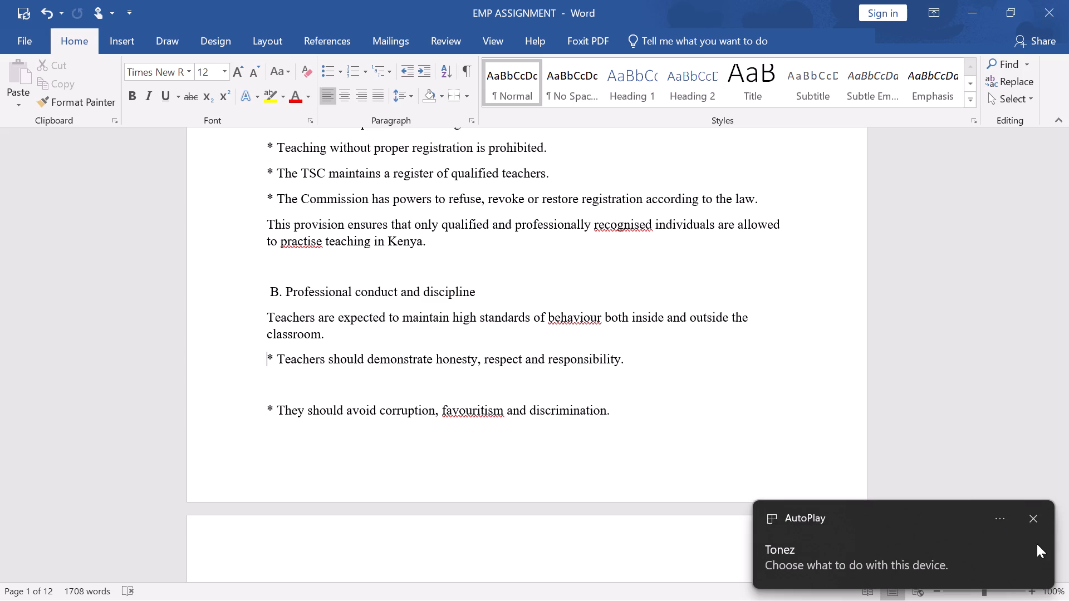
Dismiss the AutoPlay notification.
click(1039, 520)
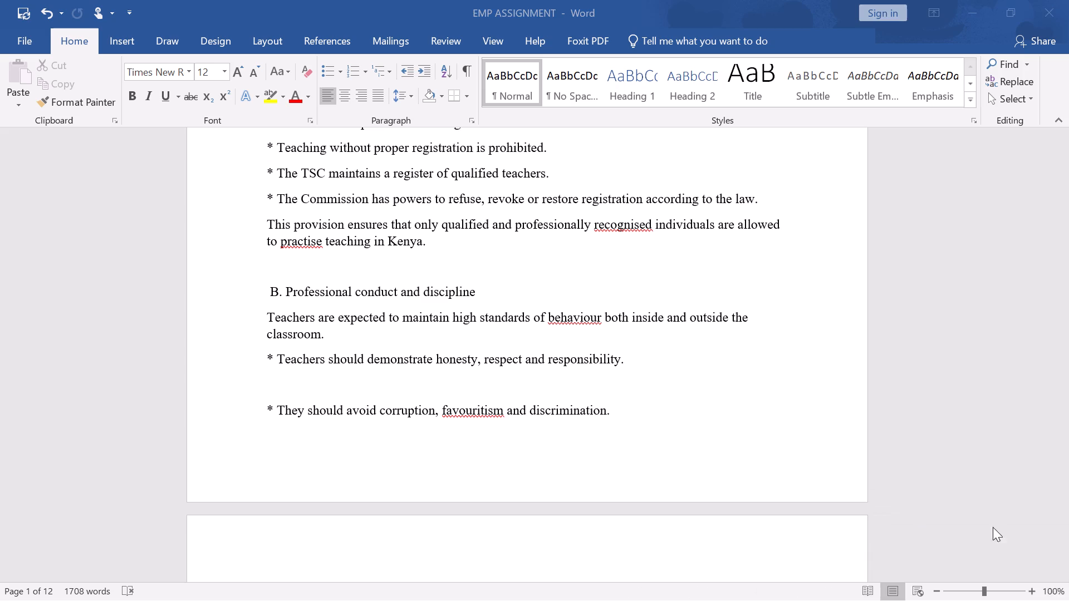
Place the insertion point before the "They should avoid corruption, favouritism and discrimination" point.
click(261, 411)
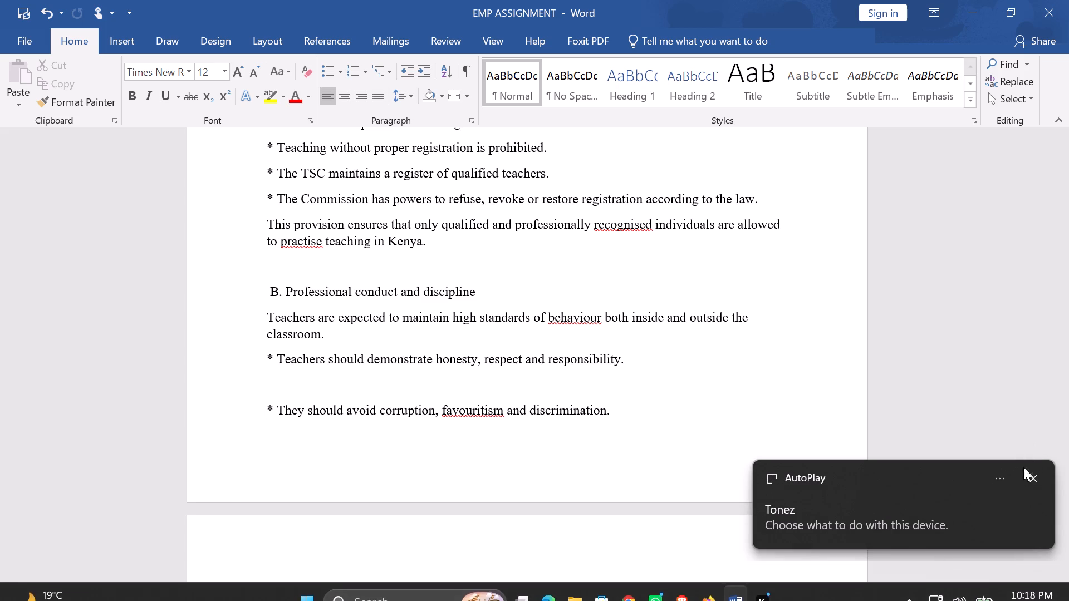
Turn off all notifications for AutoPlay.
click(997, 513)
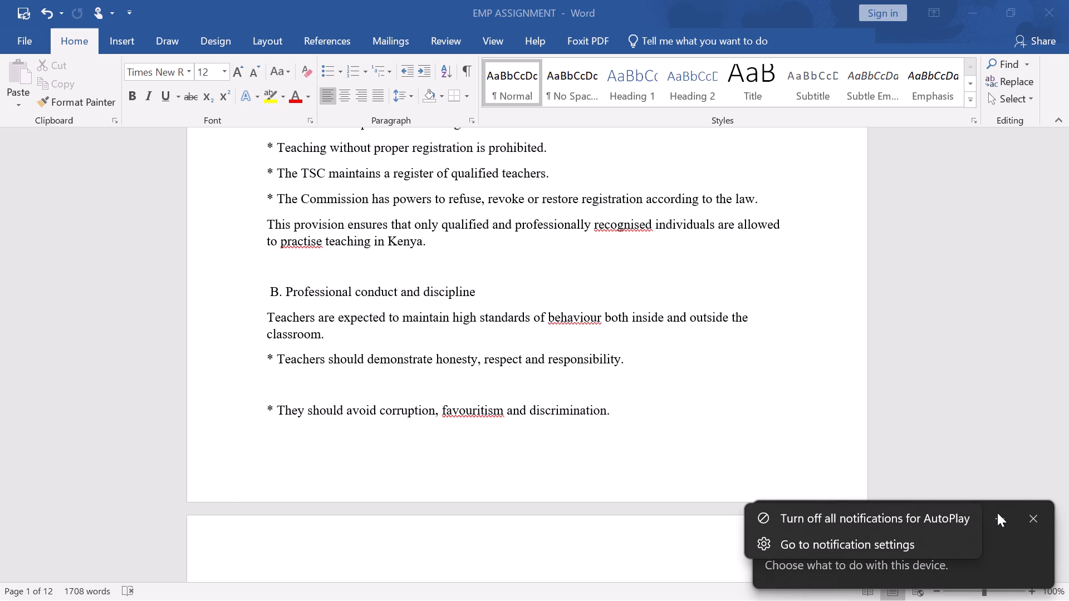
click(942, 516)
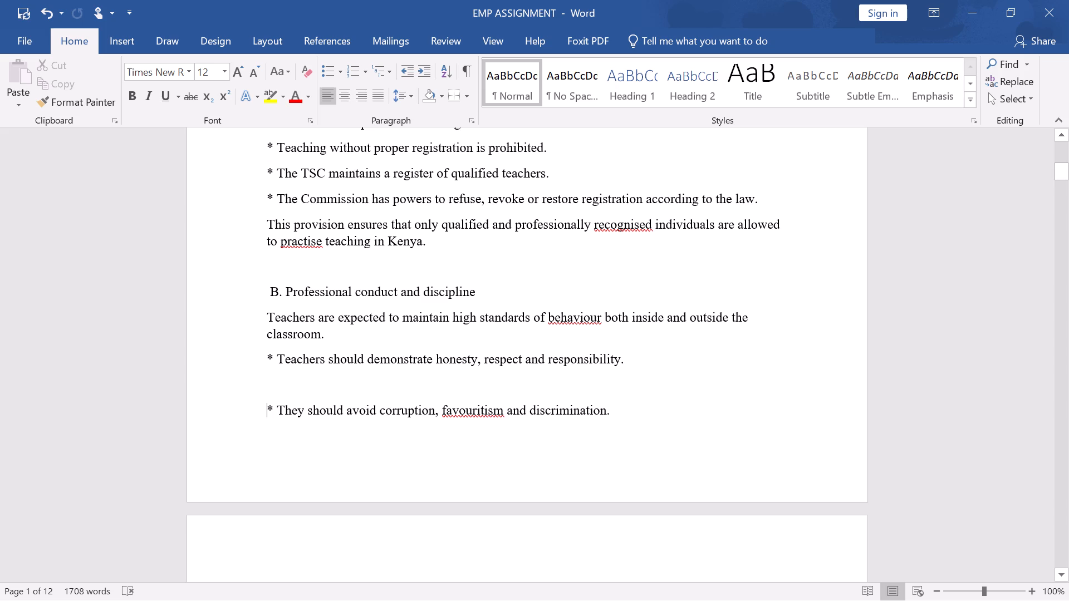
Remove the blank lines before the remaining section B points, from "They should avoid corruption" through the "Professional discipline helps" paragraph.
key(BackSpace)
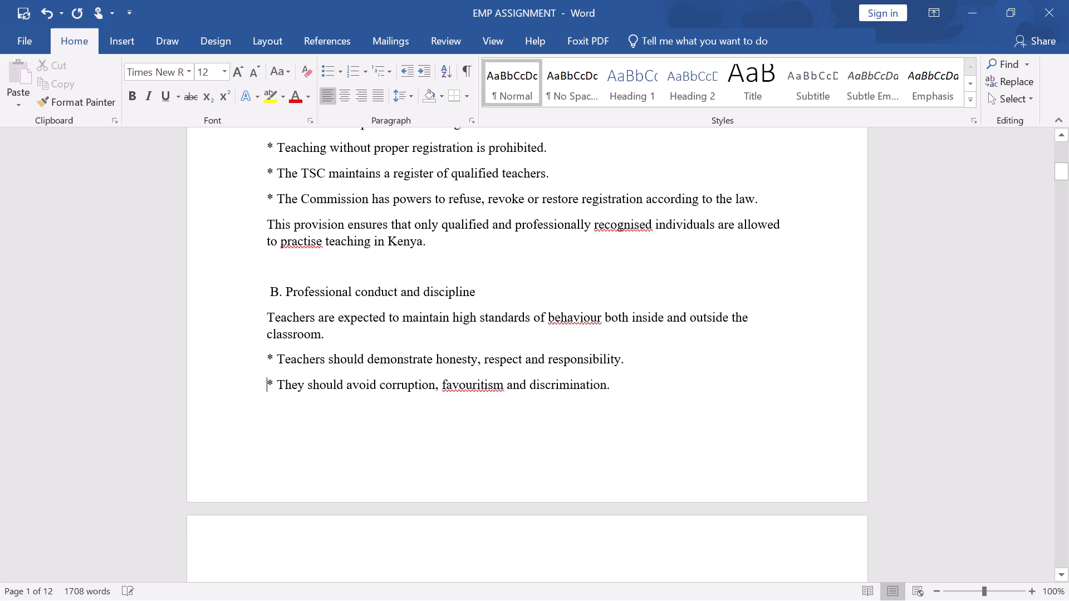
scroll(308, 427, down, 5)
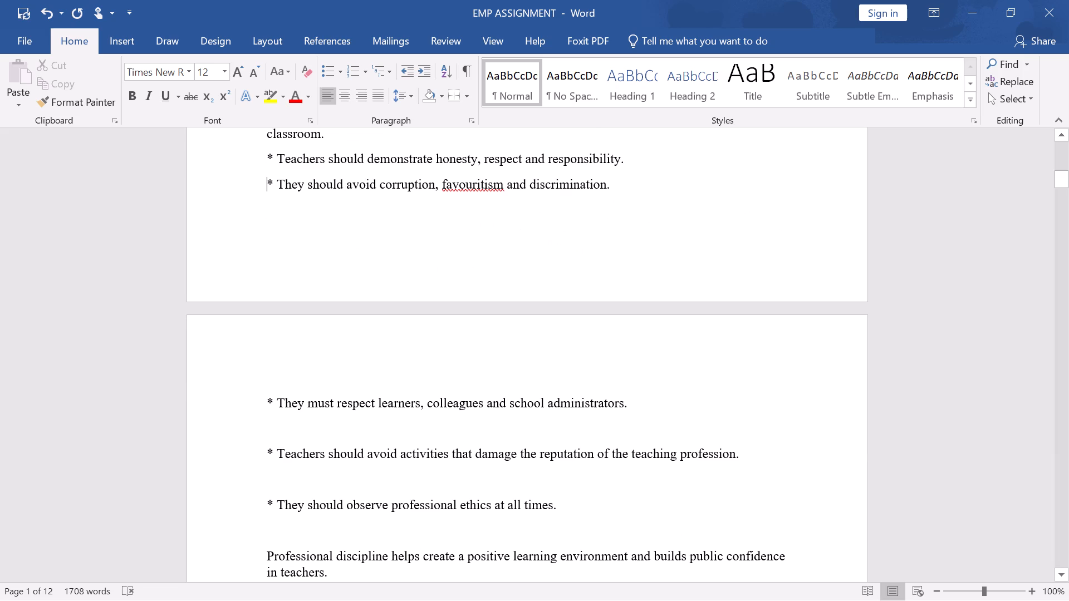
click(264, 448)
key(BackSpace)
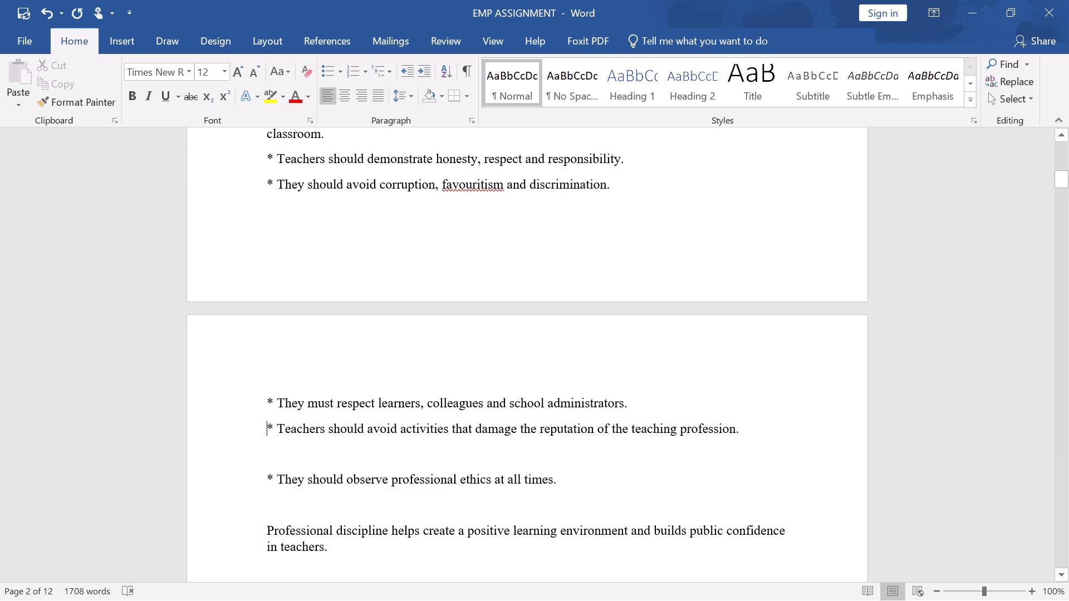
click(263, 476)
key(BackSpace)
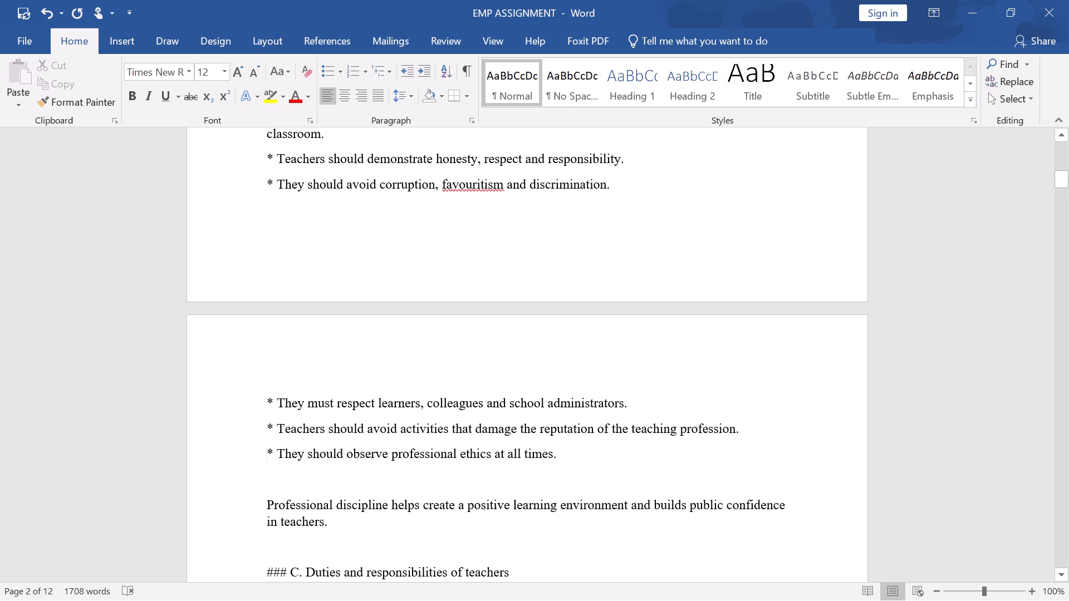
click(267, 500)
key(BackSpace)
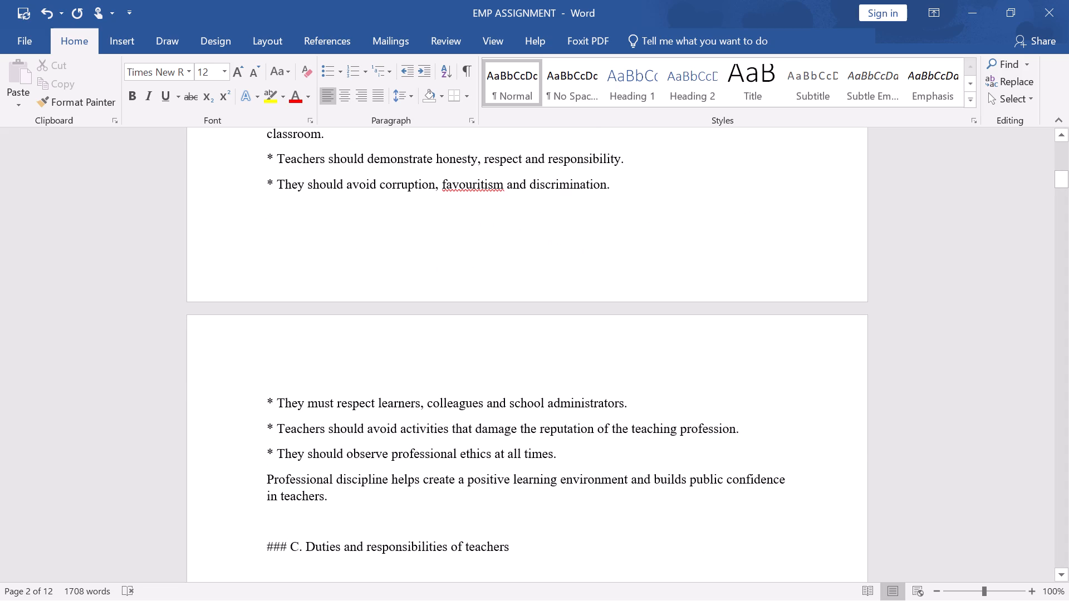
Delete the "###" from the "C. Duties and responsibilities of teachers" heading, keeping one blank line above it.
scroll(372, 487, down, 6)
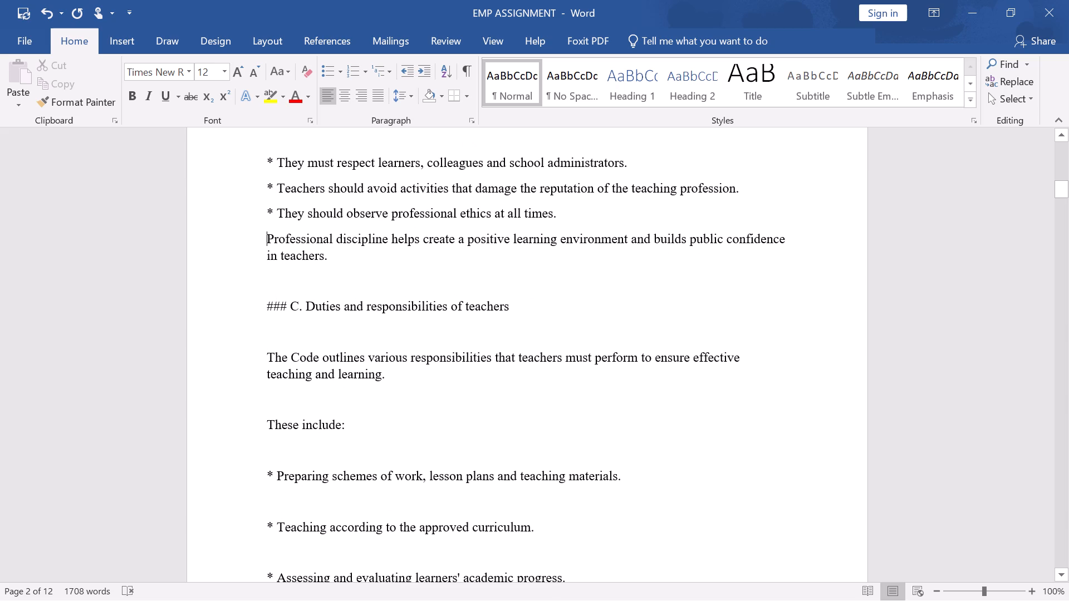
click(287, 306)
key(BackSpace)
key(BackSpace)
key(BackSpace)
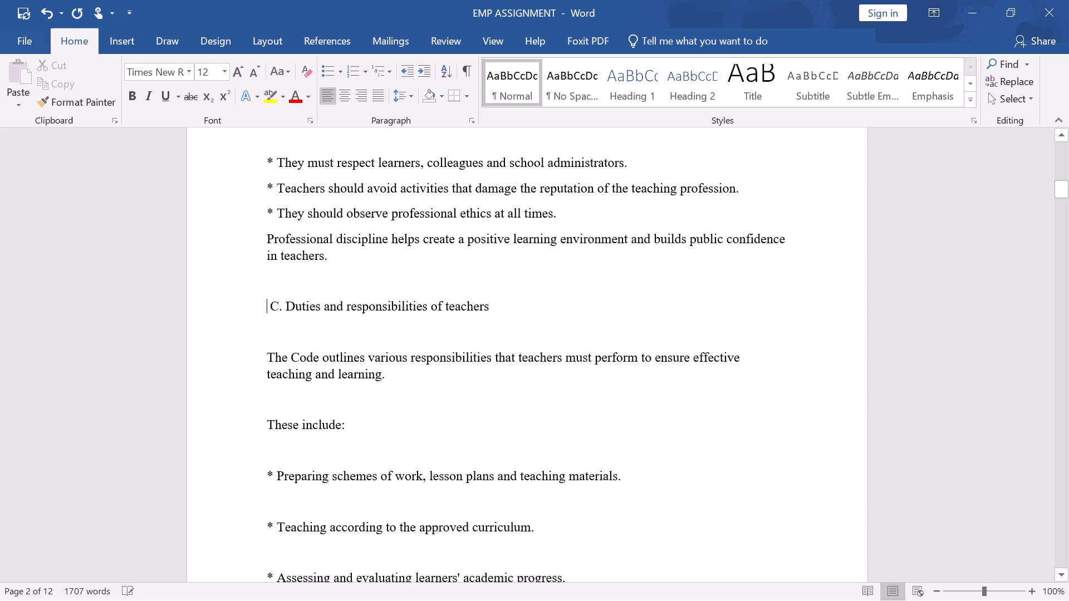
Remove the blank lines before "The Code outlines", "These include:" and "Preparing schemes of work" in section C.
click(268, 356)
key(BackSpace)
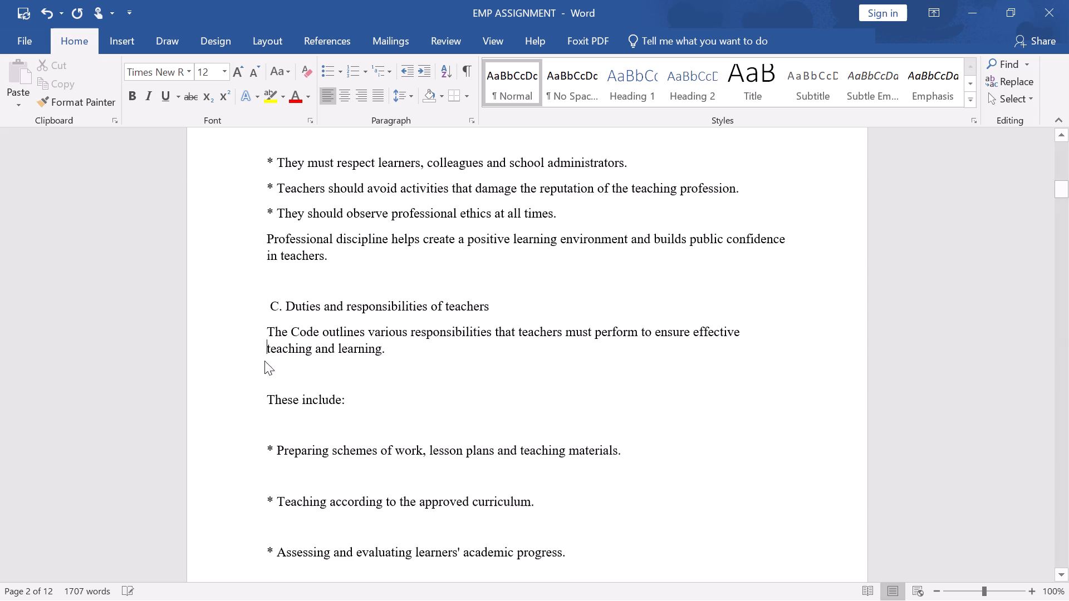
click(264, 401)
key(BackSpace)
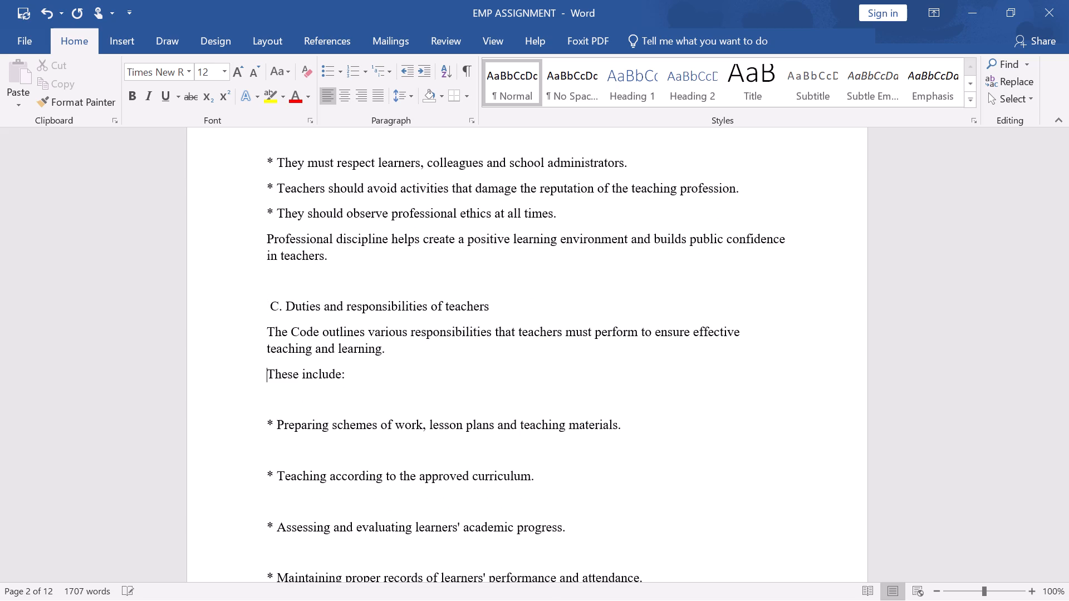
click(259, 426)
key(BackSpace)
Remove the blank lines before the section C points from "Teaching according to the approved curriculum" through "Guiding and counselling learners".
click(268, 447)
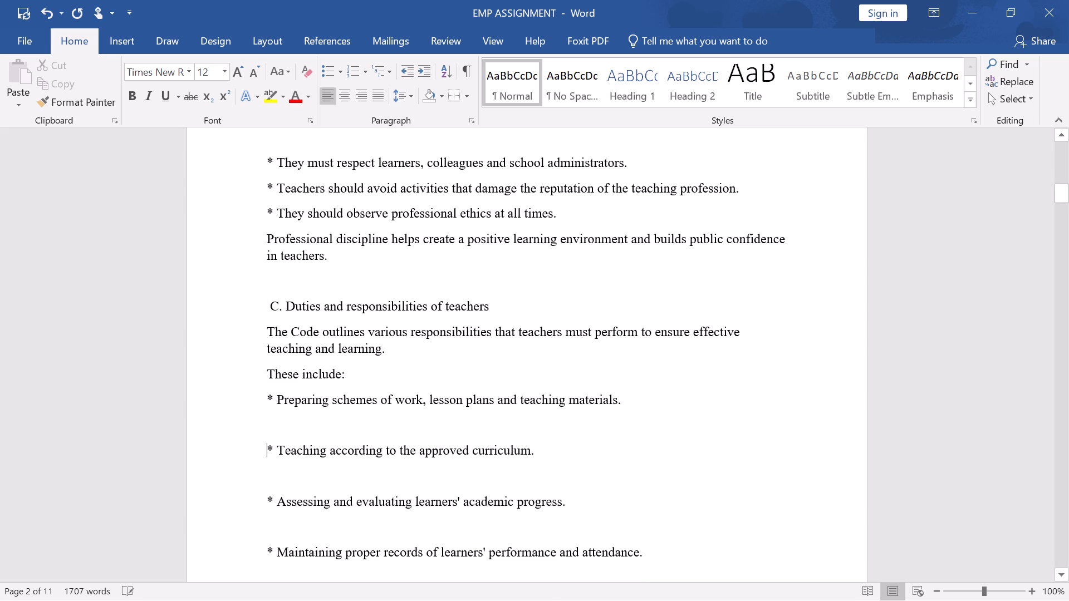
key(BackSpace)
click(263, 468)
key(BackSpace)
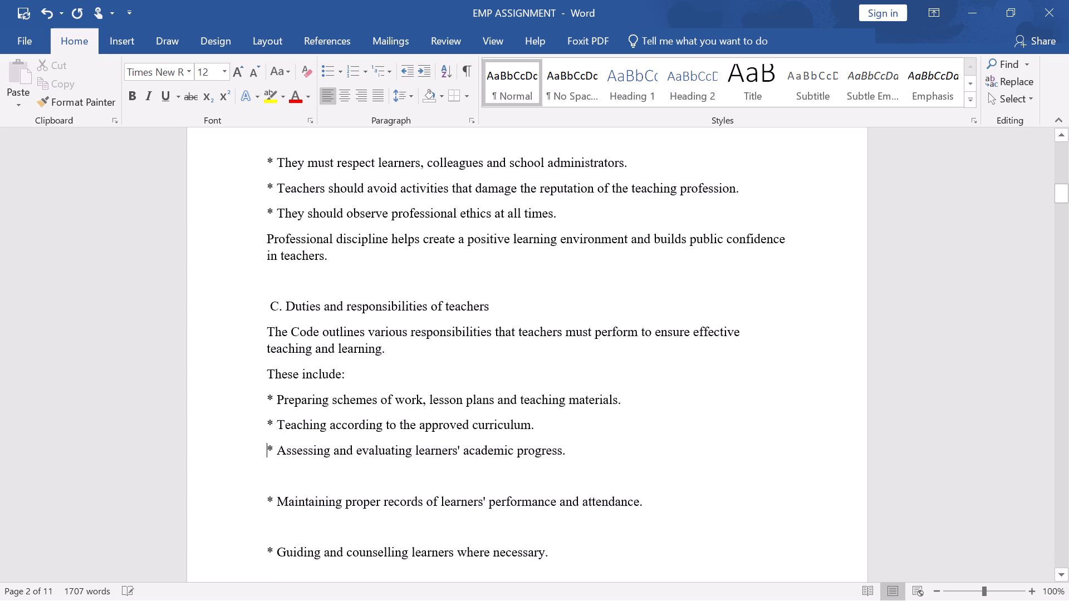
click(264, 497)
key(BackSpace)
click(265, 526)
key(BackSpace)
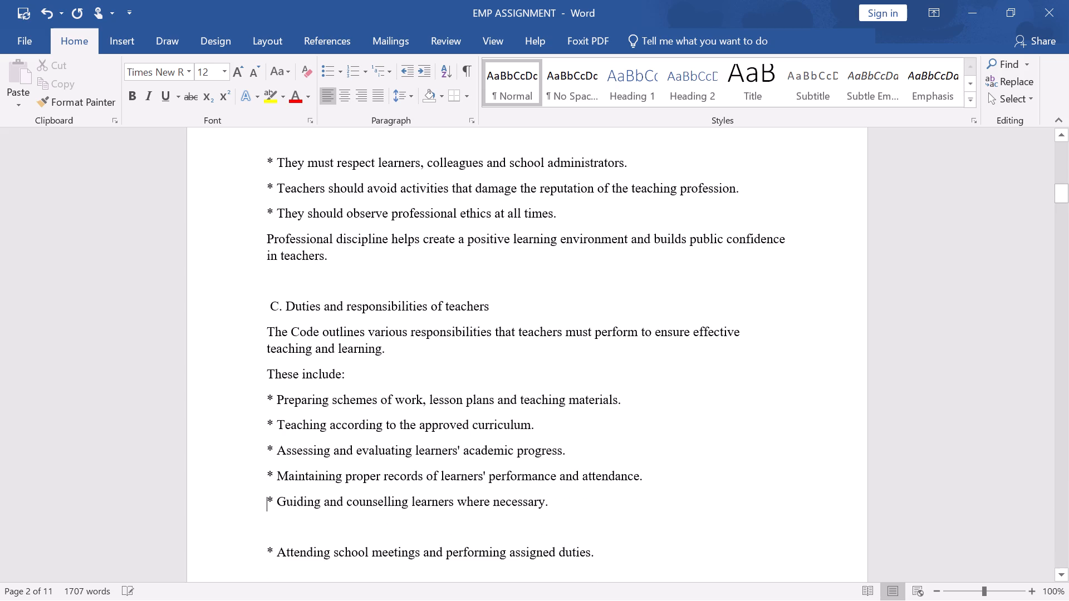
Remove the blank lines before the section C lines from "Attending school meetings" through "Teachers are therefore expected".
scroll(254, 538, down, 1)
click(262, 511)
key(BackSpace)
scroll(262, 514, down, 2)
click(265, 454)
key(BackSpace)
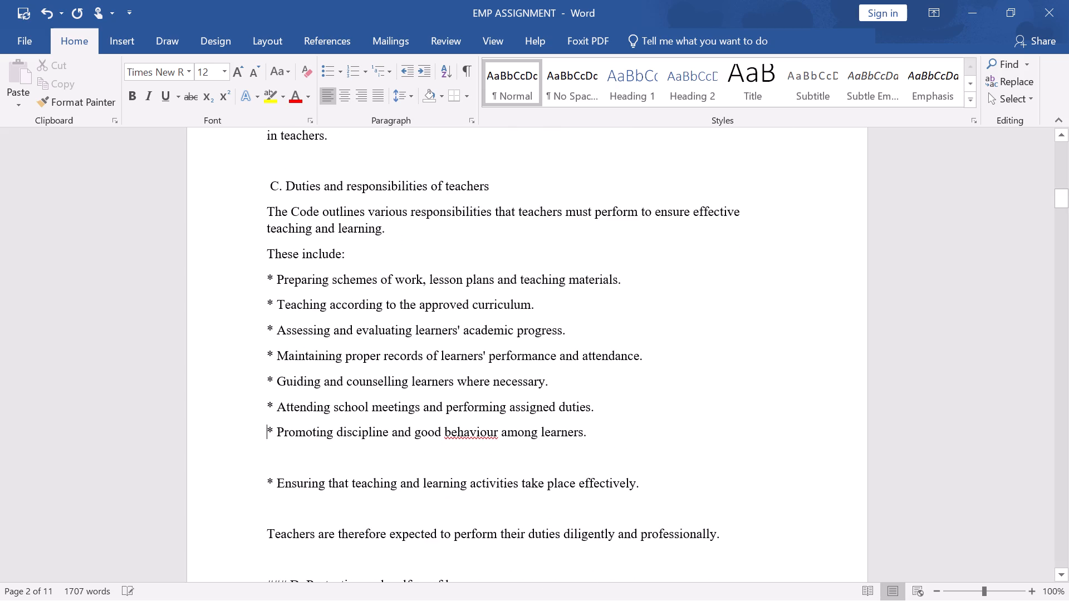
click(262, 479)
key(BackSpace)
scroll(263, 503, down, 2)
click(260, 430)
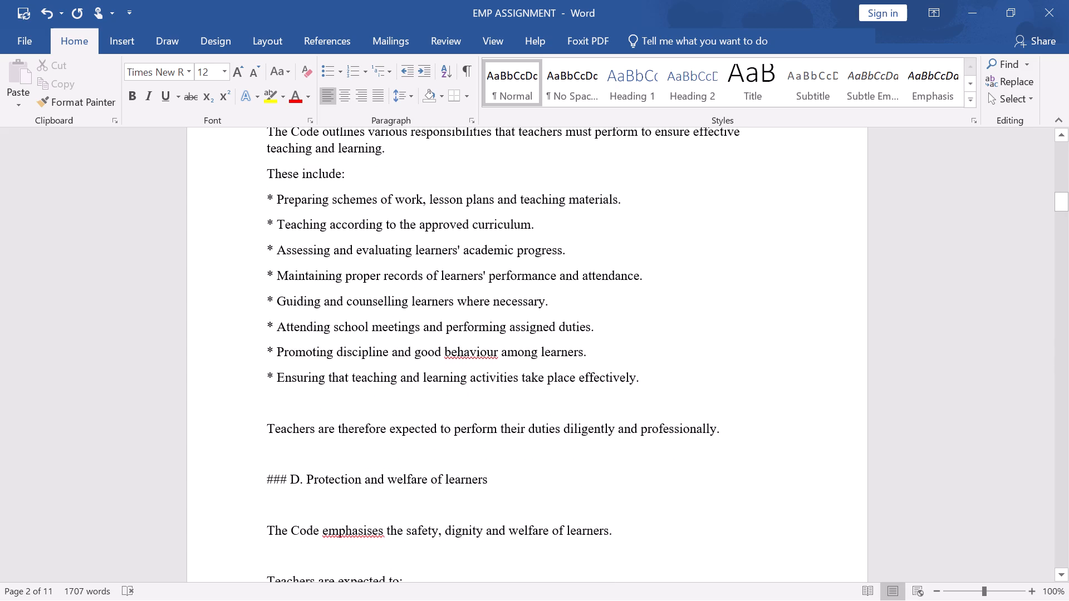
key(BackSpace)
Delete the "###" from the "D. Protection and welfare of learners" heading.
scroll(267, 428, up, 3)
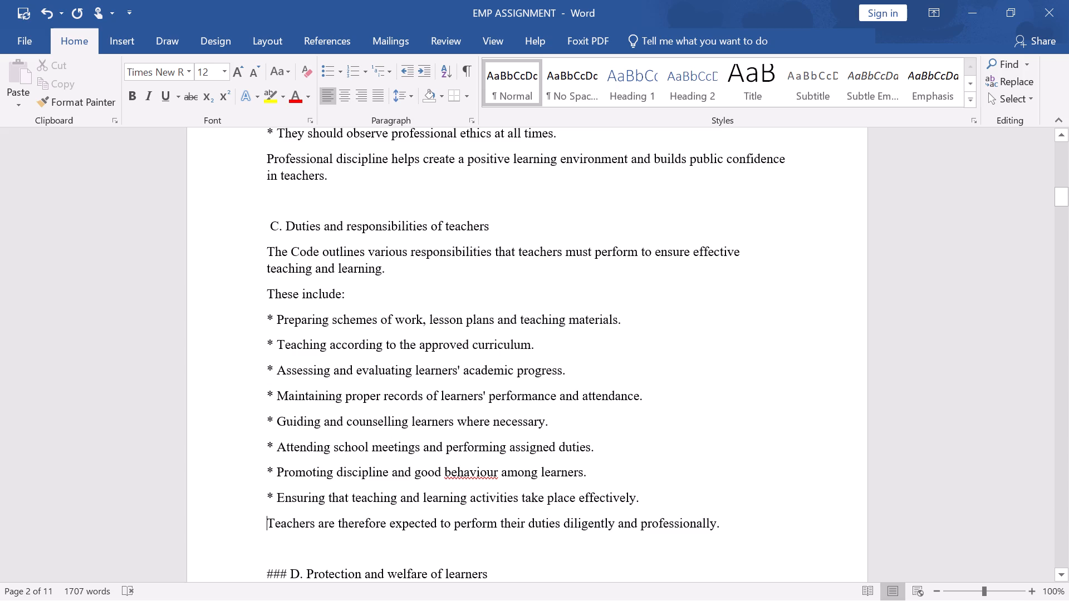
scroll(401, 408, down, 1)
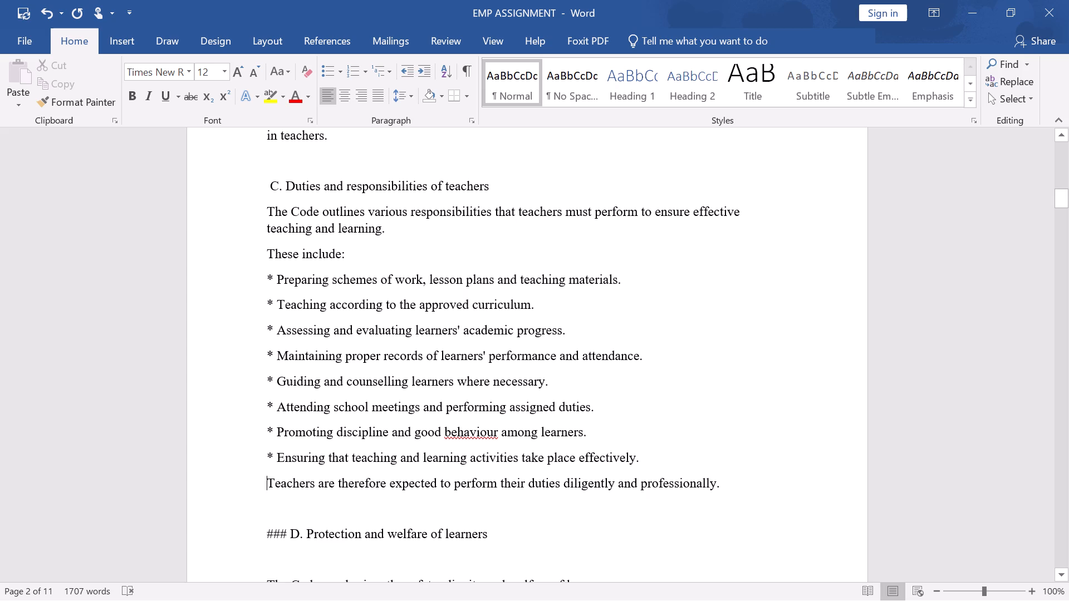
scroll(306, 446, down, 1)
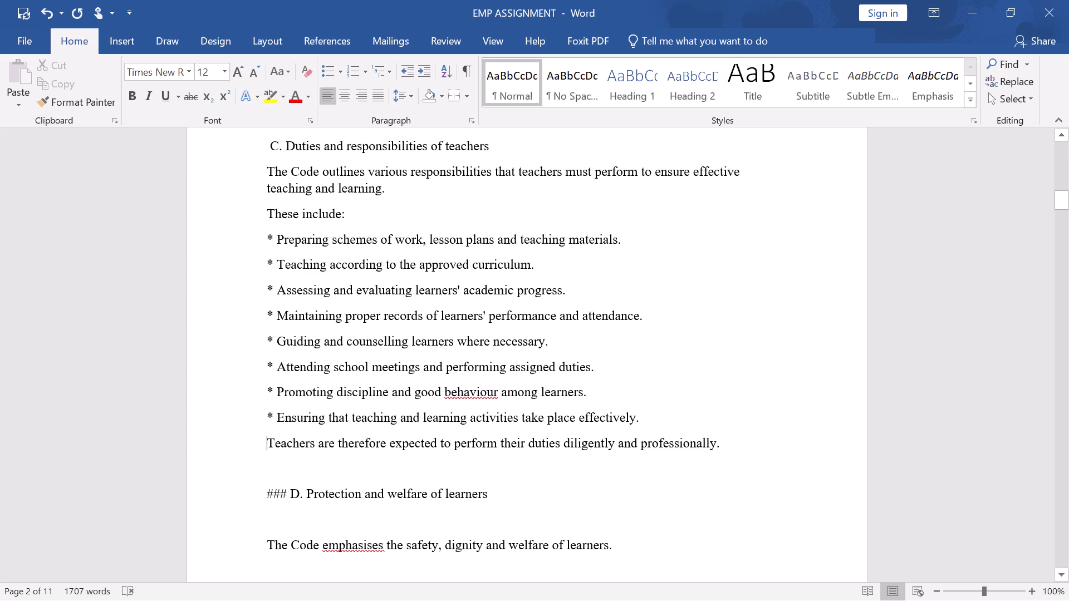
scroll(572, 465, down, 3)
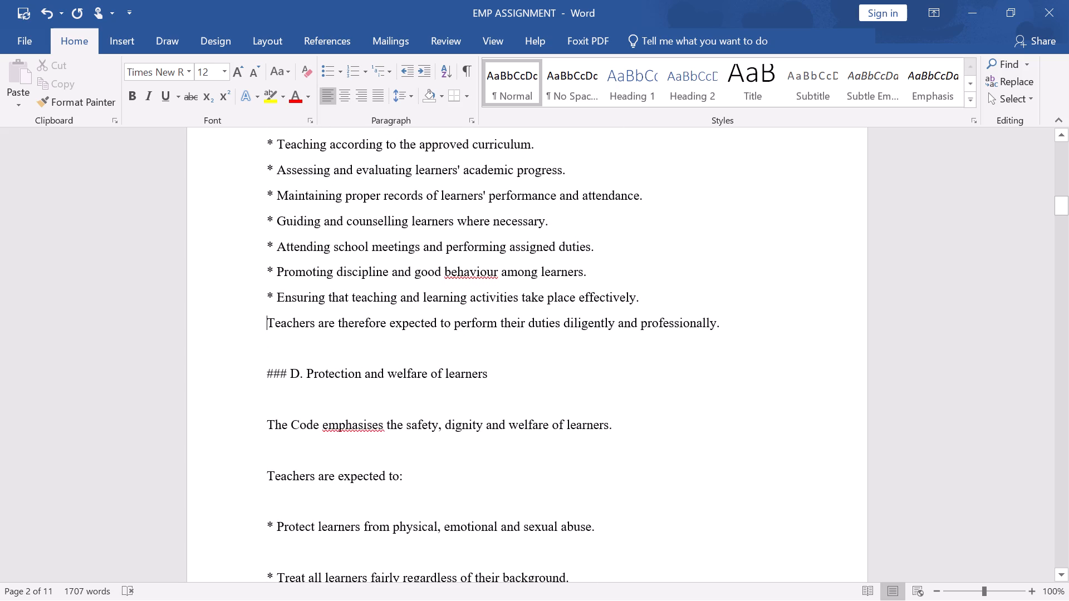
click(285, 376)
key(BackSpace)
key(BackSpace)
key(BackSpace)
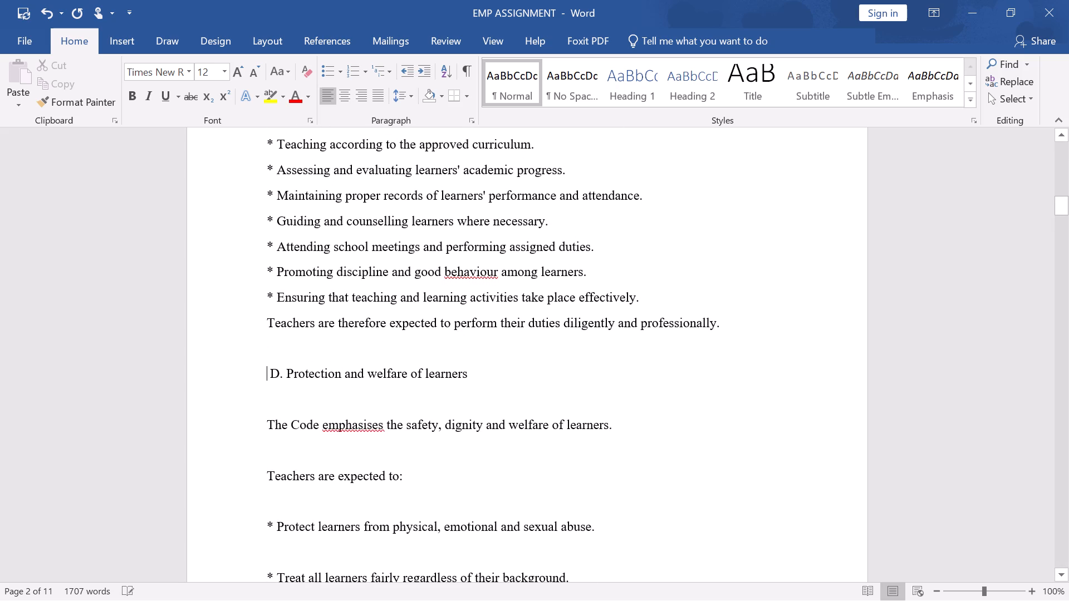
Remove the blank lines before "The Code emphasises the safety" and "Teachers are expected to:" in section D.
click(266, 422)
key(BackSpace)
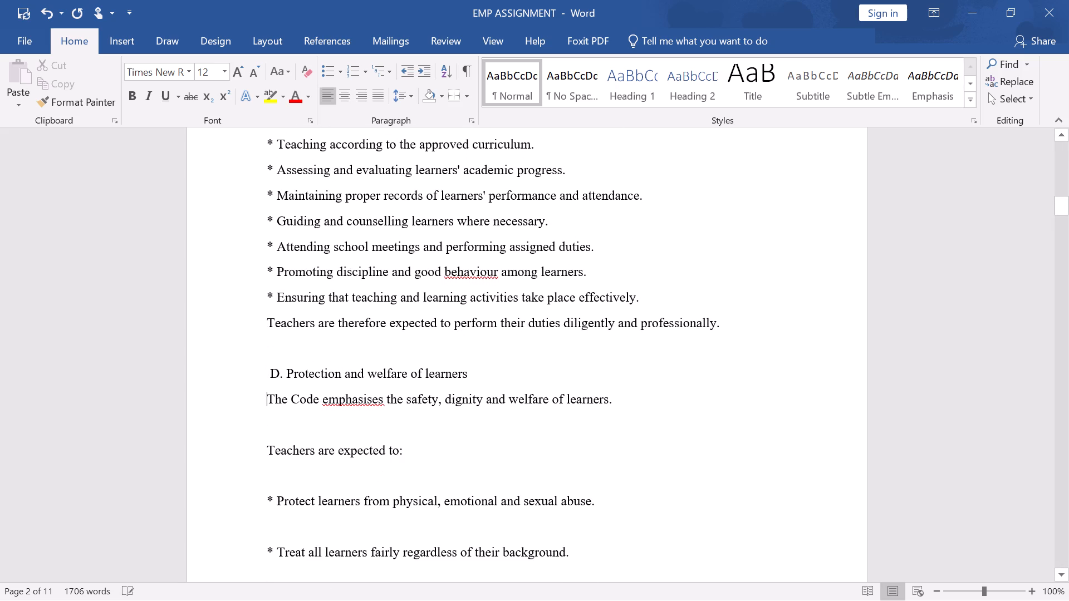
click(264, 447)
key(BackSpace)
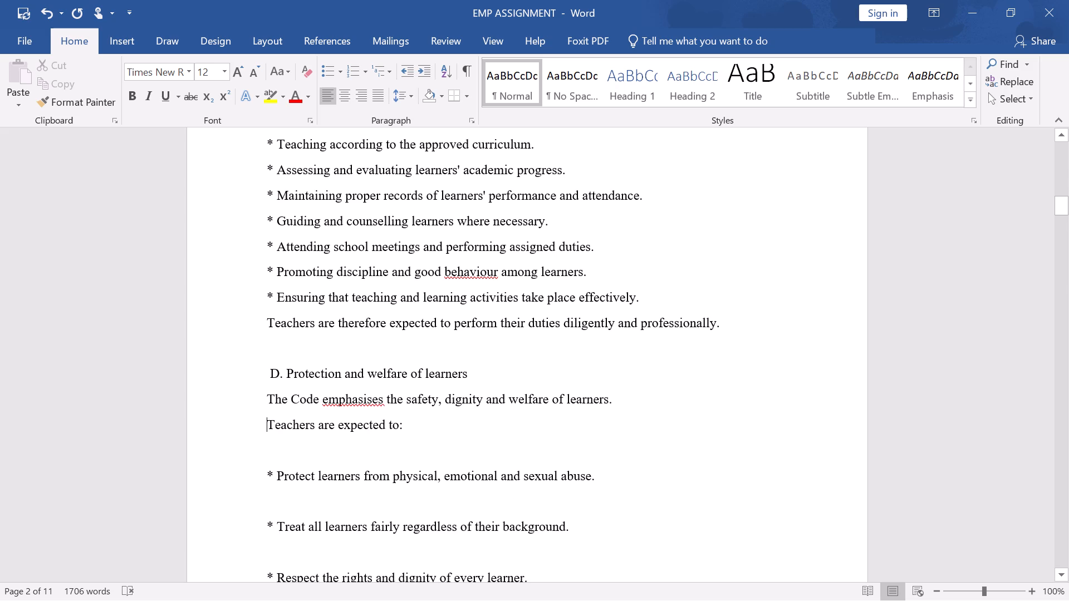
Remove the blank lines before the section D points from "Protect learners from physical" through "Respect the rights and dignity".
scroll(402, 476, down, 2)
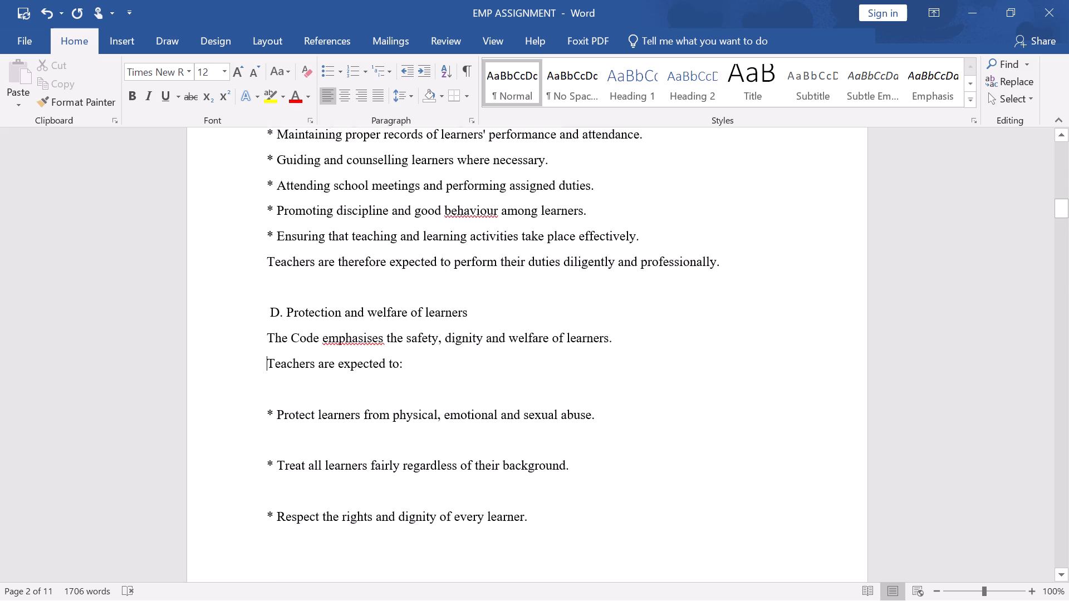
click(266, 393)
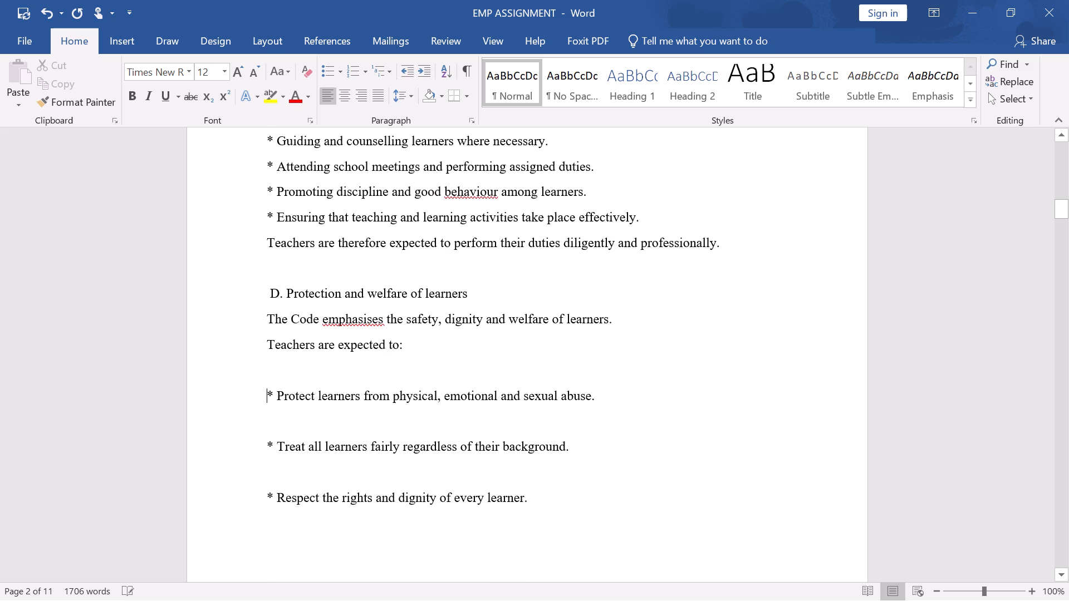
key(BackSpace)
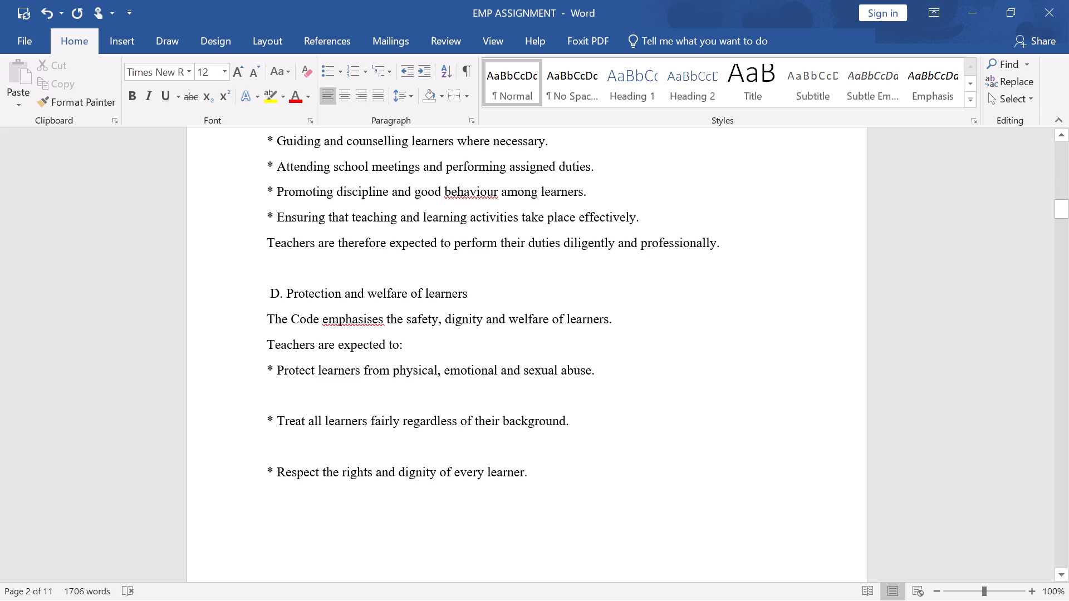
click(264, 412)
key(BackSpace)
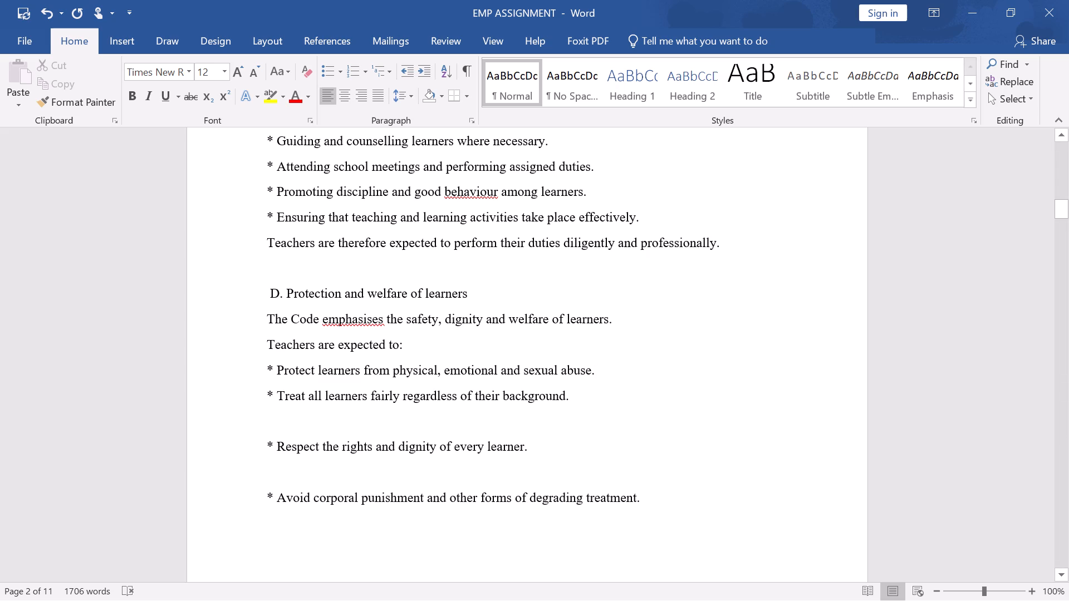
click(266, 445)
key(BackSpace)
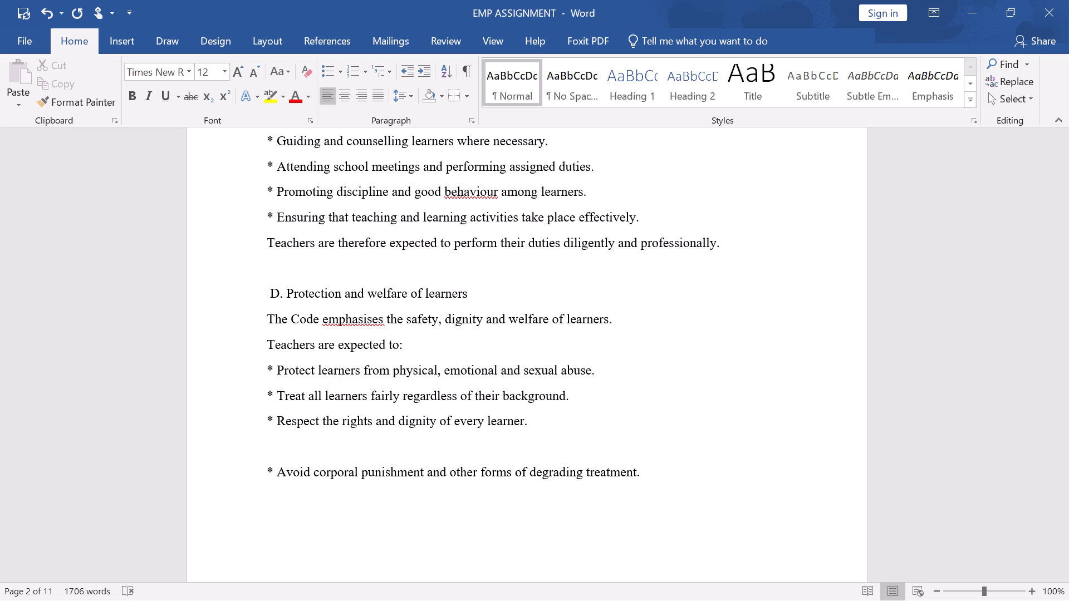
Remove the blank lines before the remaining section D points, starting with "Avoid corporal punishment".
scroll(518, 455, down, 2)
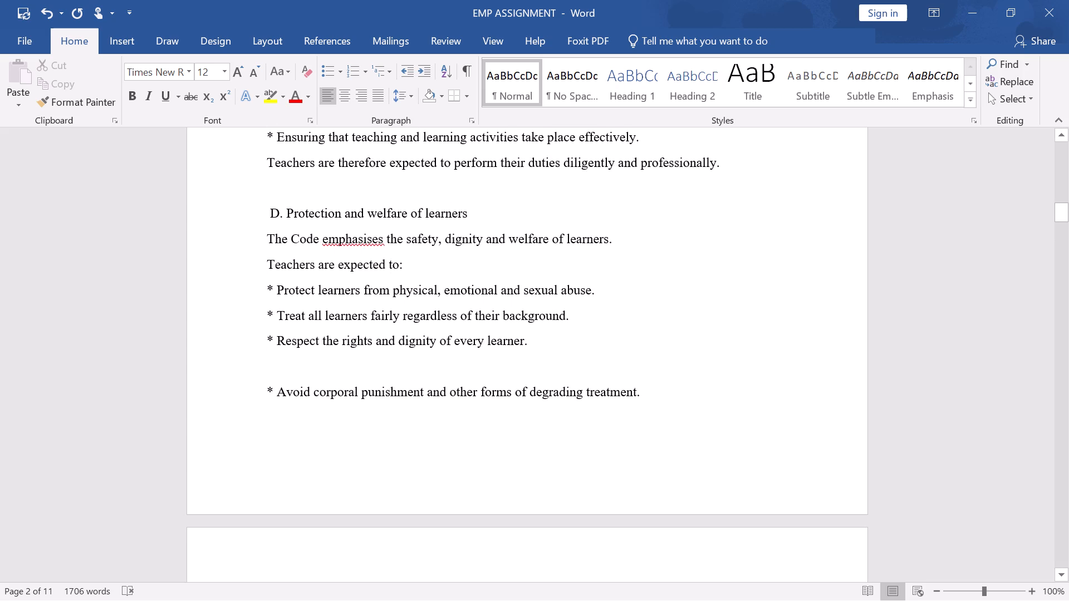
scroll(318, 391, down, 3)
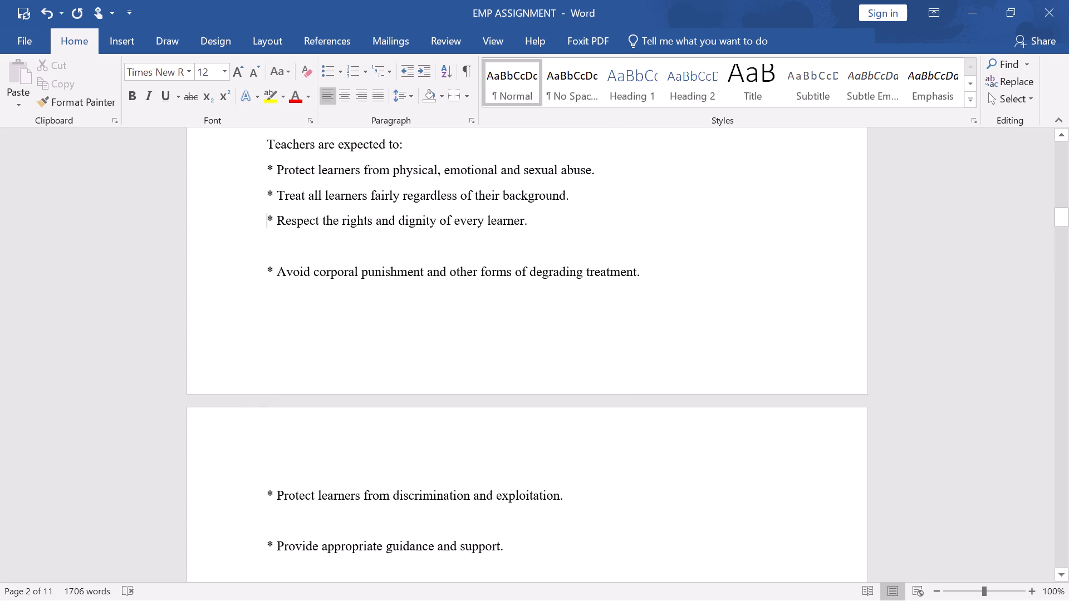
Remove the blank lines before the section D points from "Avoid corporal punishment" through "Provide appropriate guidance and support".
click(263, 265)
key(BackSpace)
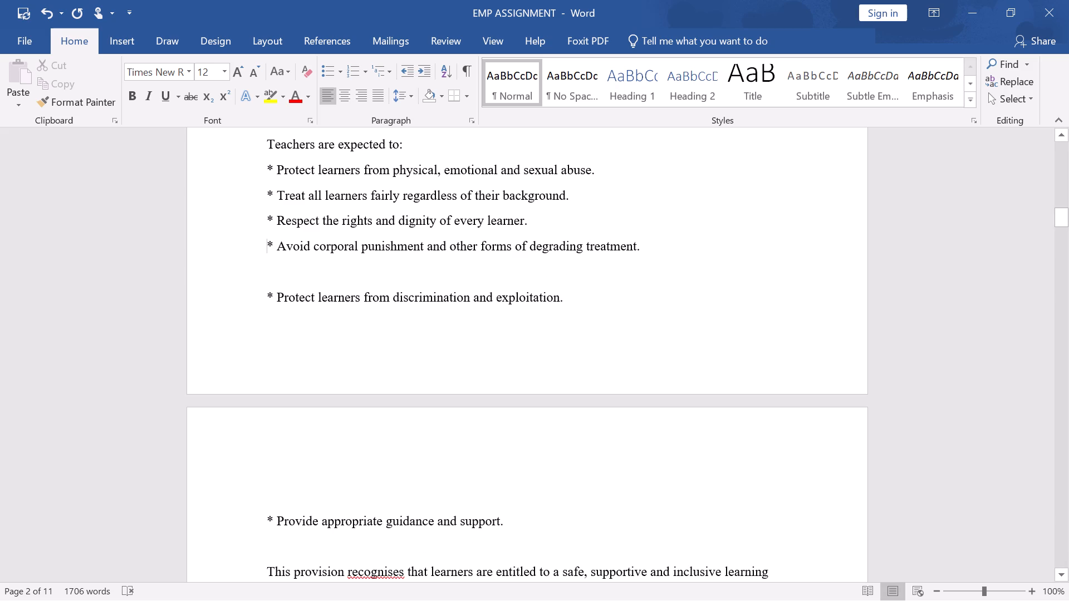
click(262, 291)
key(BackSpace)
scroll(292, 344, down, 1)
click(263, 450)
key(BackSpace)
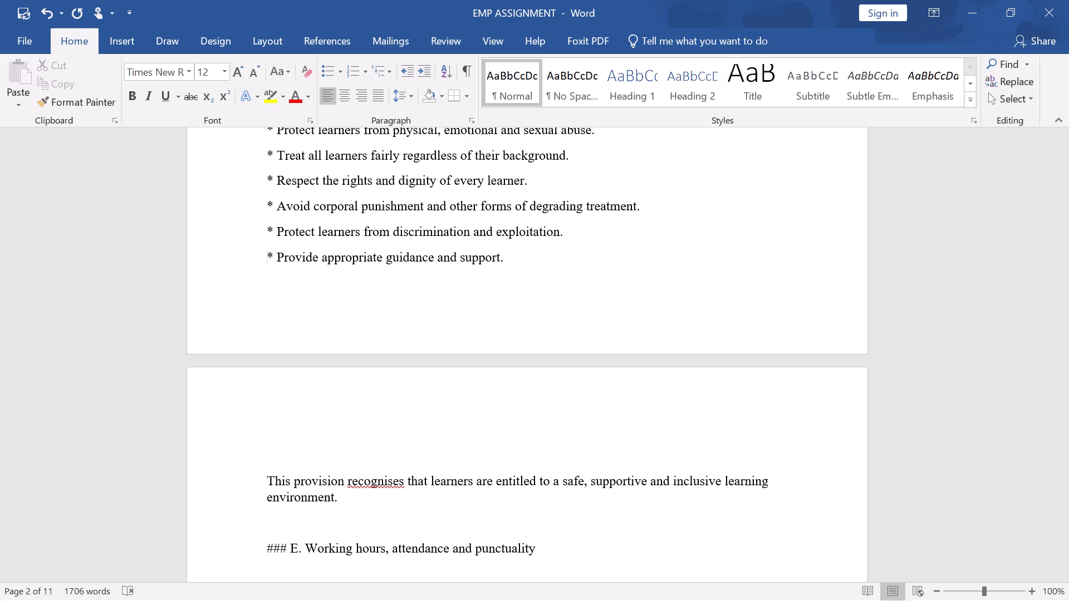
Remove the blank line before the "This provision recognises" paragraph in section D, keeping it as a separate paragraph.
scroll(350, 366, down, 1)
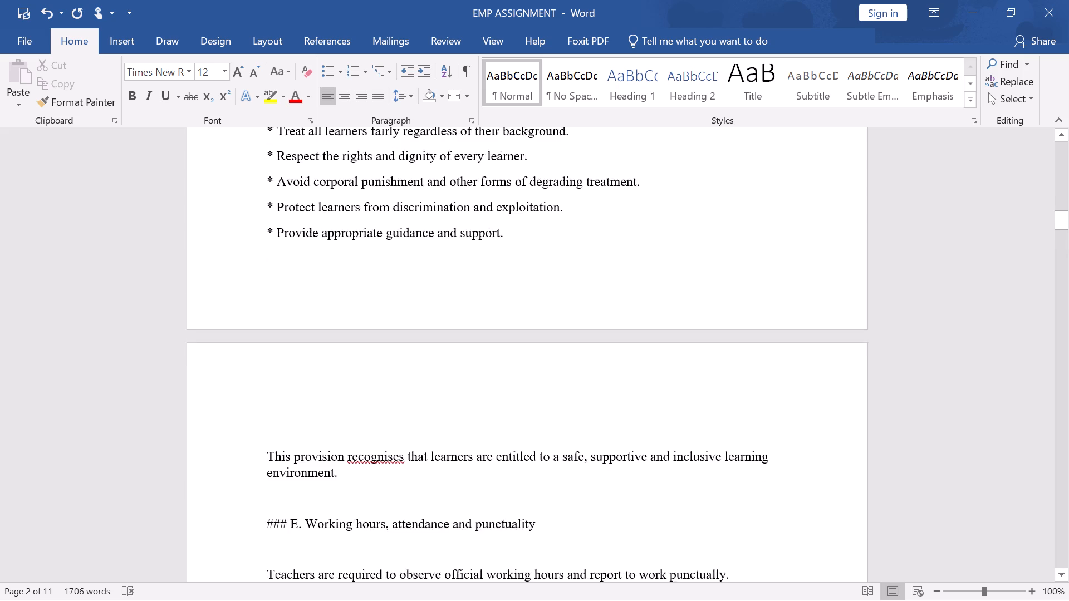
scroll(350, 366, down, 1)
click(267, 399)
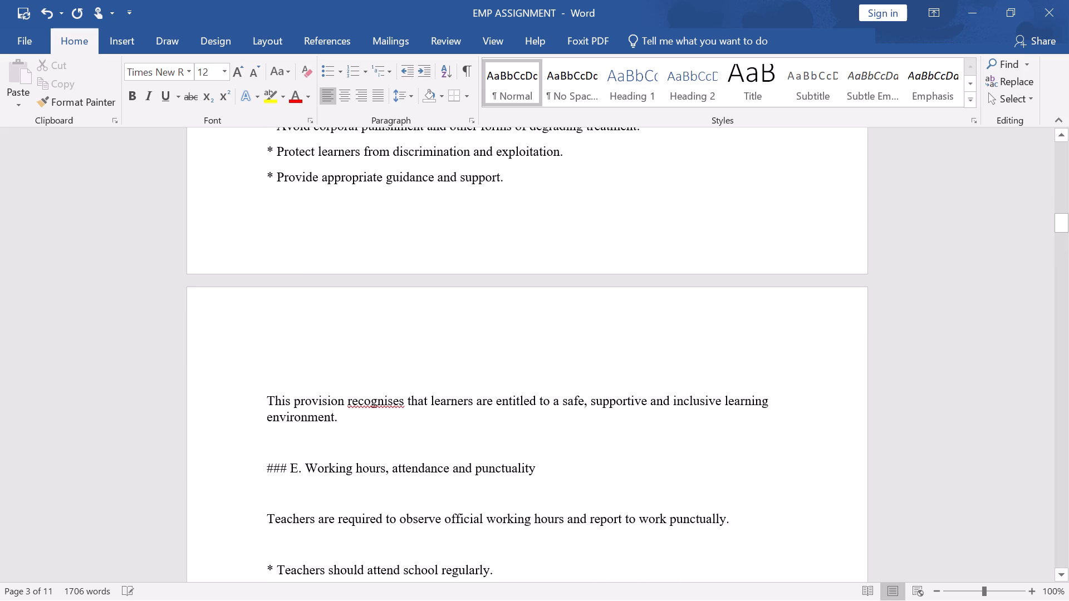
key(BackSpace)
key(BackSpace)
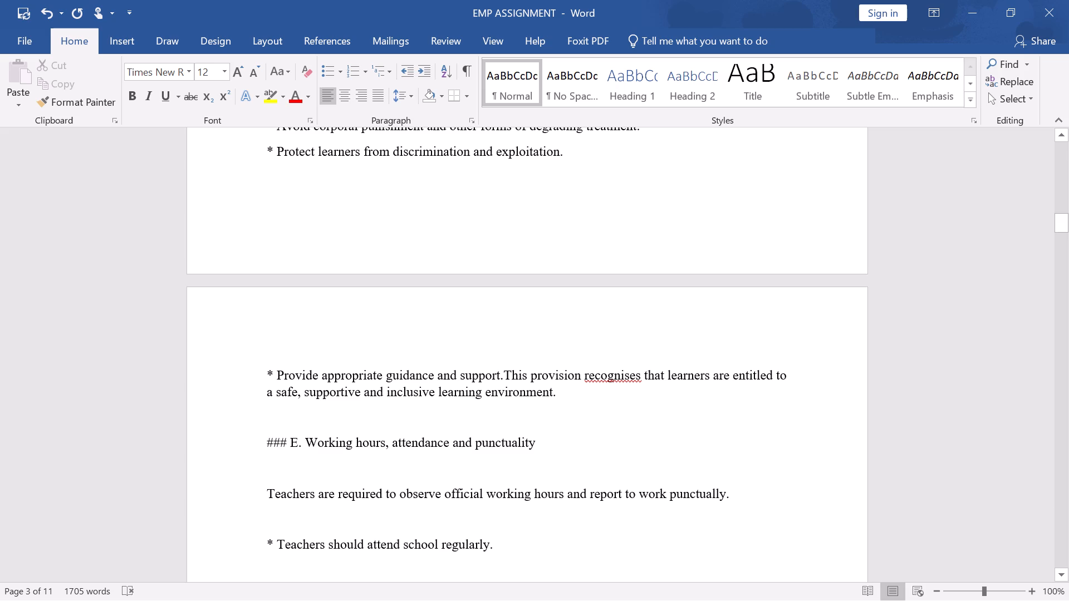
key(Return)
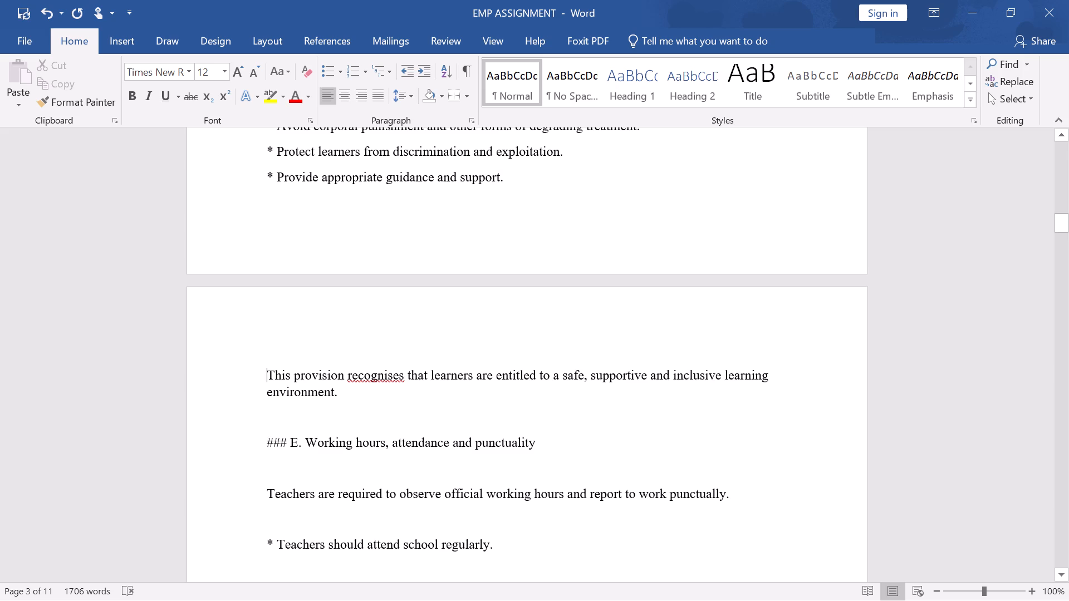
Delete the "###" and the leading space from the "E. Working hours, attendance and punctuality" heading.
scroll(583, 478, down, 3)
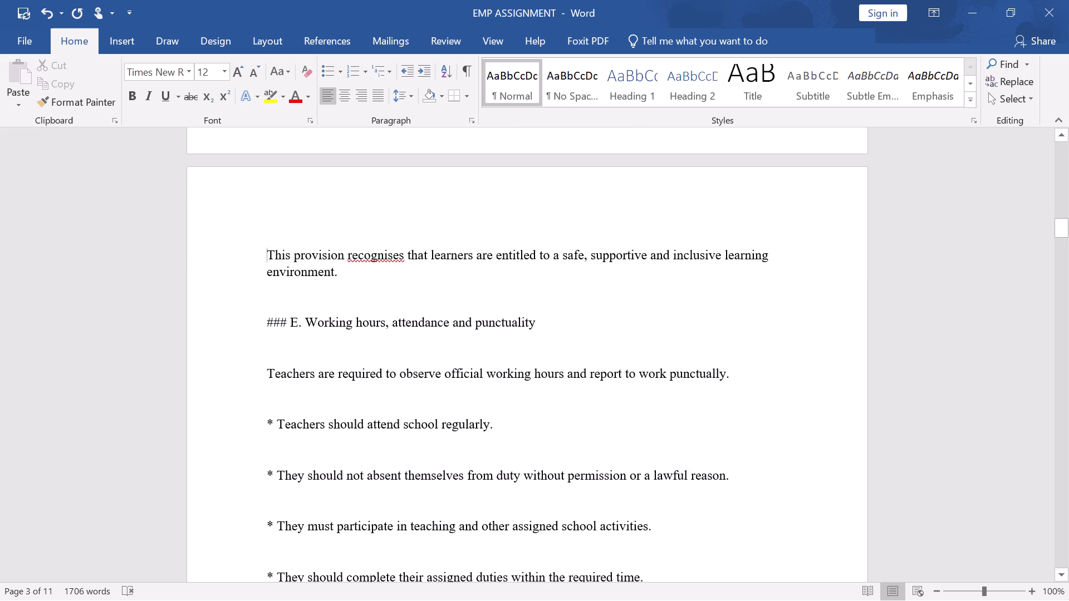
click(287, 324)
key(BackSpace)
key(BackSpace)
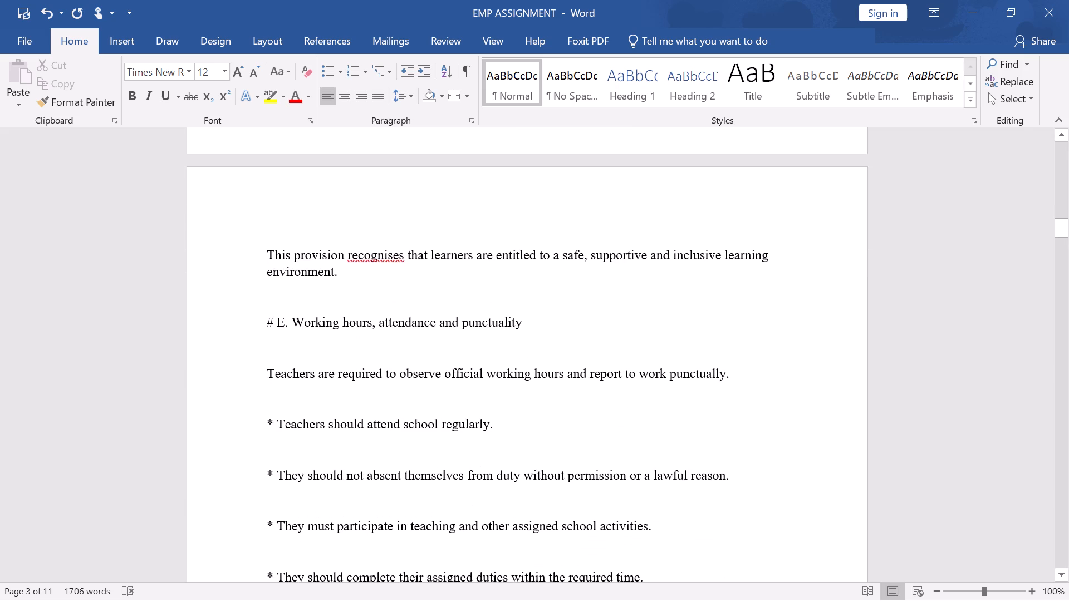
click(276, 323)
key(BackSpace)
key(BackSpace)
Remove the blank lines in section E from before "Teachers are required to observe" through the "Any absence must be properly authorised" point.
click(269, 372)
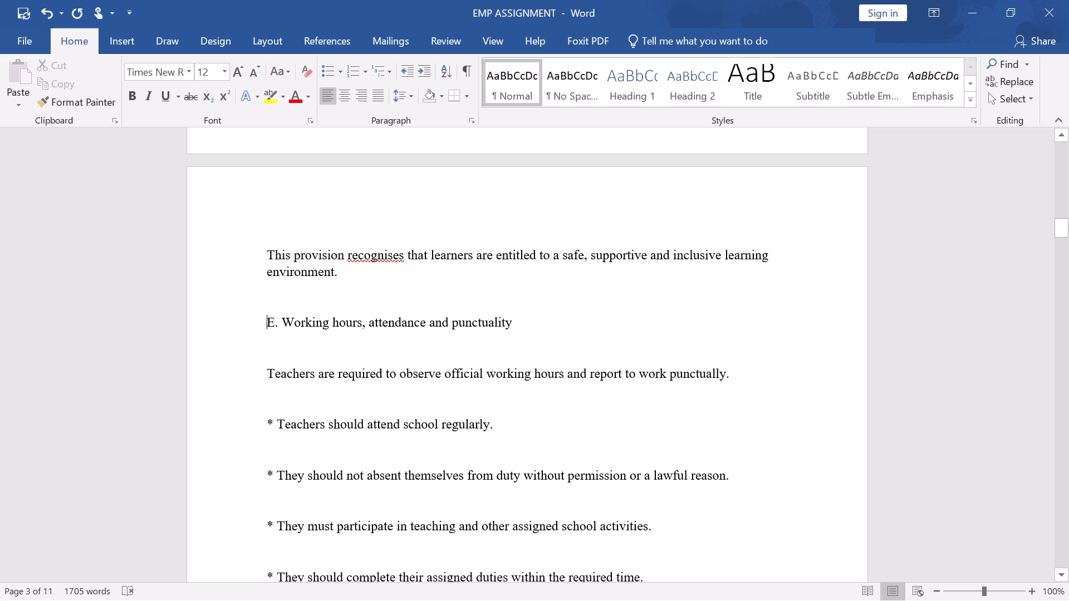
key(BackSpace)
click(267, 395)
key(BackSpace)
click(262, 426)
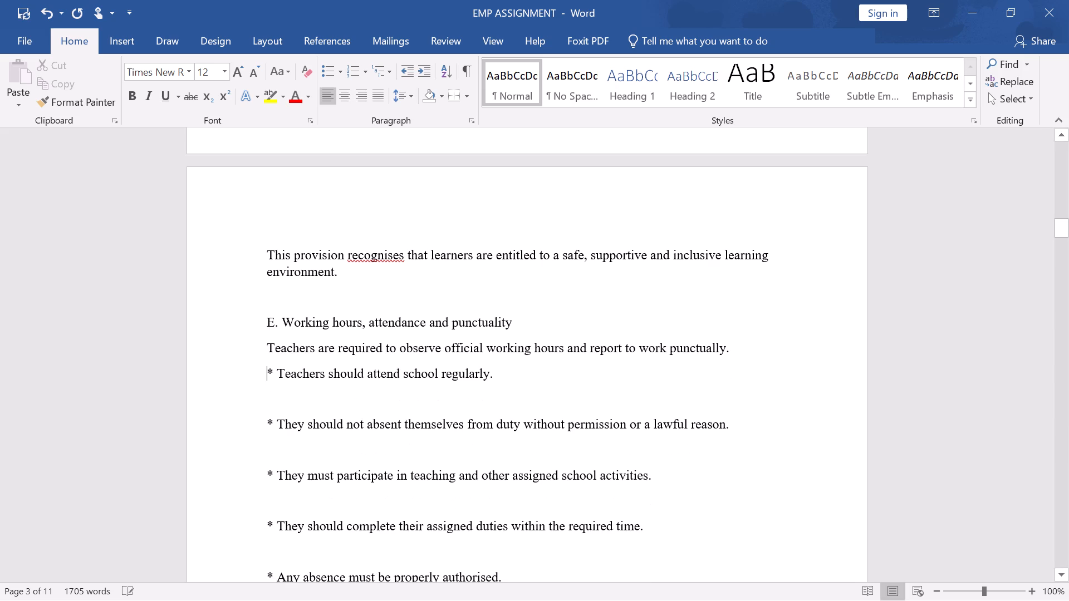
key(BackSpace)
click(265, 445)
key(BackSpace)
click(263, 478)
key(BackSpace)
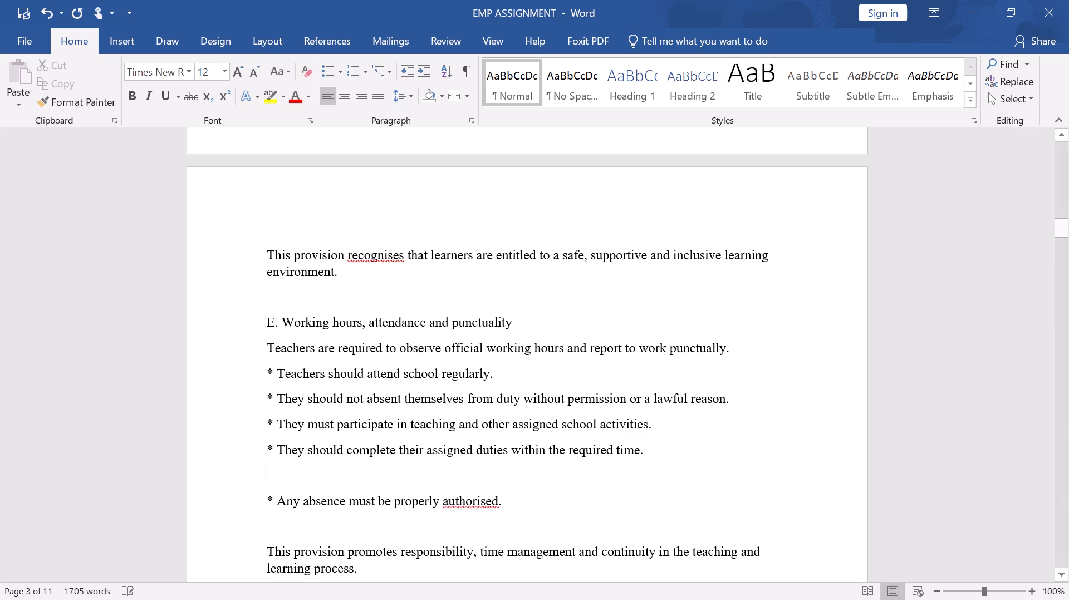
click(261, 495)
key(BackSpace)
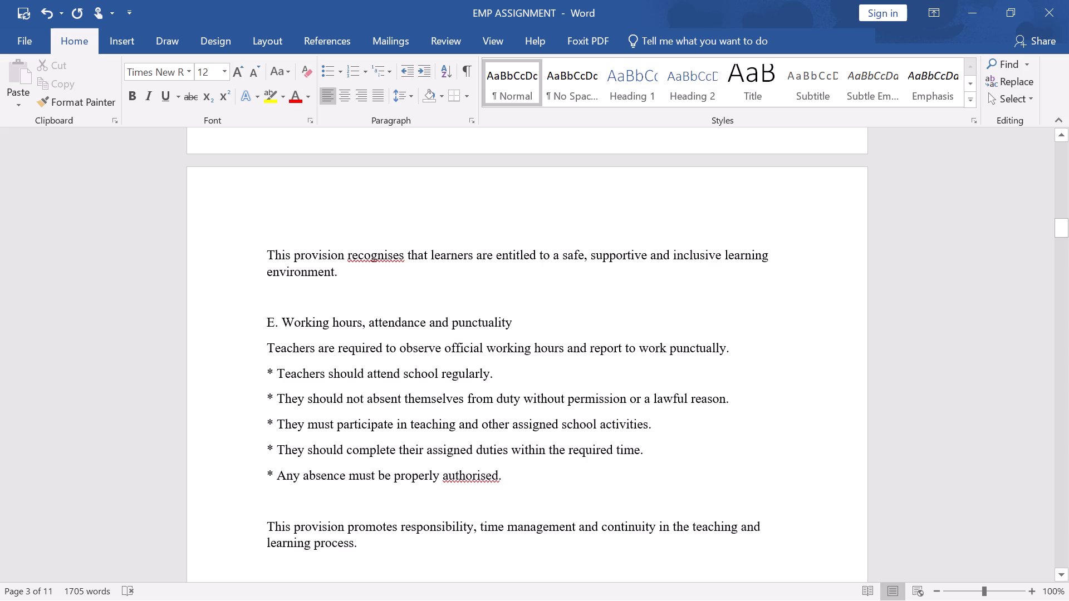
Remove the blank line before the "This provision promotes responsibility" paragraph in section E.
scroll(266, 511, down, 2)
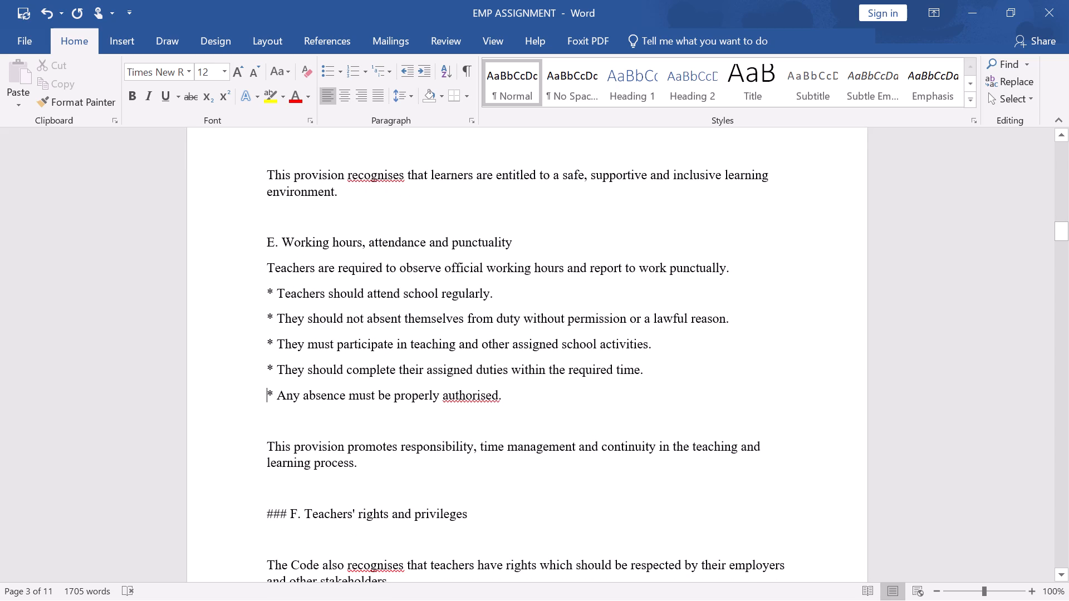
click(262, 444)
key(BackSpace)
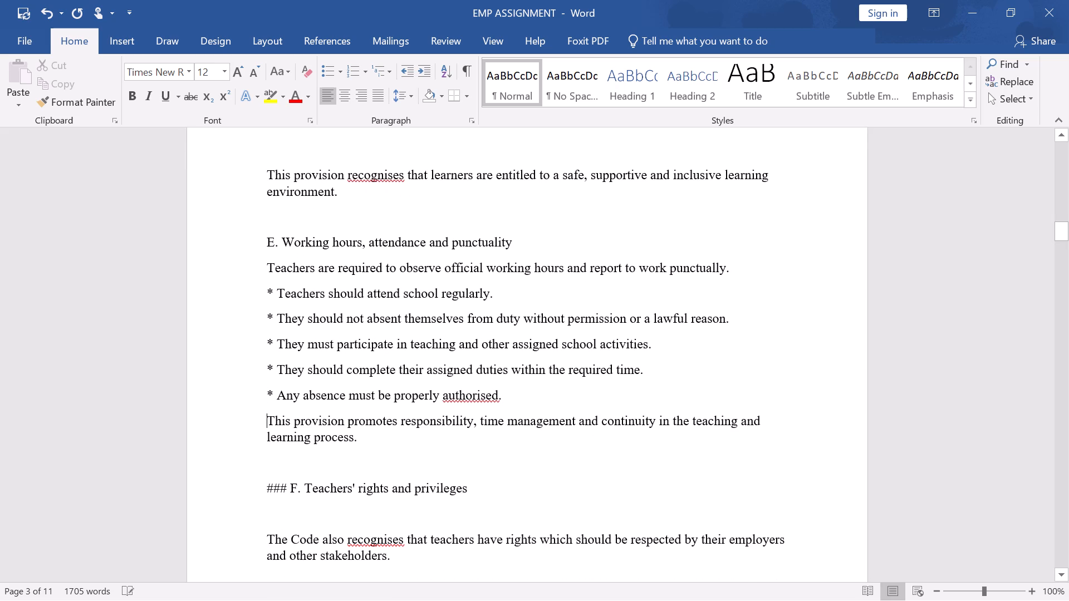
Delete the "###" and the following space from the "F. Teachers' rights and privileges" heading.
scroll(472, 434, down, 3)
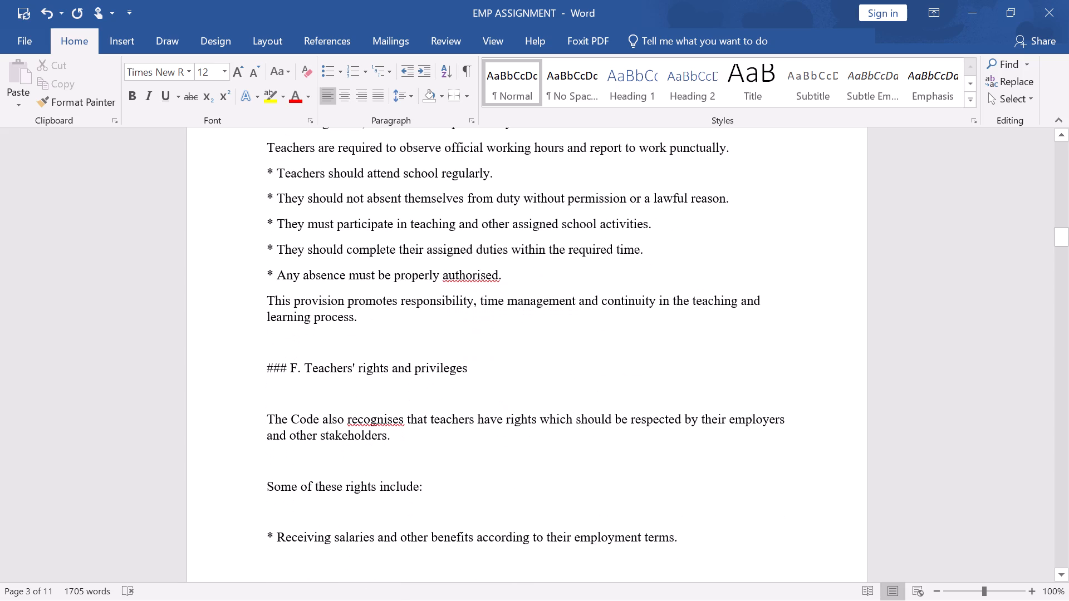
click(288, 371)
key(BackSpace)
key(BackSpace)
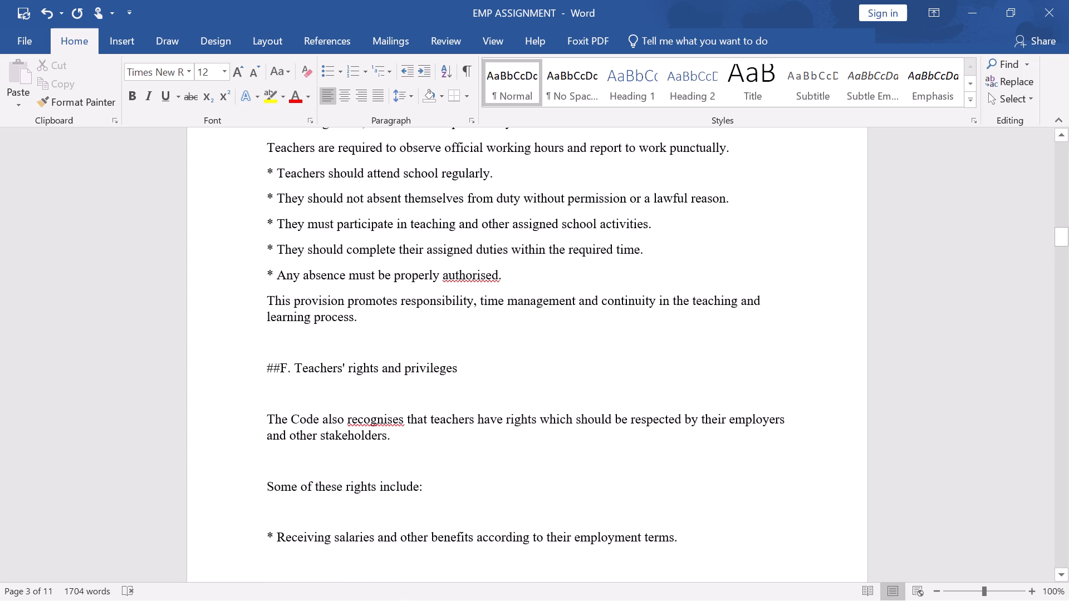
key(BackSpace)
key(BackSpace)
Remove the blank lines in section F from before "The Code also recognises" through the "Receiving fair treatment without discrimination" point.
click(262, 416)
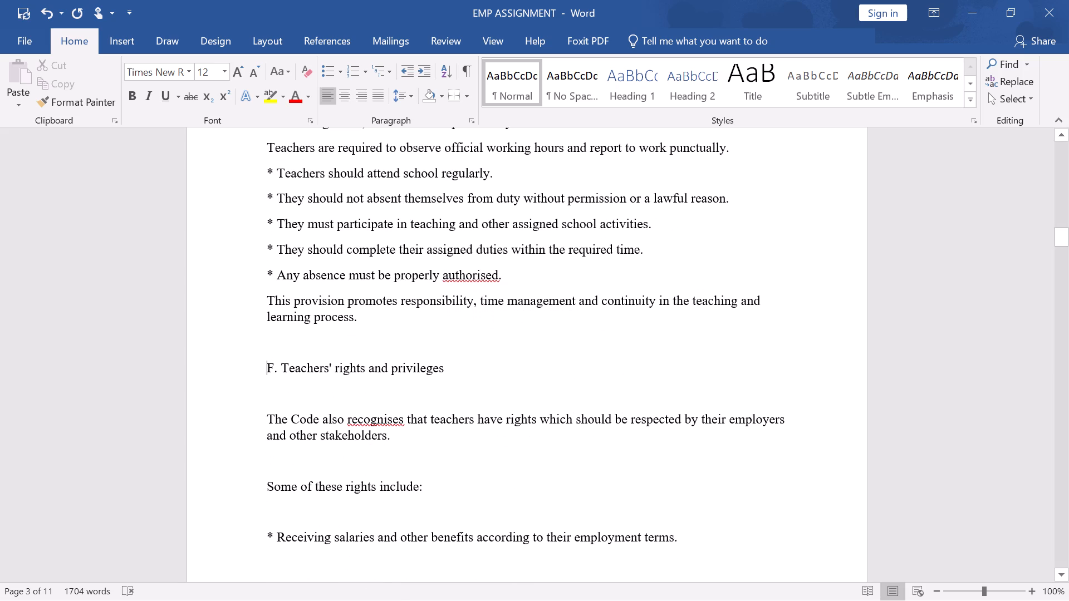
key(BackSpace)
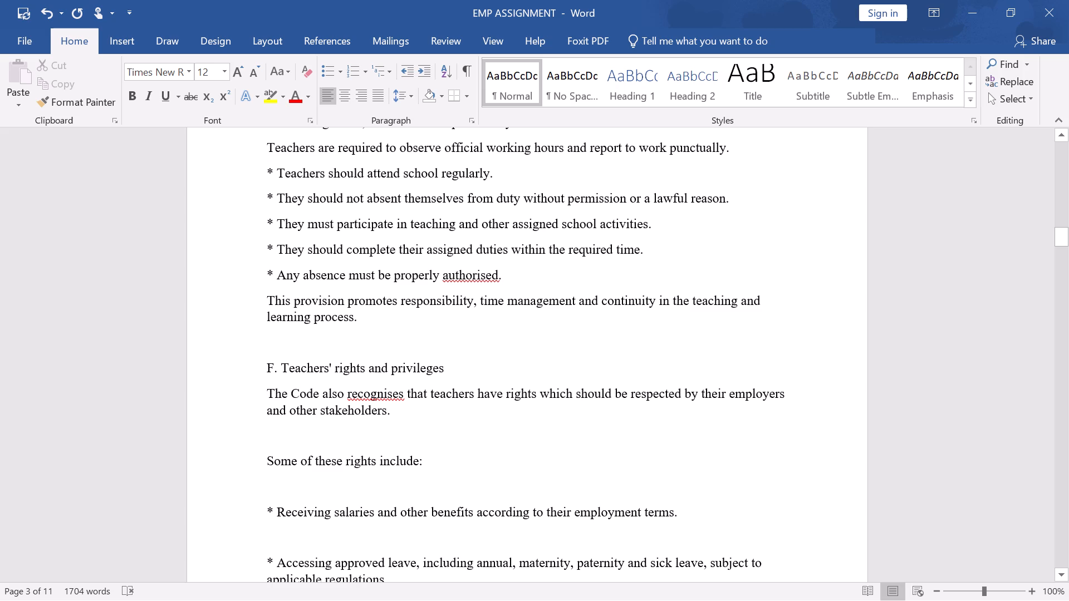
click(263, 460)
key(BackSpace)
click(261, 483)
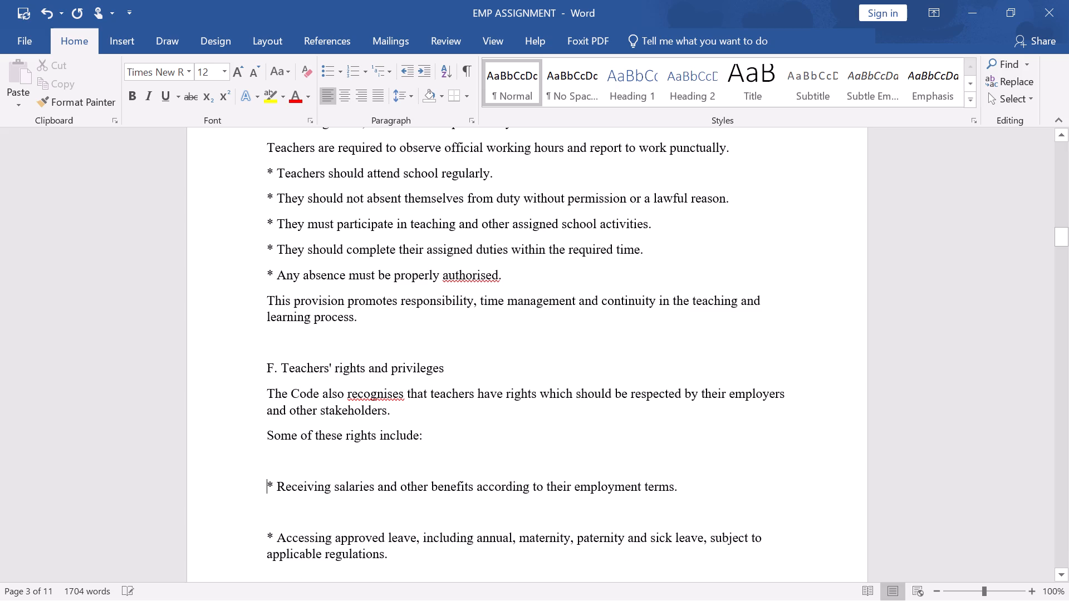
key(BackSpace)
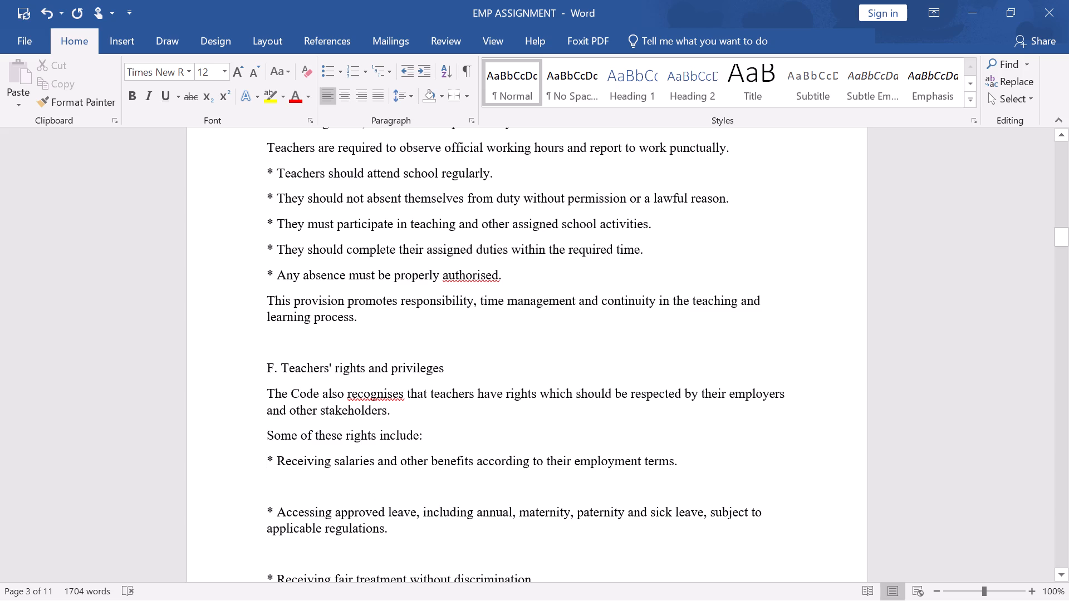
click(265, 511)
key(BackSpace)
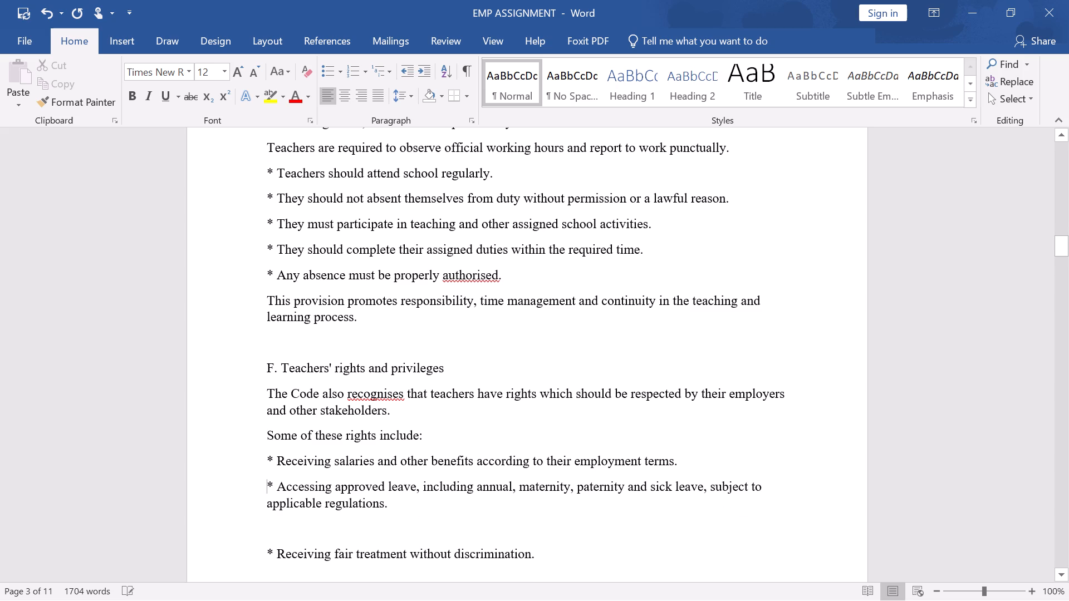
click(261, 549)
key(BackSpace)
Remove the blank lines in section F from before "Being informed of disciplinary allegations" through the closing "These rights help protect teachers" sentence.
scroll(277, 516, down, 1)
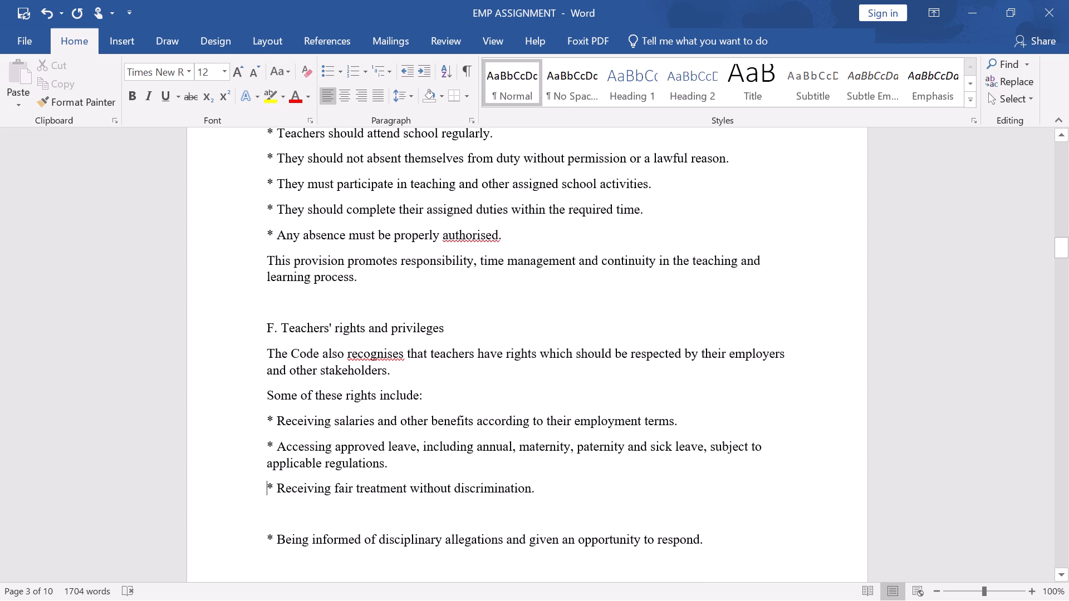
scroll(437, 454, down, 2)
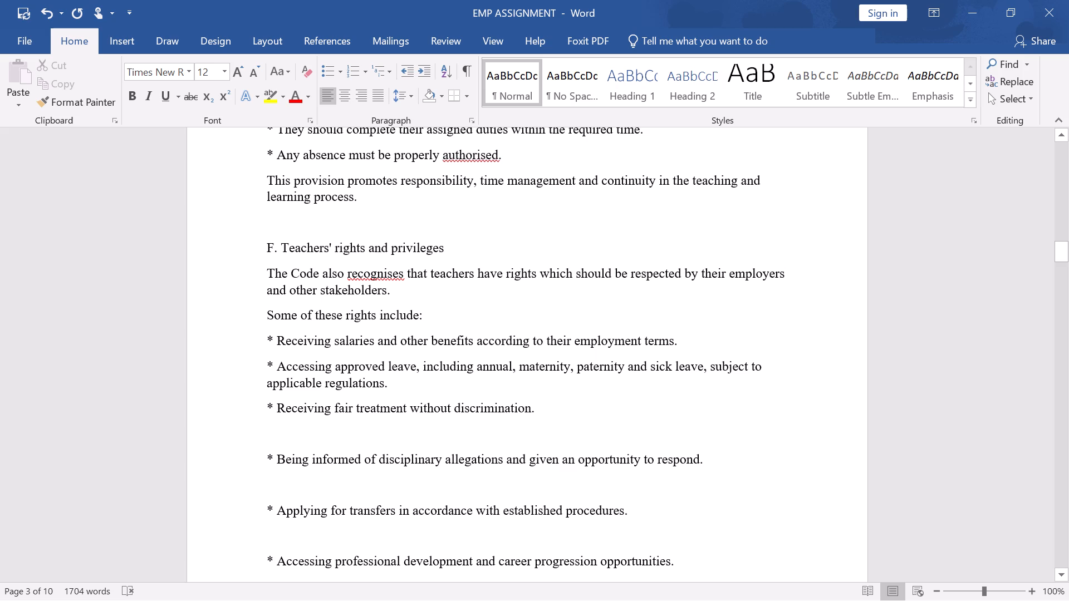
scroll(350, 427, down, 1)
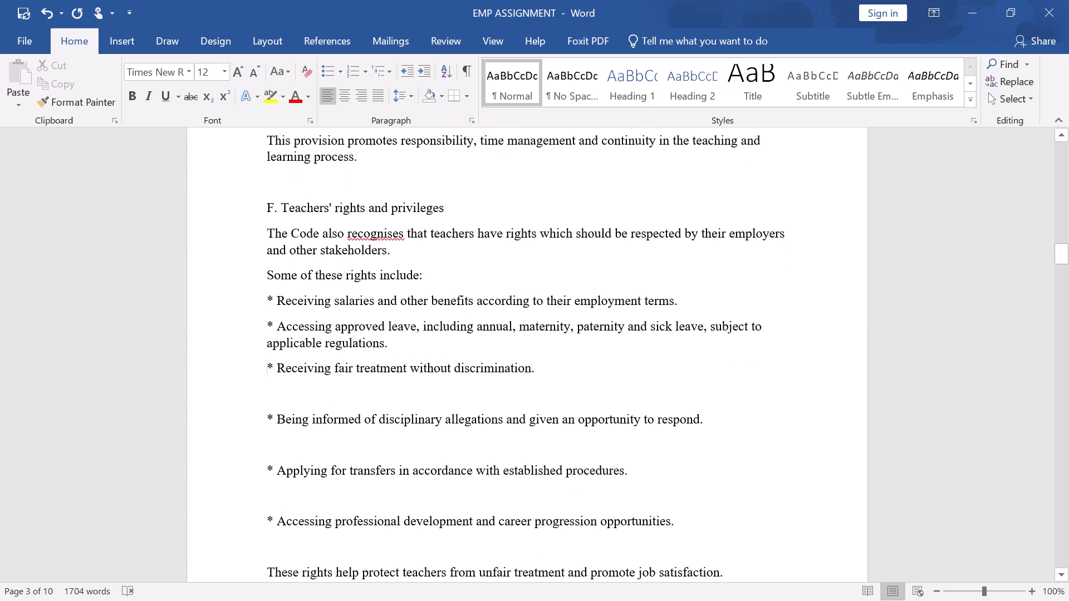
scroll(335, 420, down, 1)
click(262, 375)
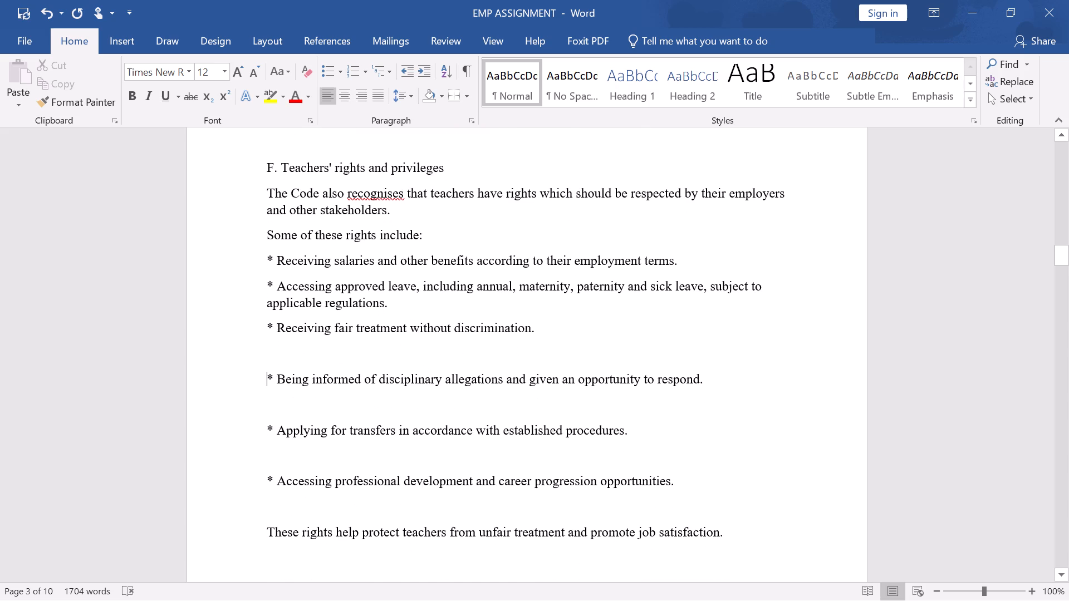
key(BackSpace)
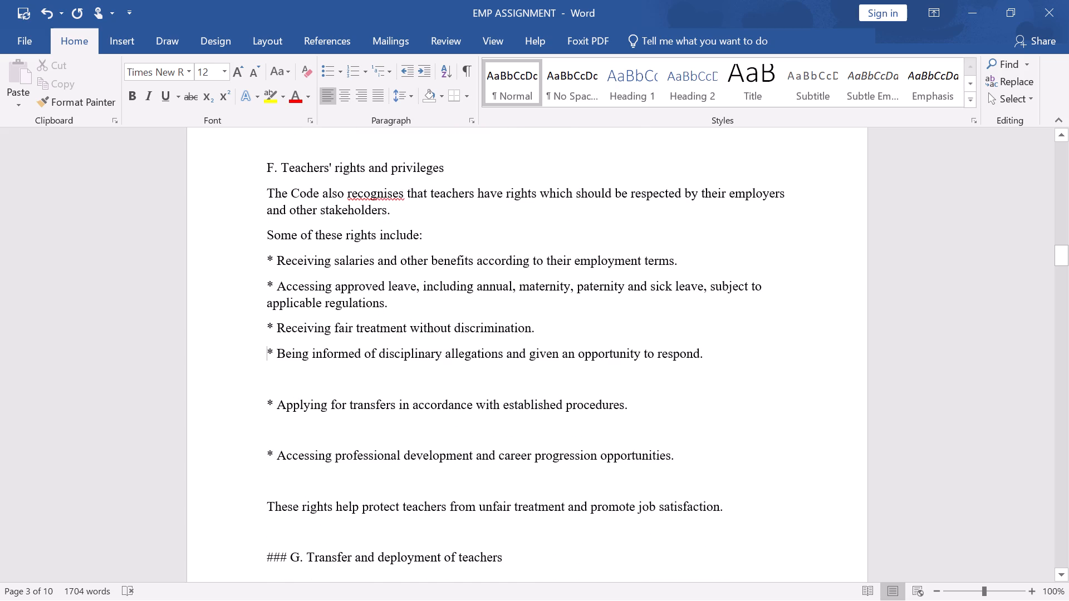
click(261, 400)
key(BackSpace)
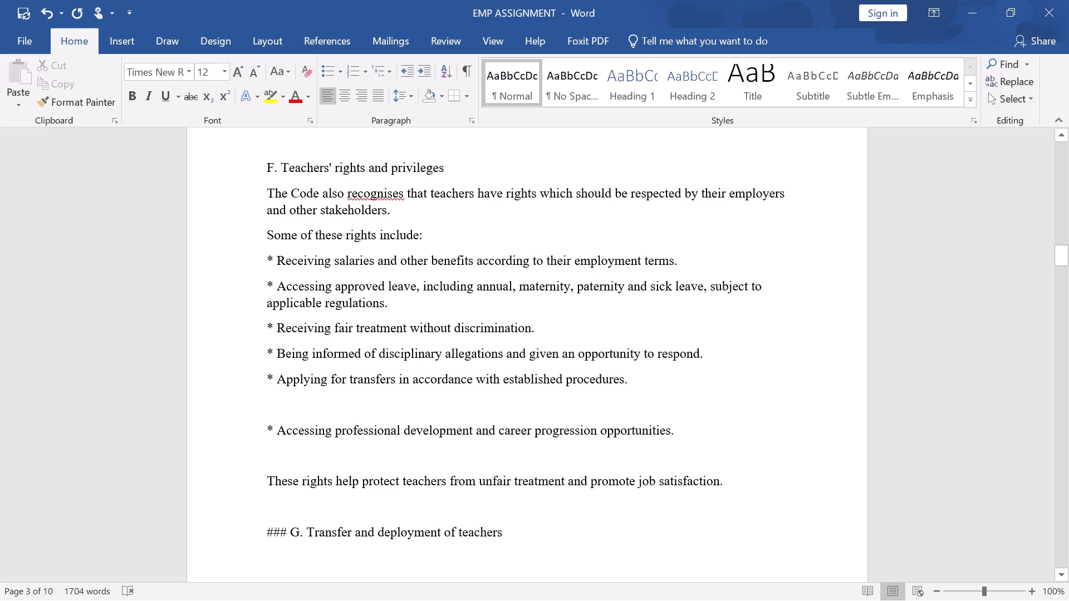
click(262, 429)
key(BackSpace)
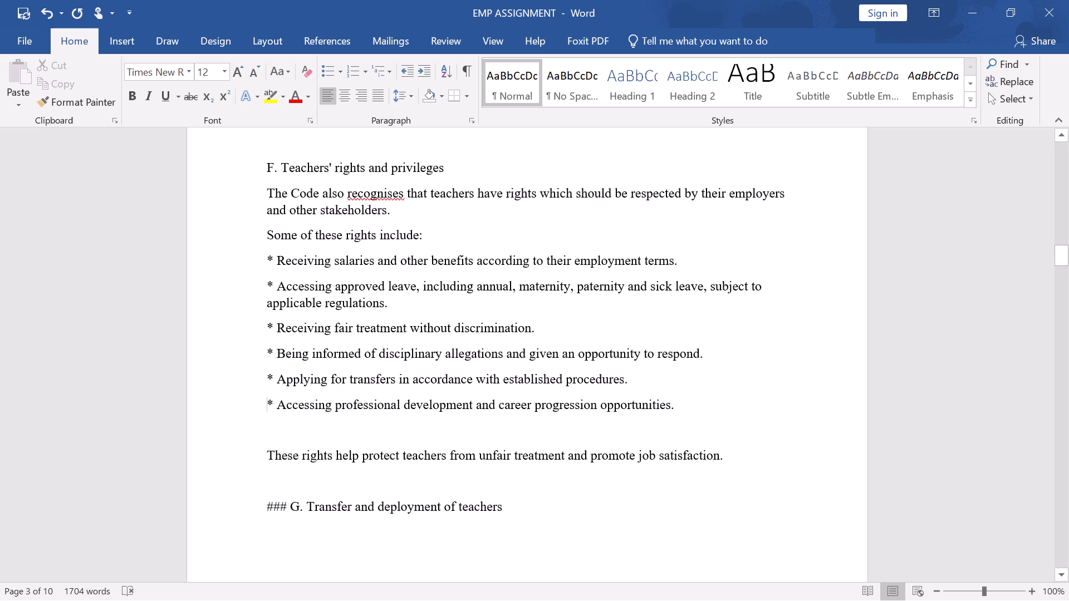
click(268, 456)
key(BackSpace)
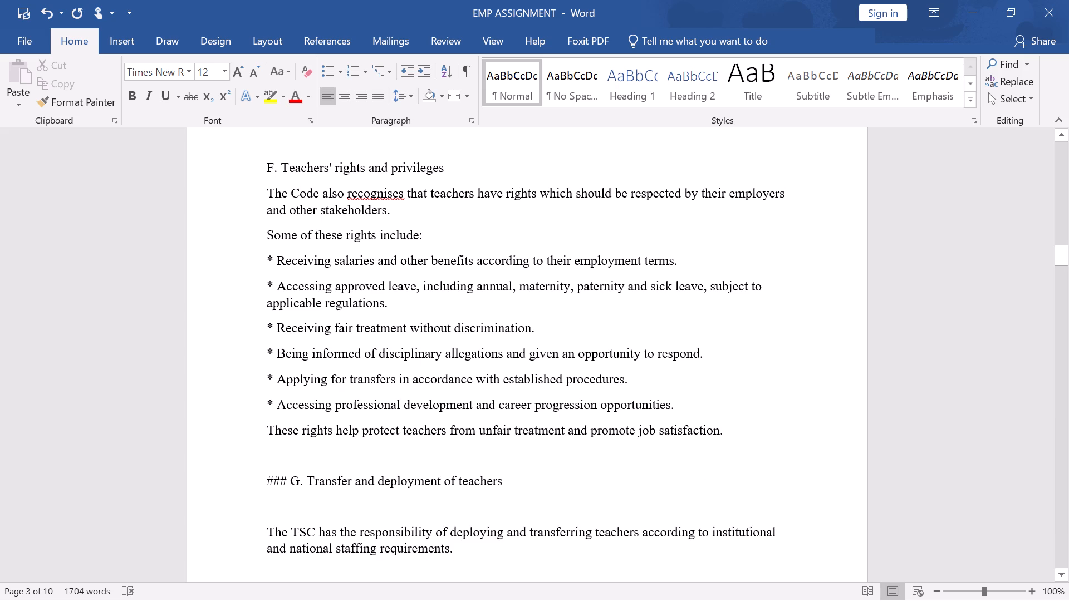
Delete the "###" and the following space from the "G. Transfer and deployment of teachers" heading.
scroll(575, 440, down, 2)
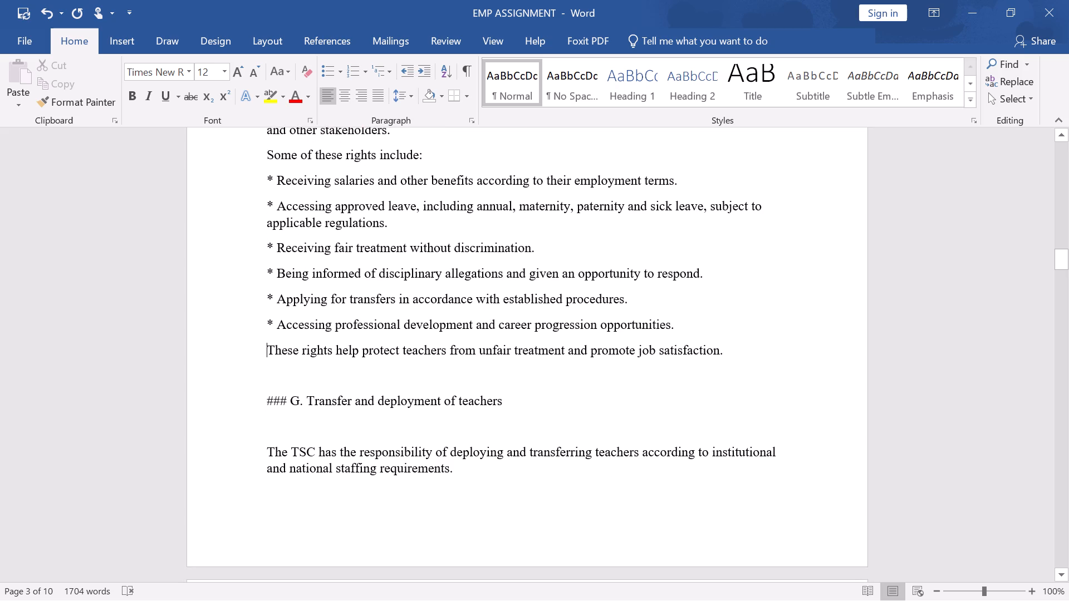
scroll(668, 378, down, 2)
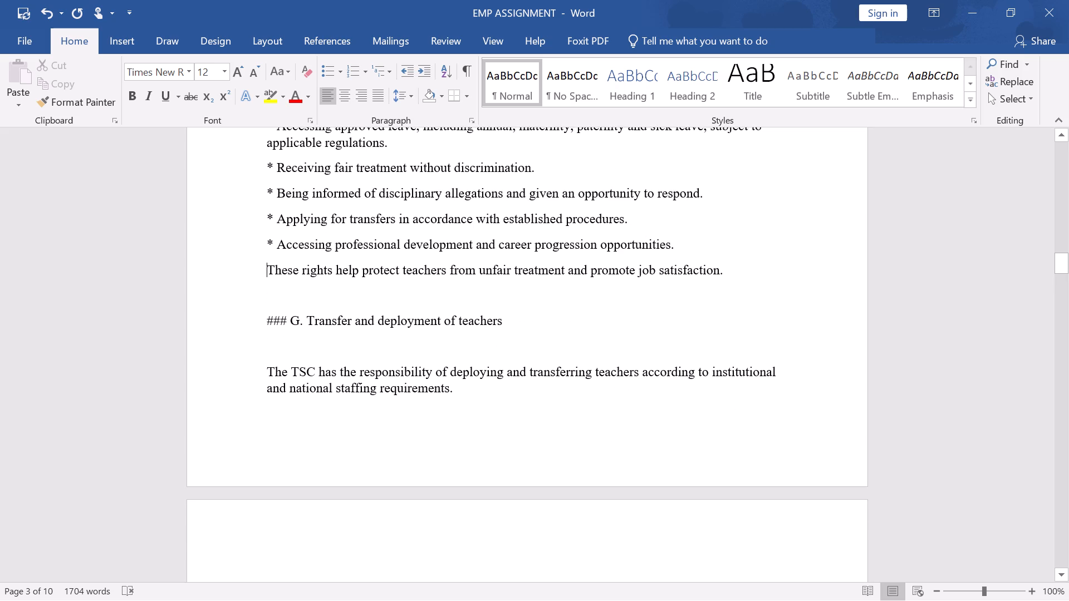
click(288, 324)
key(BackSpace)
key(BackSpace)
key(BackSpace)
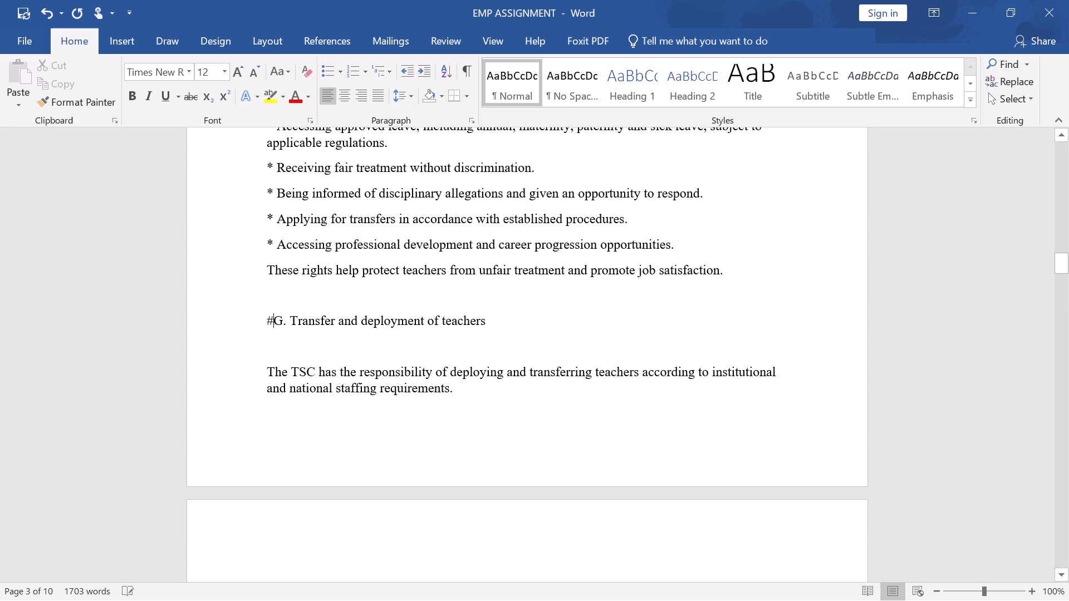
key(BackSpace)
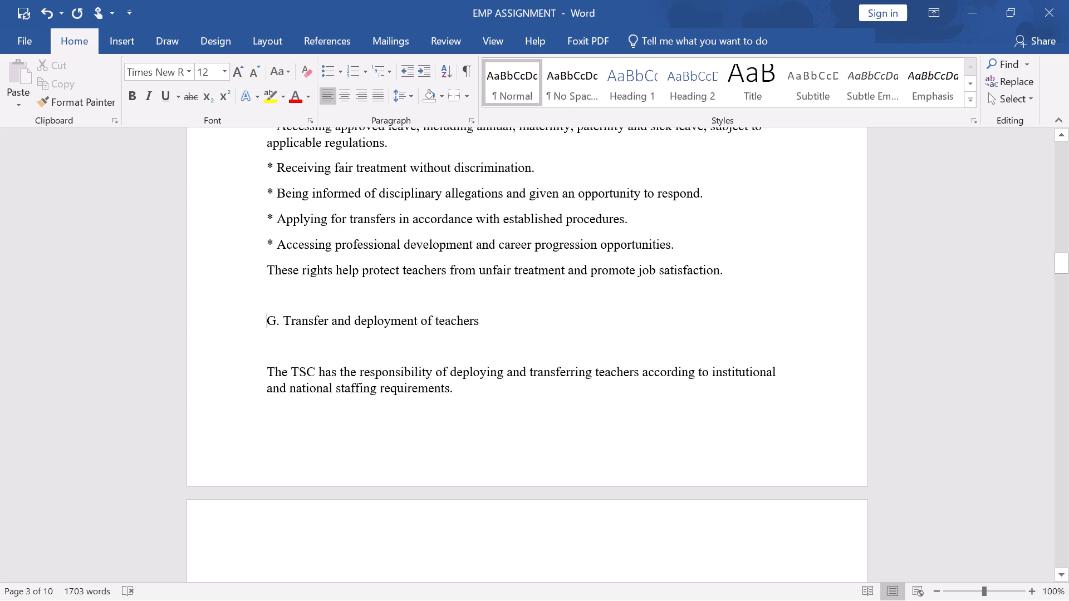
Remove the blank line before the "The TSC has the responsibility" paragraph in section G.
click(267, 374)
key(BackSpace)
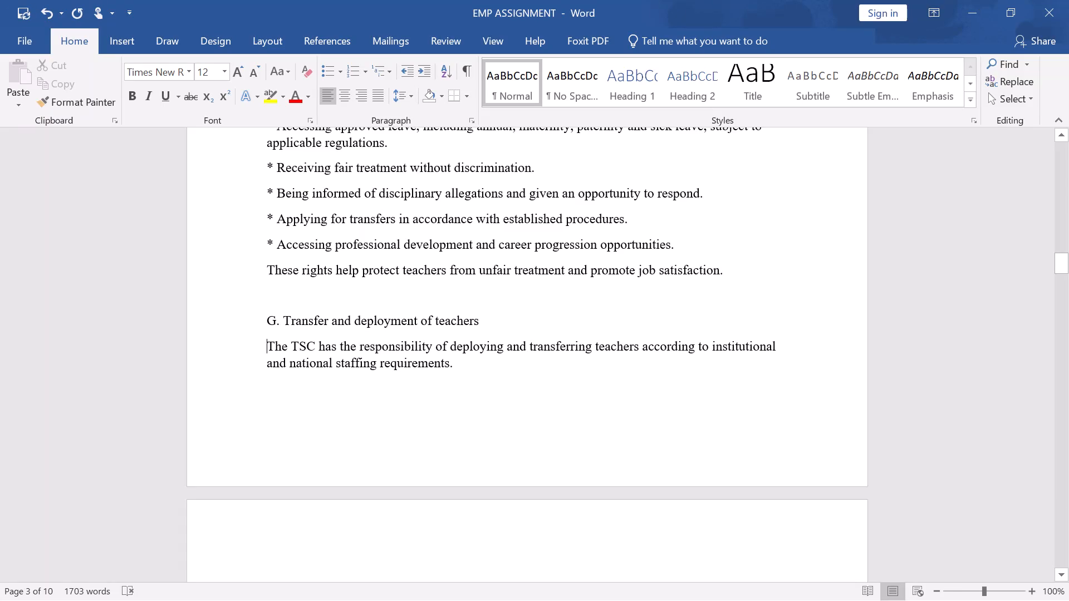
Insert four empty lines before the "G. Transfer and deployment of teachers" heading to move it to the top of the next page.
scroll(468, 367, down, 3)
scroll(468, 365, up, 2)
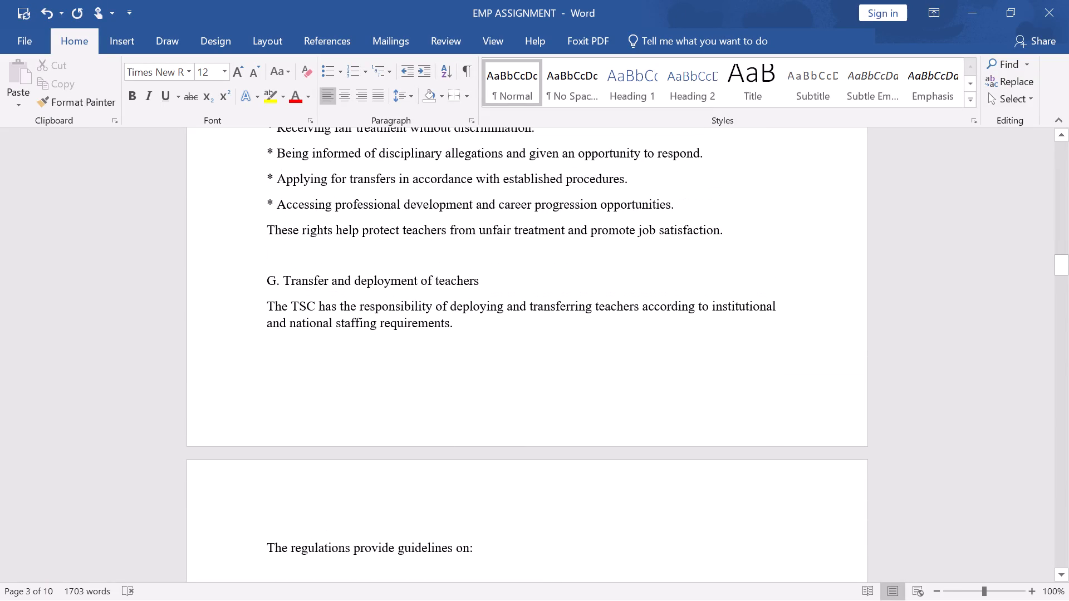
click(262, 280)
key(Return)
key(Return)
key(Return)
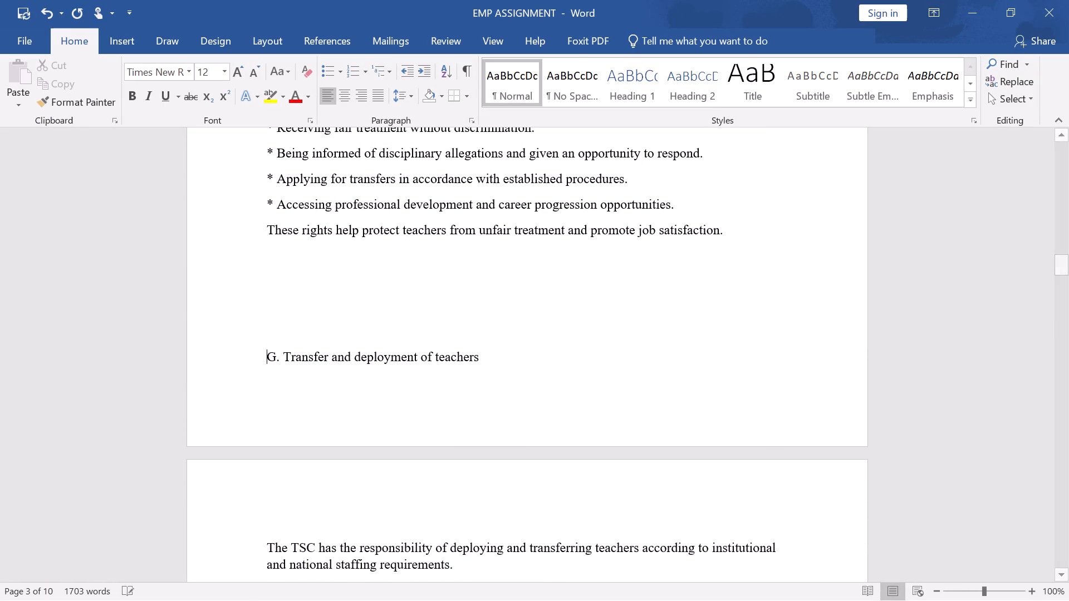
key(Return)
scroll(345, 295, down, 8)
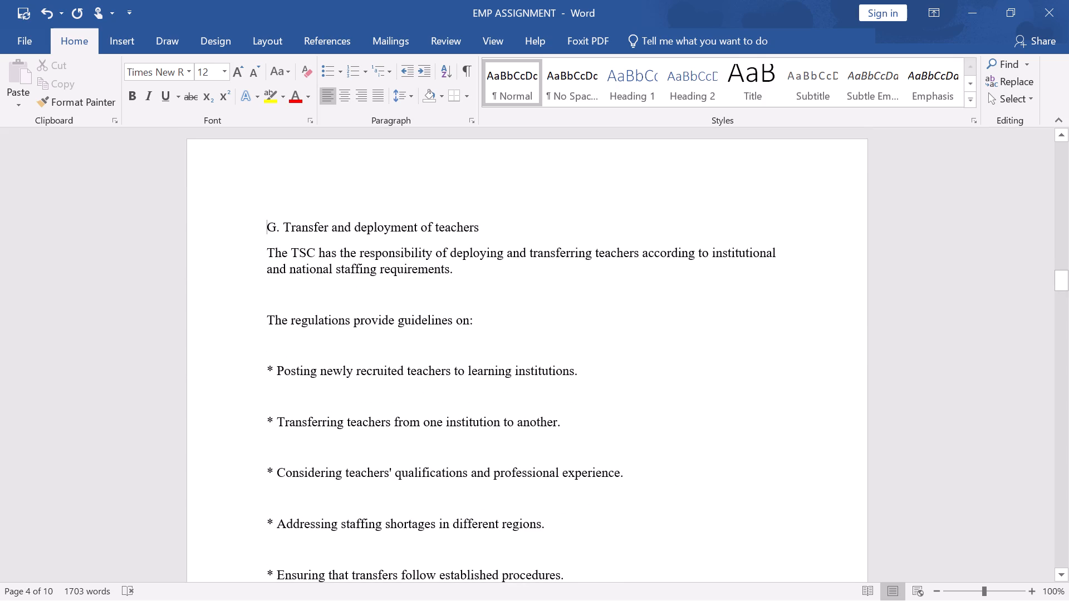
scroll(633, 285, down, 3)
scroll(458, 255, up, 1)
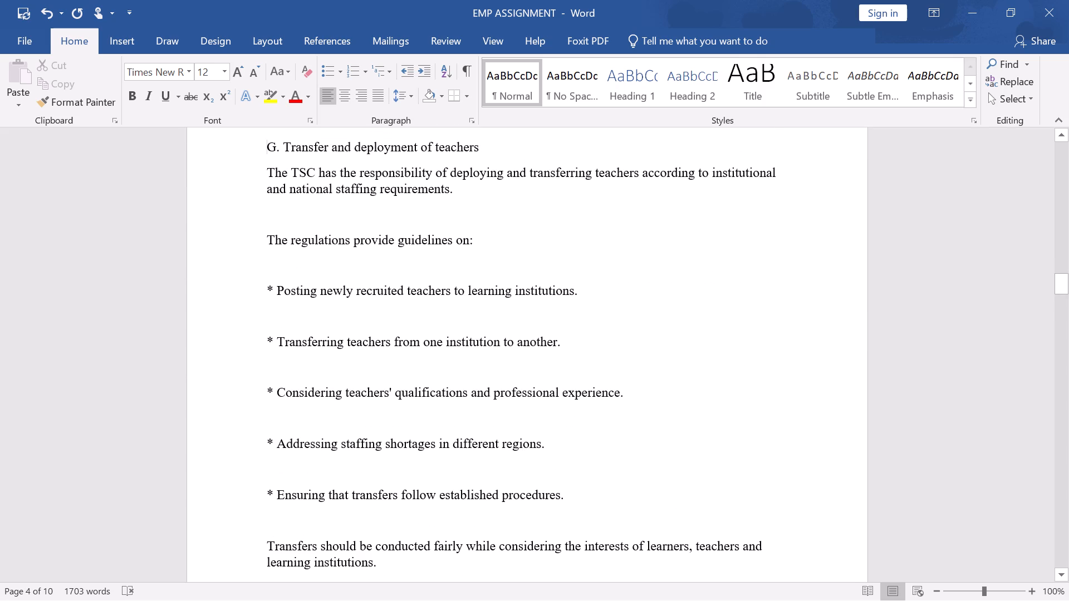
Remove the blank lines in section G from before "The regulations provide guidelines on:" through the closing "Transfers should be conducted fairly" paragraph.
click(263, 237)
key(BackSpace)
click(262, 262)
key(BackSpace)
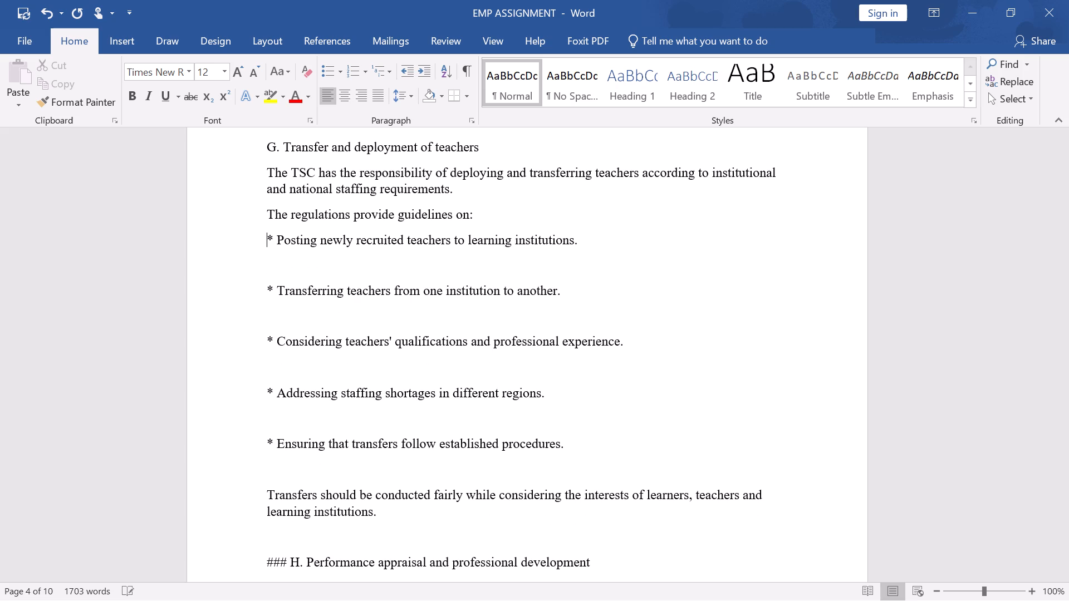
click(264, 287)
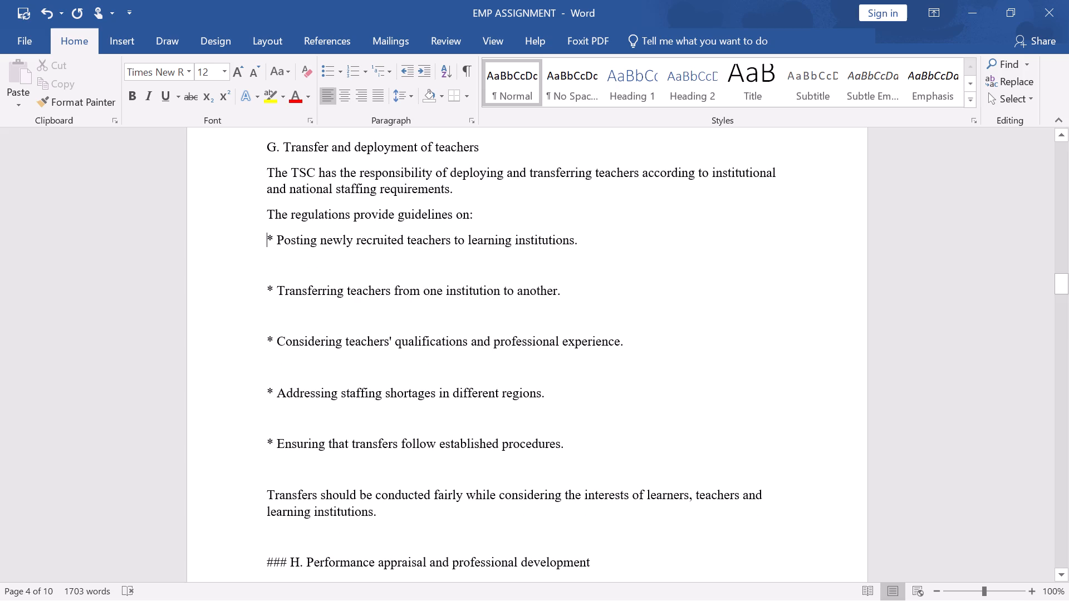
key(BackSpace)
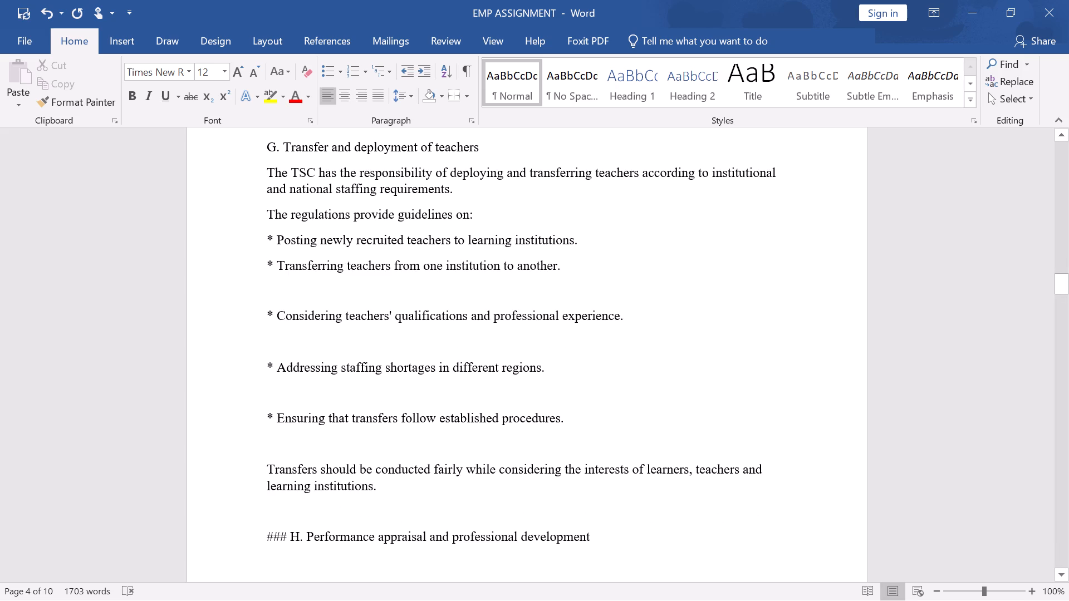
click(265, 312)
key(BackSpace)
click(259, 344)
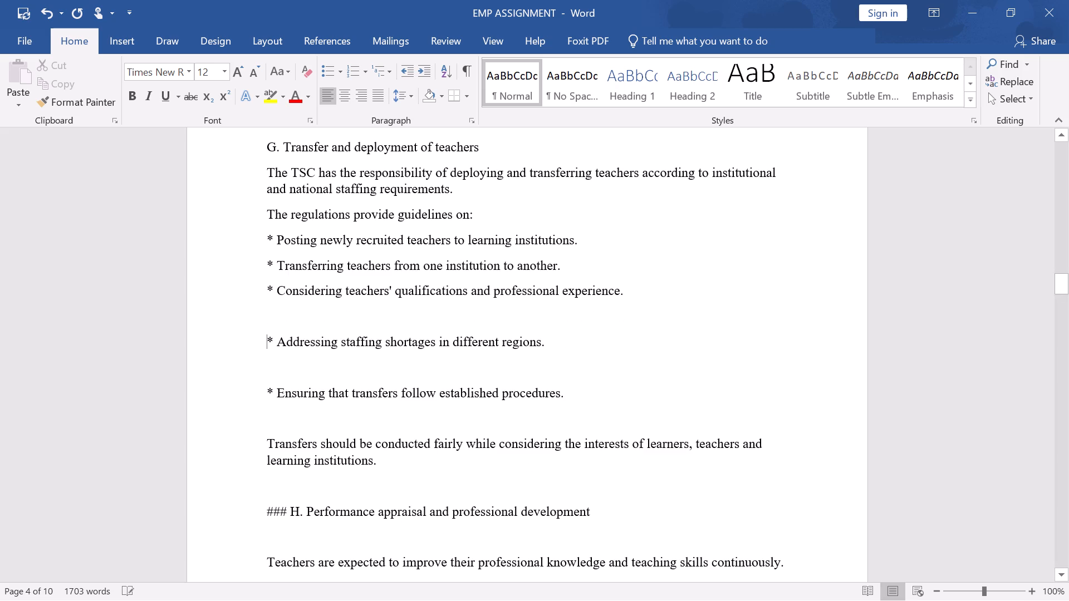
key(BackSpace)
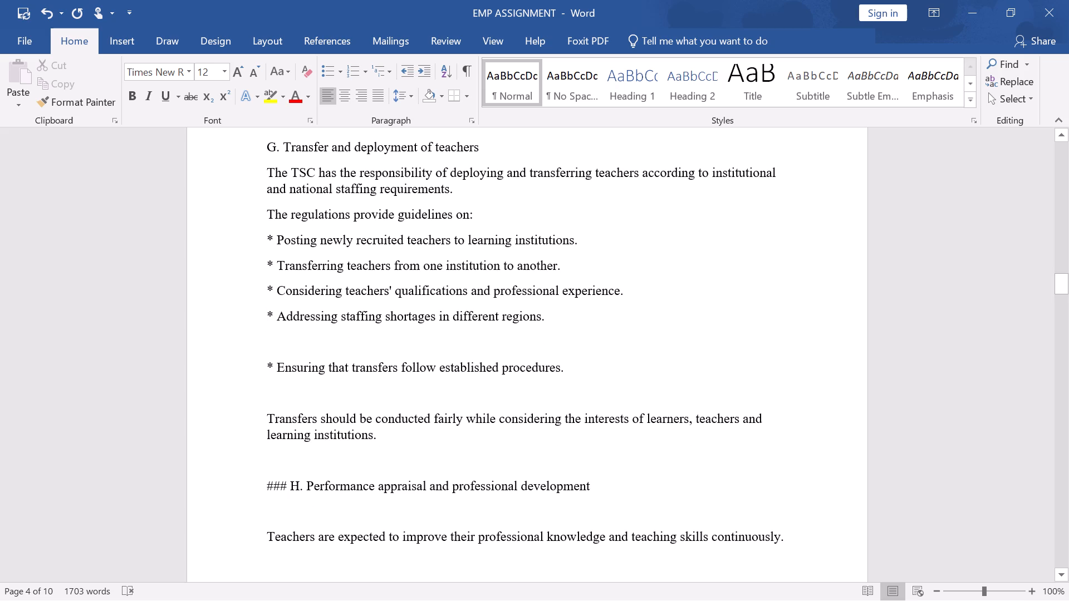
click(266, 369)
key(BackSpace)
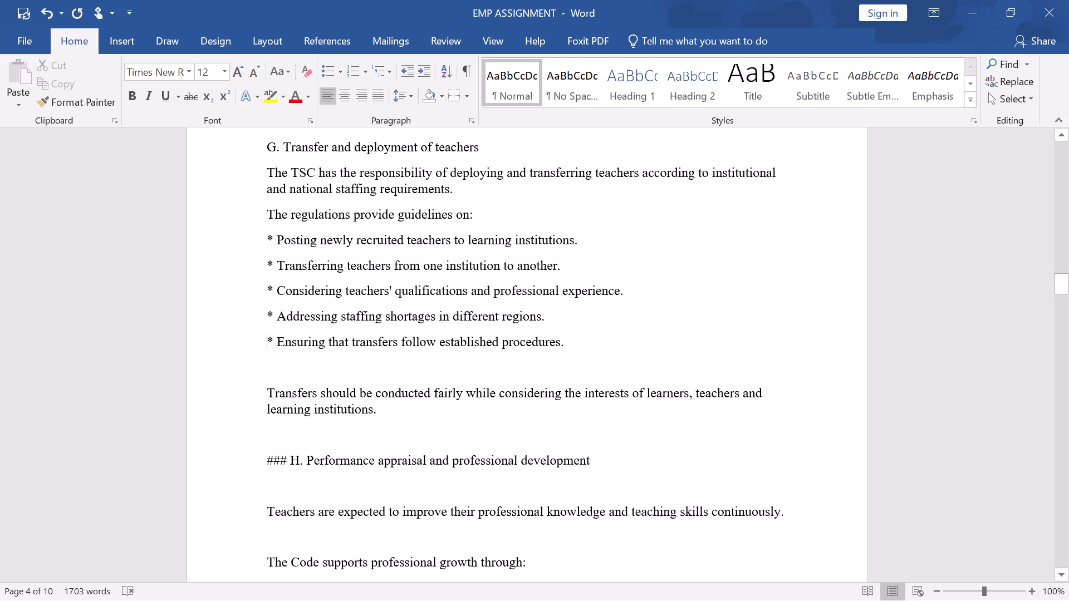
click(262, 398)
key(BackSpace)
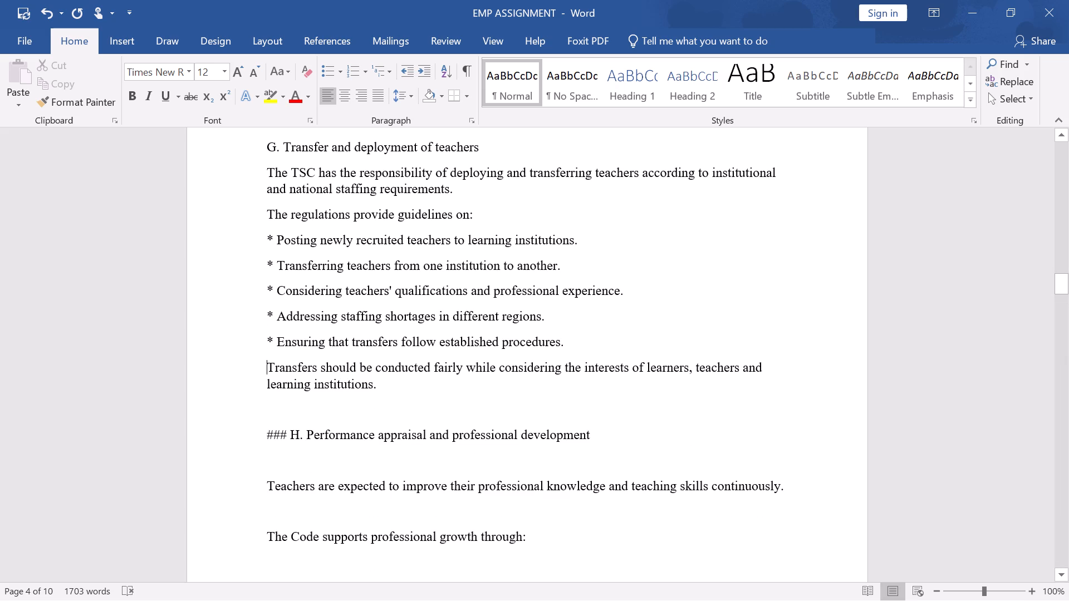
Delete the "###" and the following space from the "H. Performance appraisal and professional development" heading.
click(292, 433)
key(BackSpace)
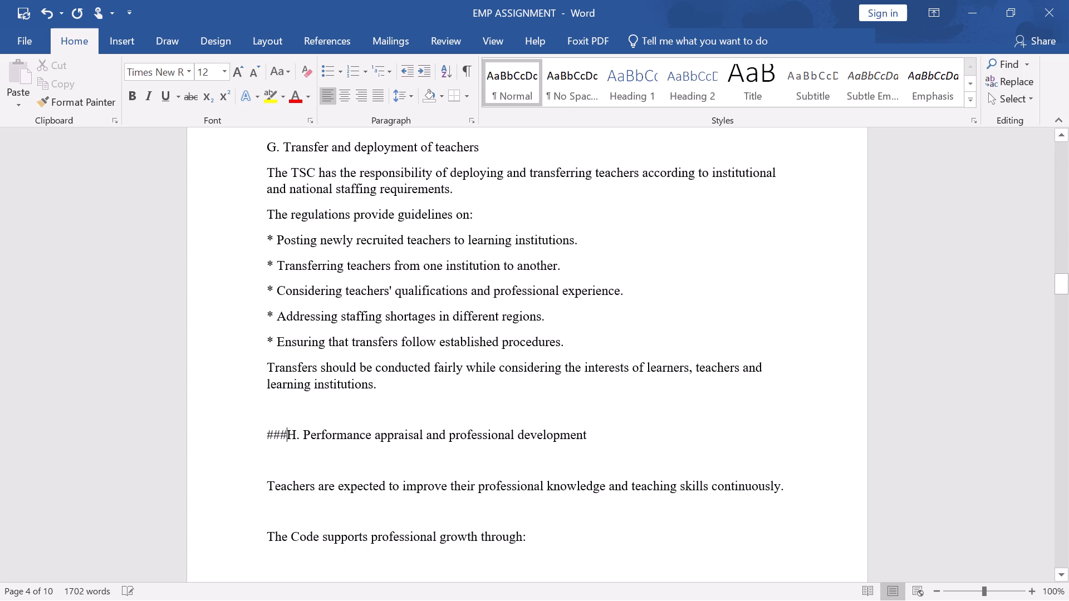
key(BackSpace)
key(BackSpace)
key(BackSpace)
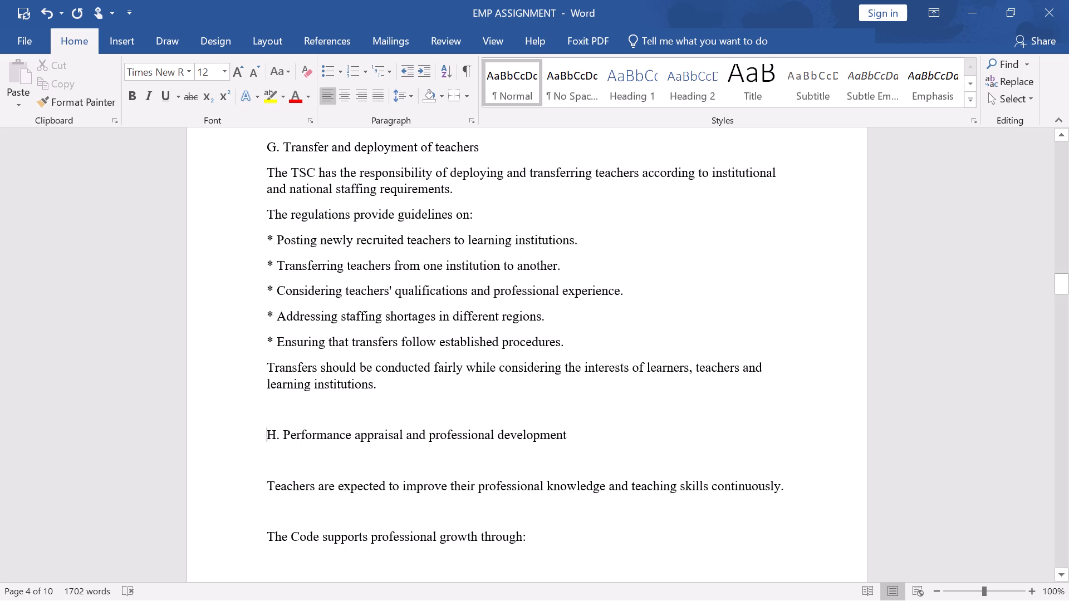
Remove the blank line before the "Teachers are expected to improve their professional knowledge" sentence in section H.
click(265, 483)
key(BackSpace)
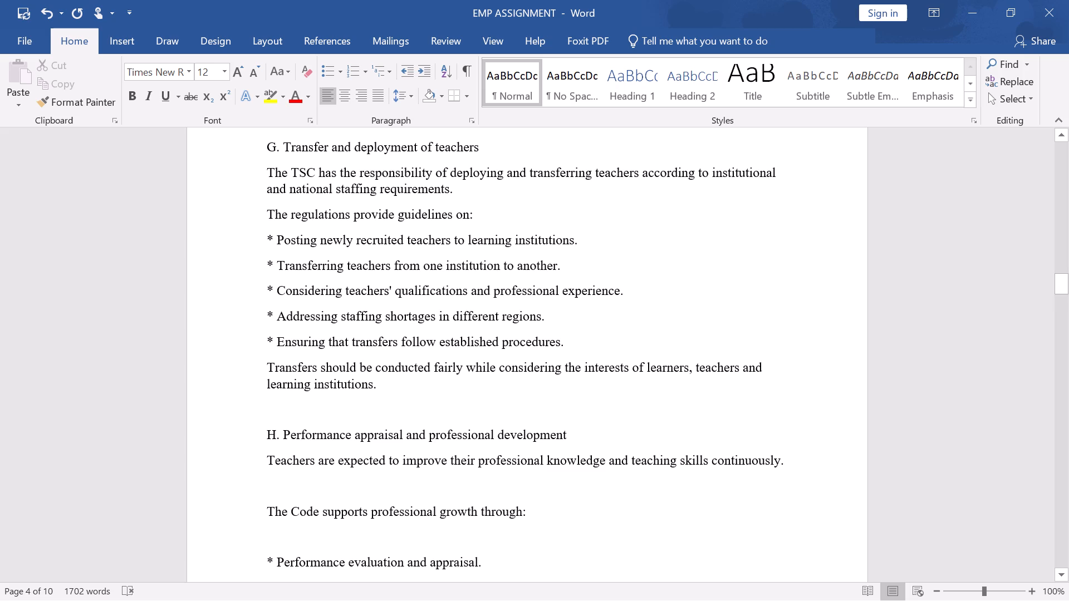
Remove the blank line before "The Code supports professional growth through:" in section H and dismiss the message notification.
scroll(487, 347, down, 3)
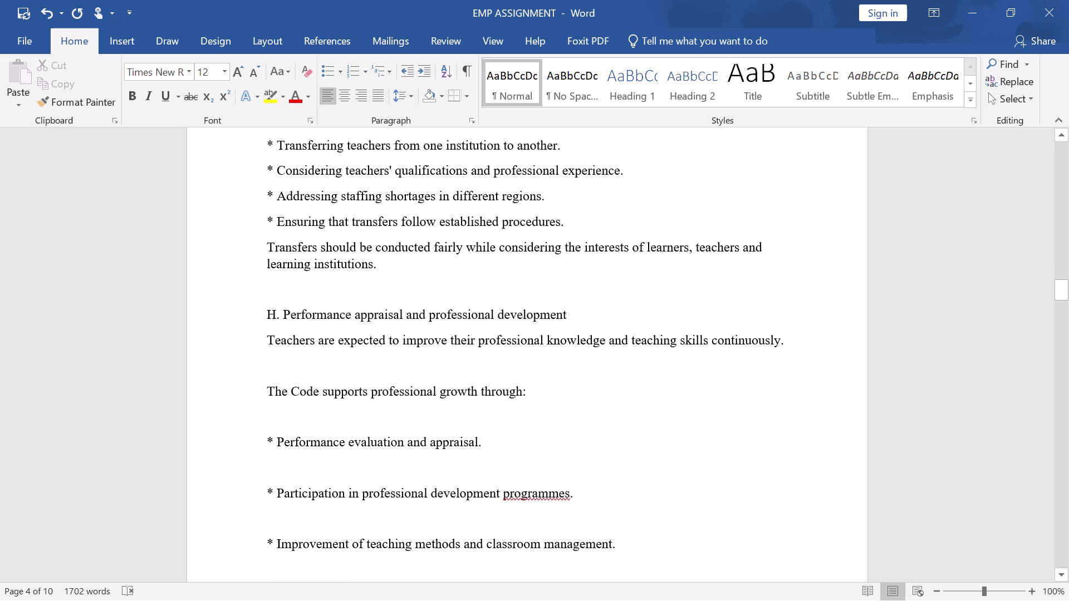
scroll(443, 335, down, 1)
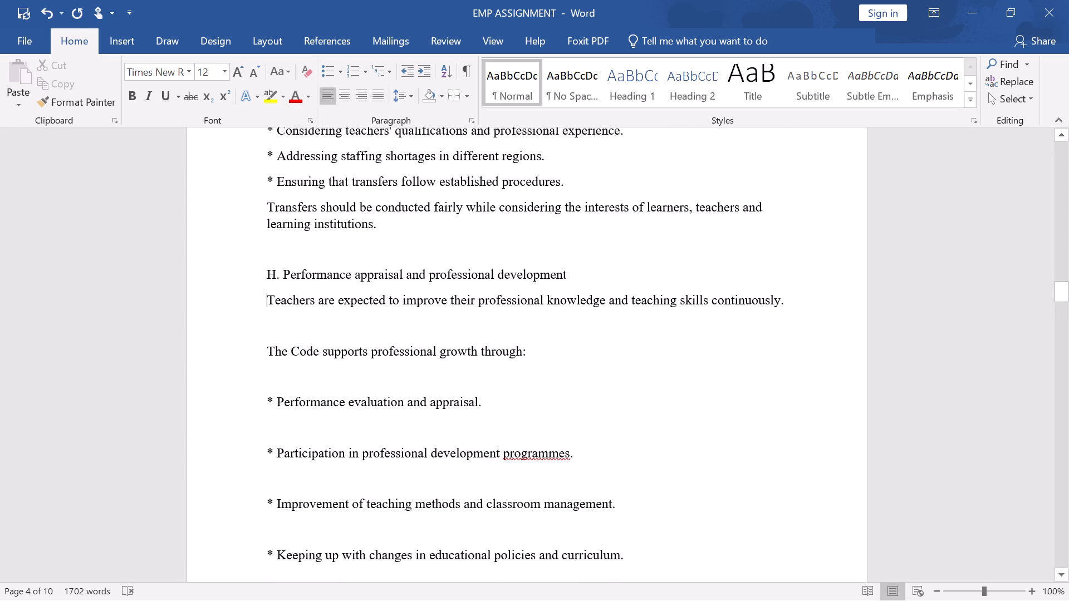
click(266, 351)
key(BackSpace)
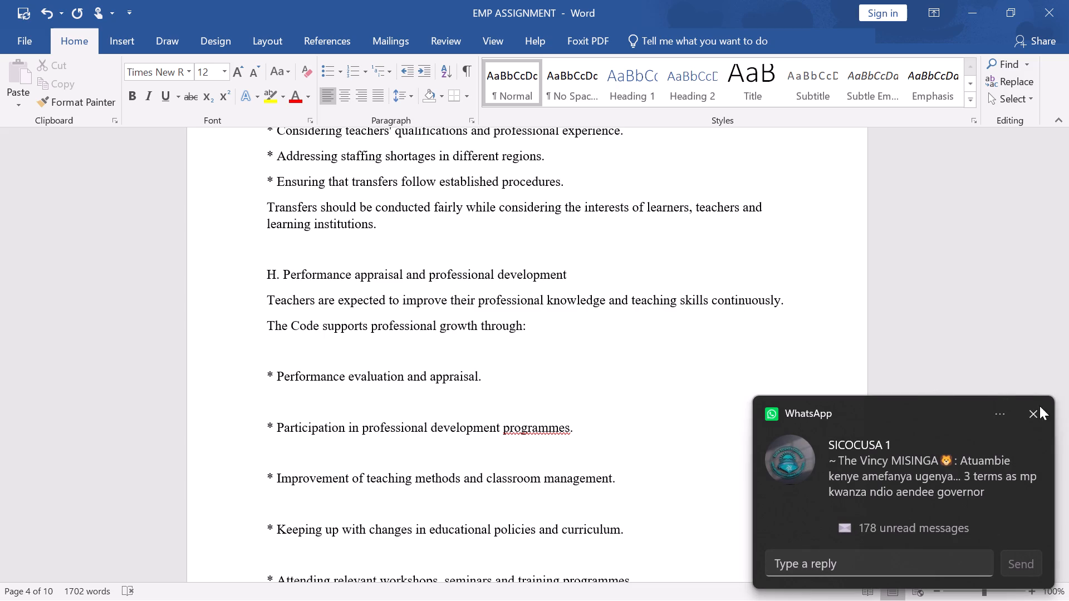
click(1032, 411)
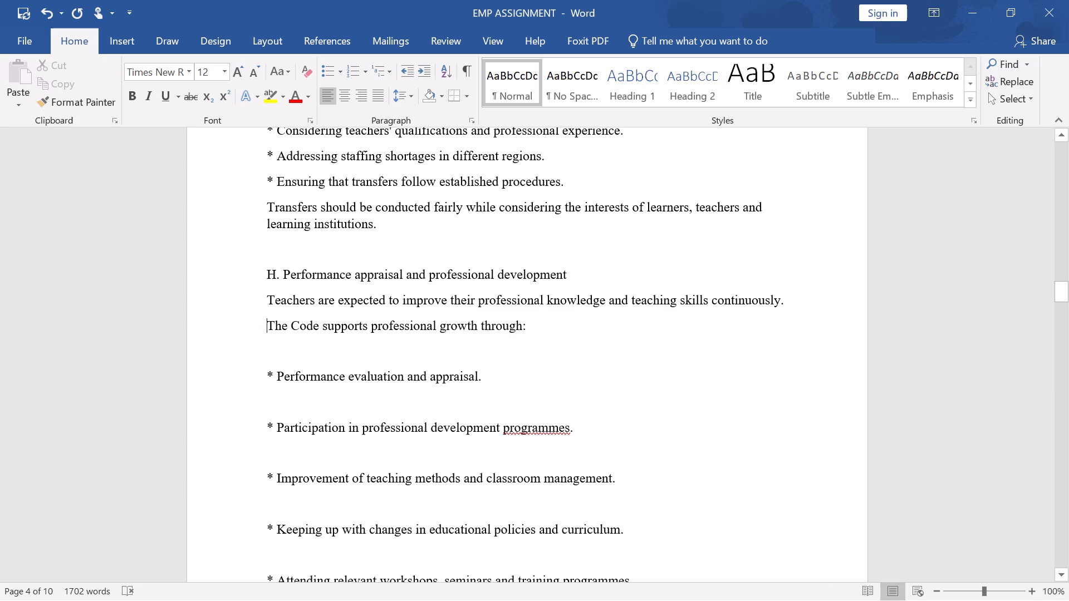
Remove the blank lines before the five section H bullets, from "Performance evaluation and appraisal" through "Attending relevant workshops, seminars and training programmes".
click(264, 376)
key(BackSpace)
click(261, 401)
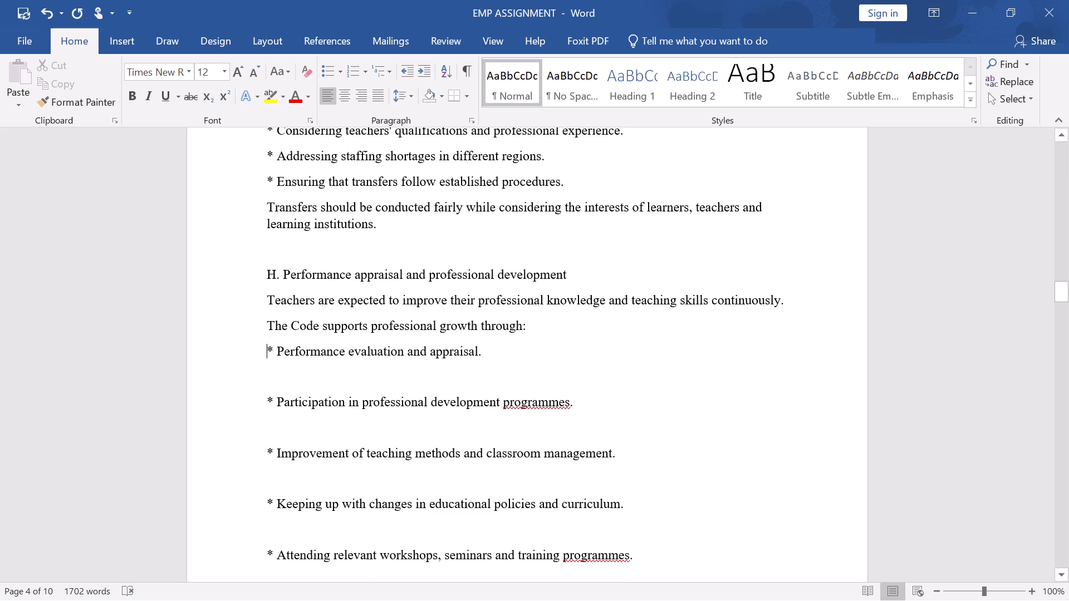
key(BackSpace)
click(263, 426)
key(BackSpace)
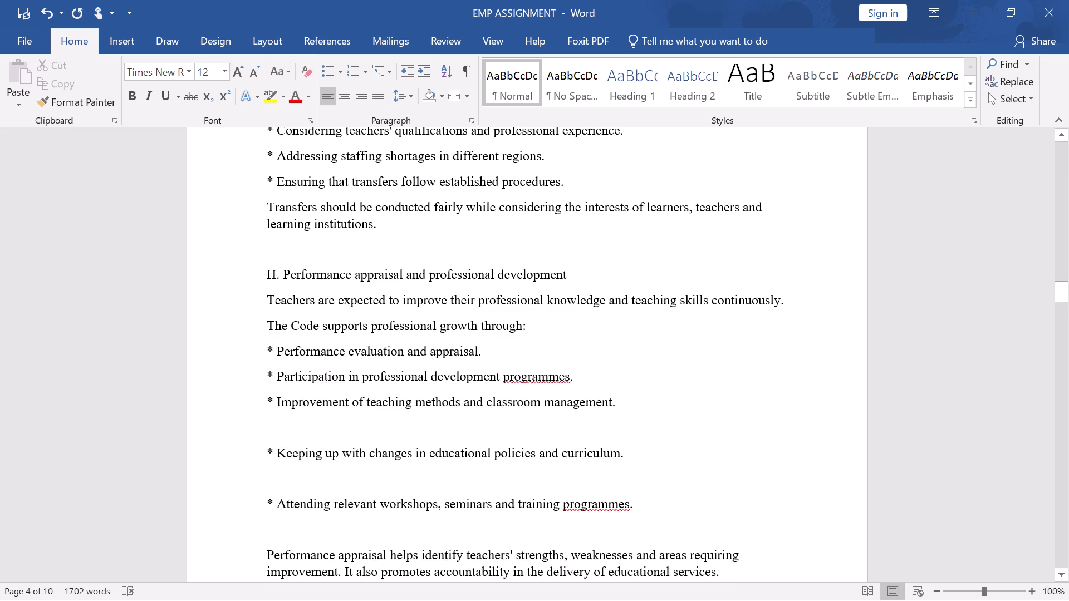
click(265, 452)
key(BackSpace)
click(266, 472)
key(BackSpace)
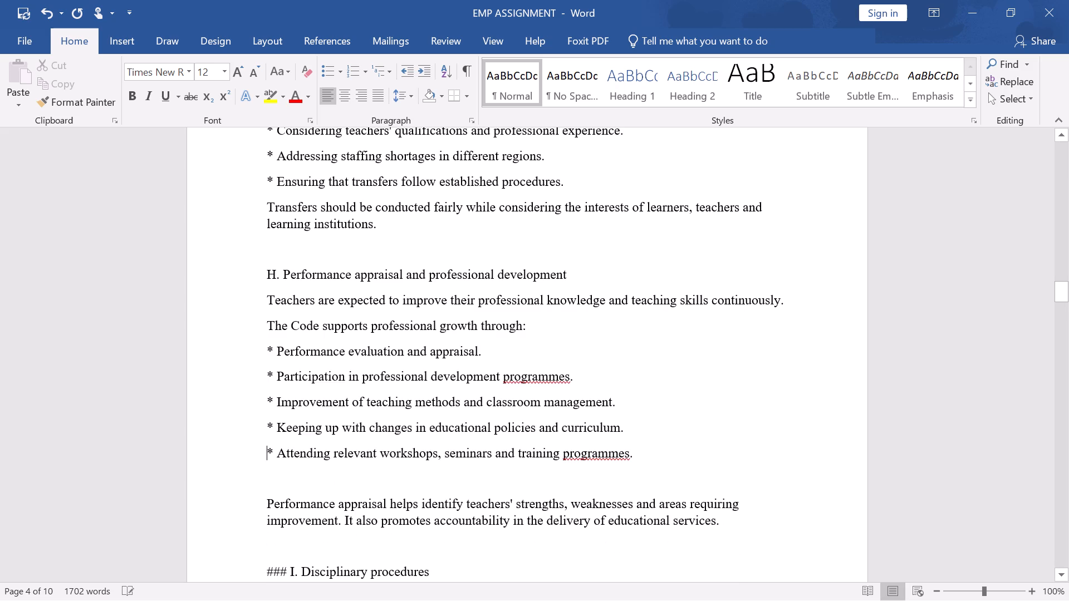
Remove the blank line before the closing "Performance appraisal helps identify teachers' strengths" paragraph in section H.
scroll(274, 488, down, 3)
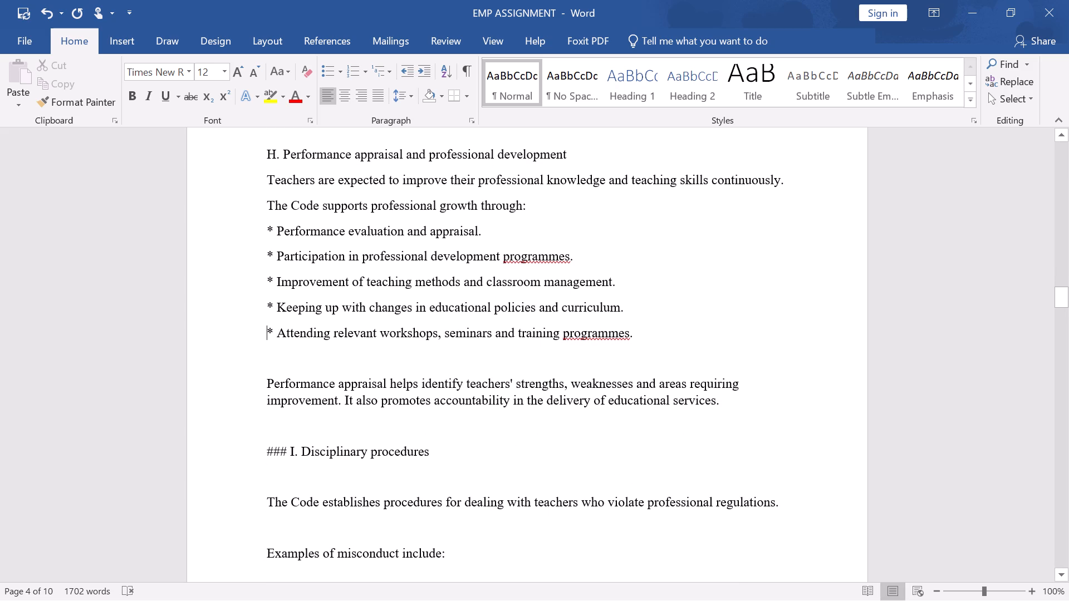
click(261, 381)
key(BackSpace)
Delete the "###" from the "I. Disciplinary procedures" heading.
scroll(297, 405, down, 2)
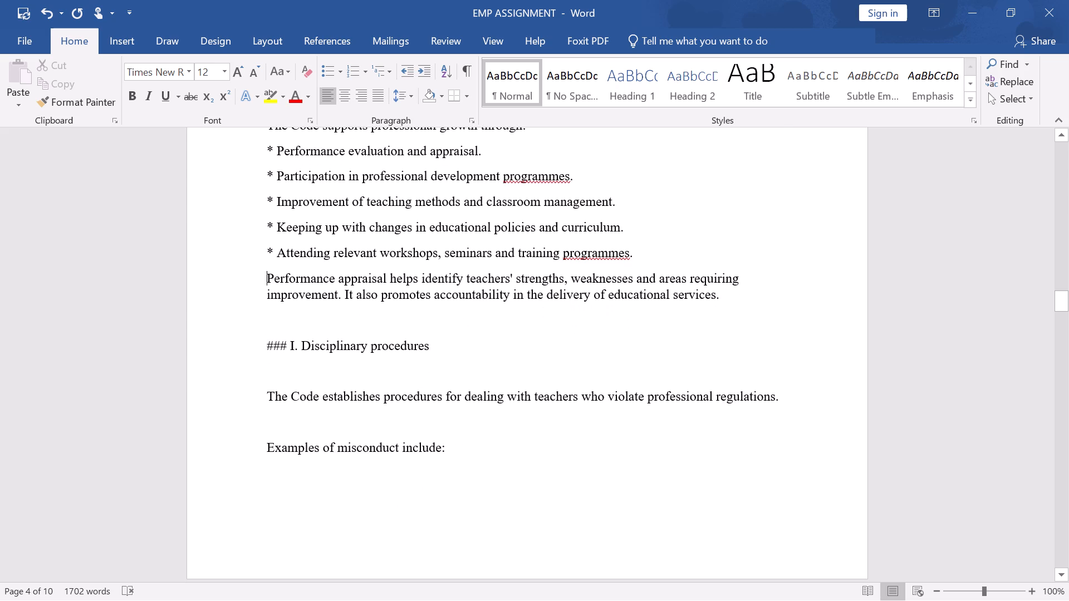
click(288, 347)
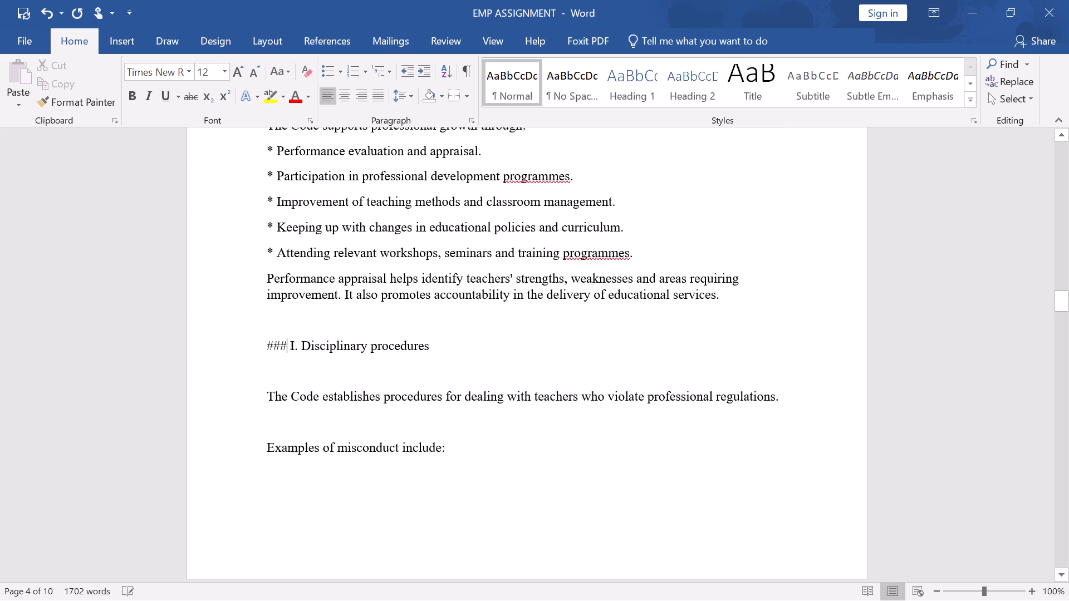
Delete the "###" and the following space from the "I. Disciplinary procedures" heading.
click(290, 348)
key(BackSpace)
key(BackSpace)
key(BackSpace)
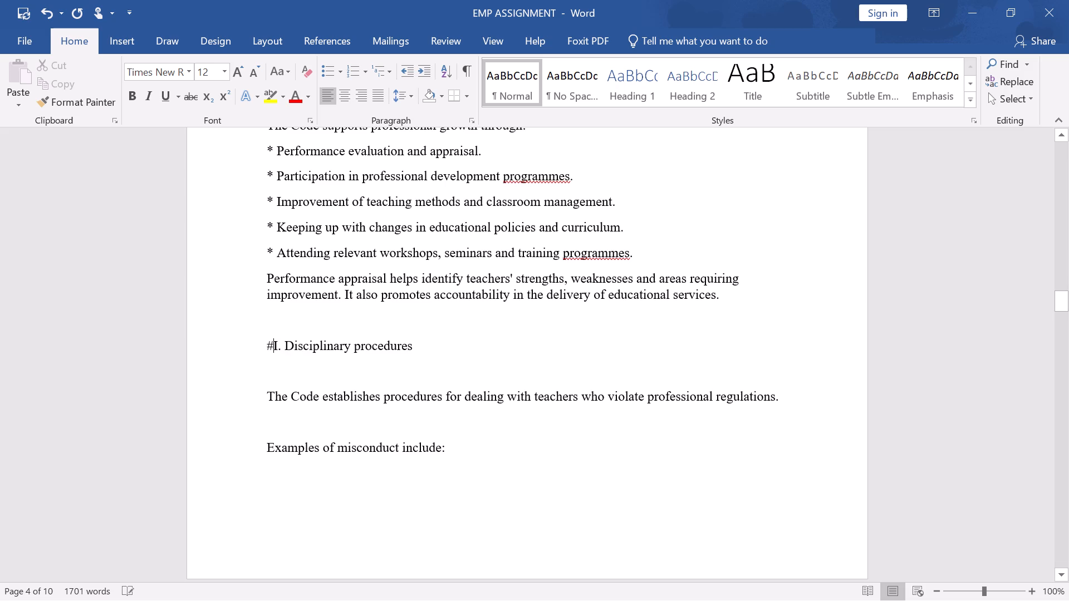
key(BackSpace)
Remove the blank lines in section I from before "The Code establishes procedures" through the "Neglect of official duties" item.
scroll(287, 402, down, 1)
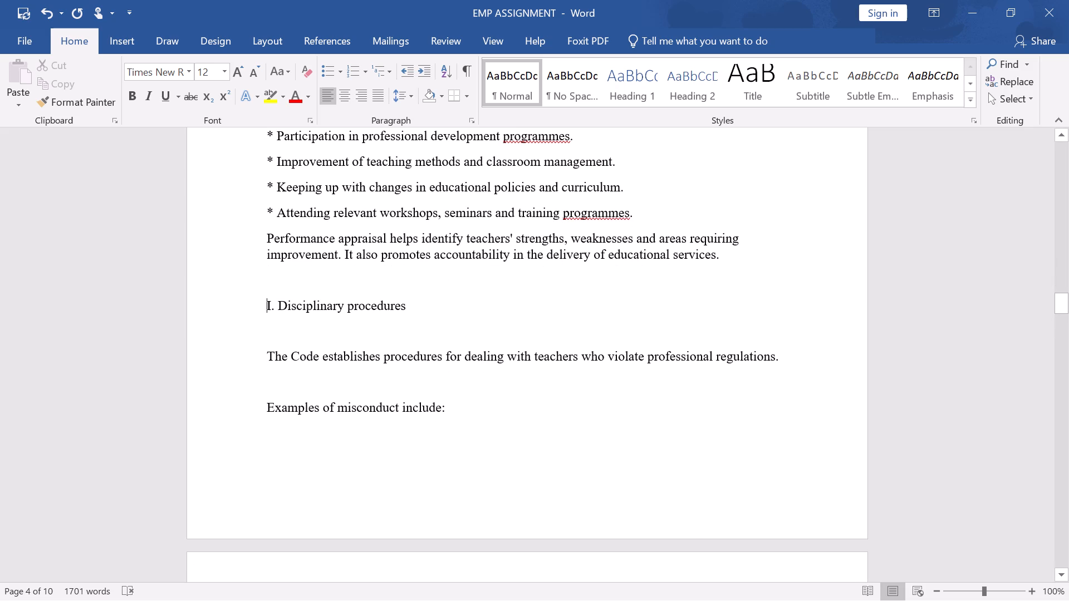
click(264, 359)
key(BackSpace)
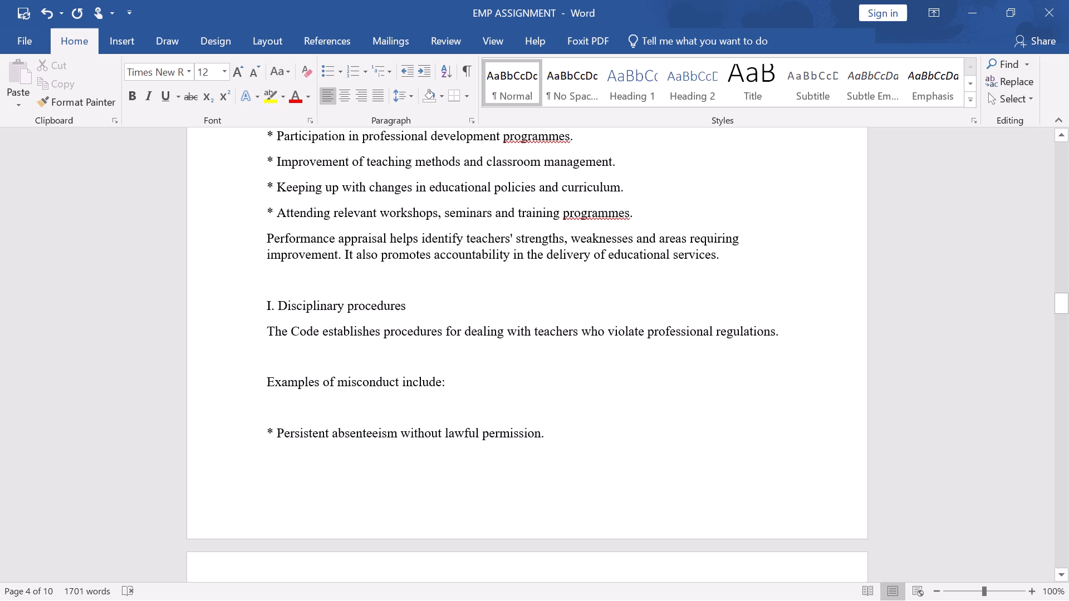
click(263, 383)
key(BackSpace)
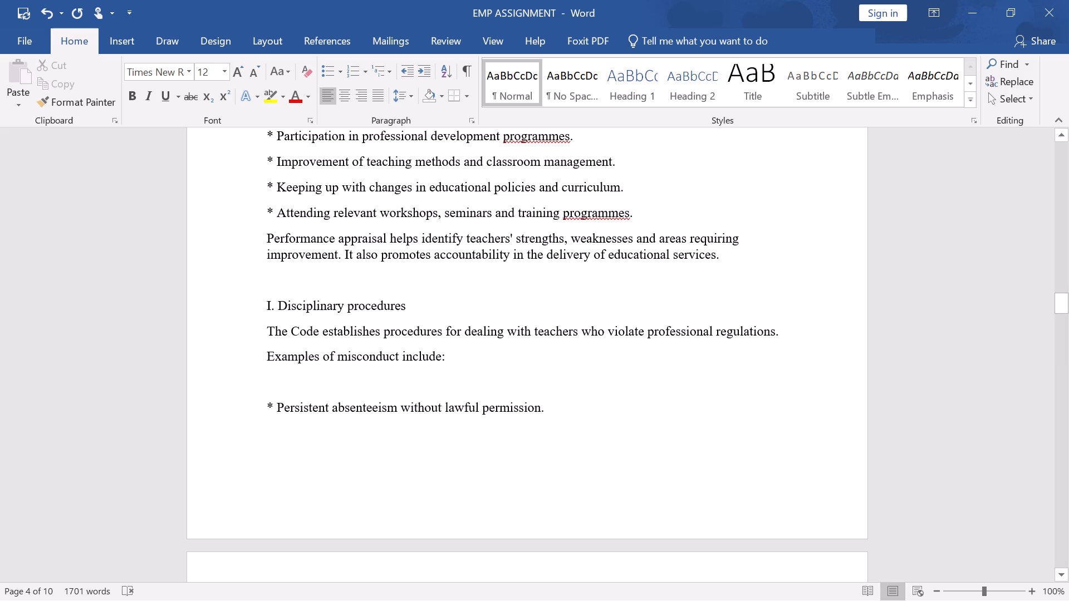
click(264, 407)
key(BackSpace)
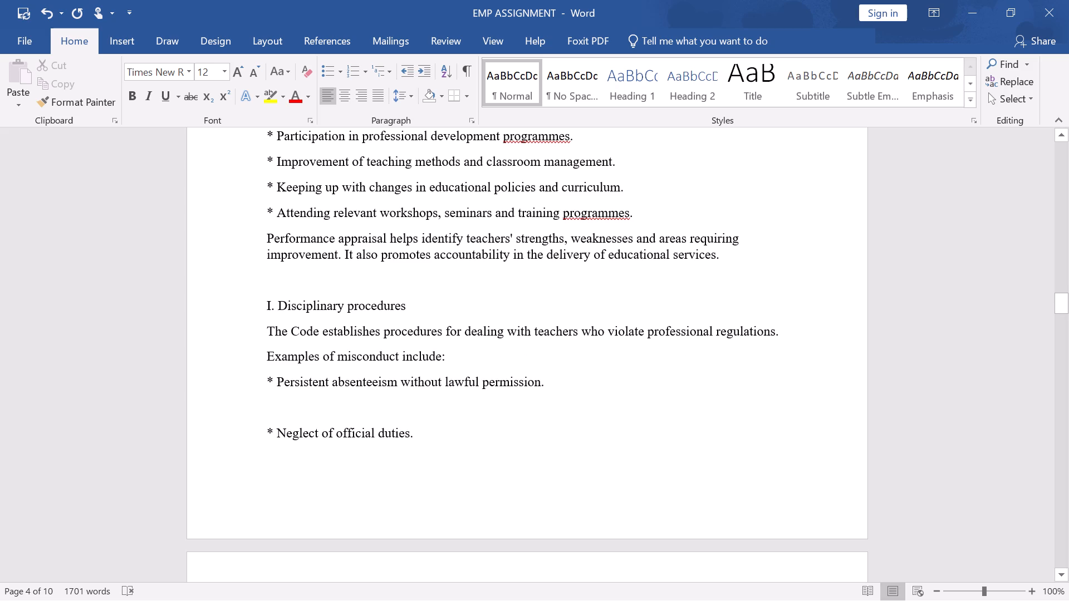
click(263, 431)
key(BackSpace)
Remove the blank lines before the "Insubordination" and "Engaging in prohibited relationships with learners" items in section I.
scroll(271, 442, down, 6)
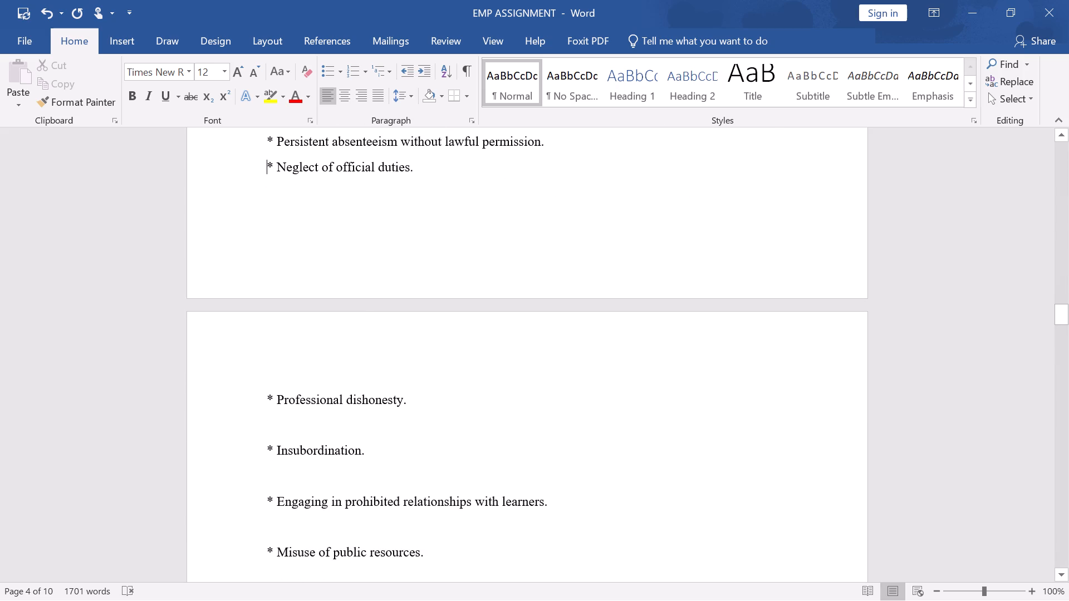
click(262, 447)
key(BackSpace)
click(266, 471)
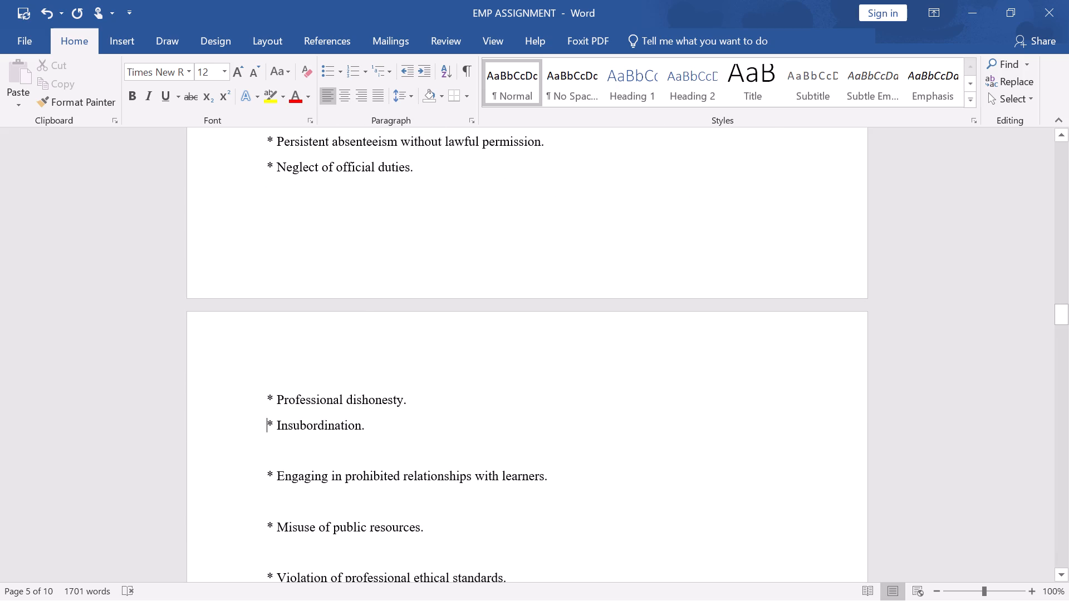
key(BackSpace)
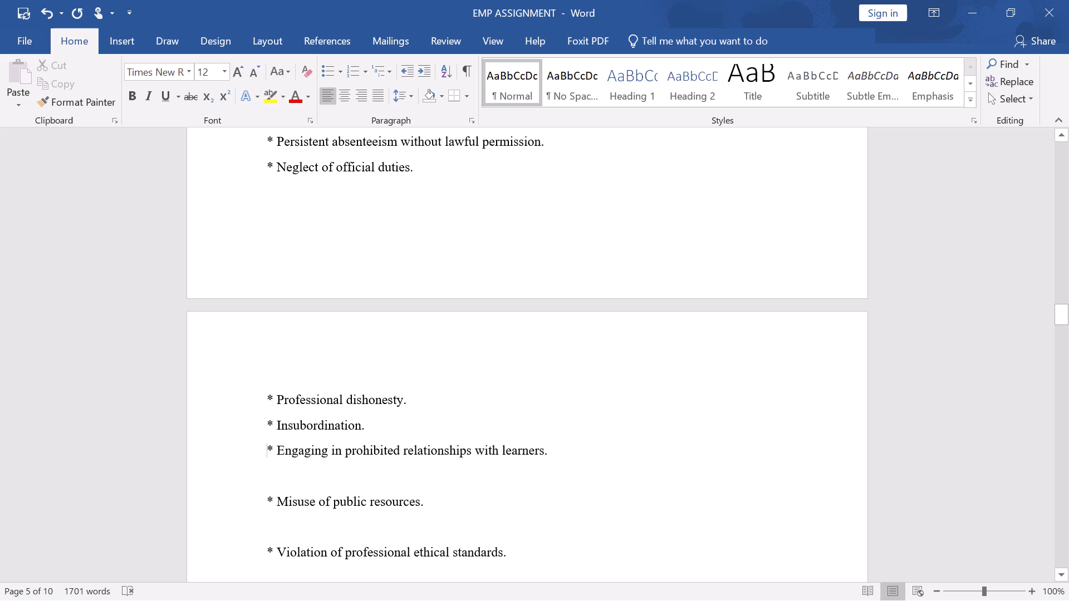
Remove the blank lines before "Misuse of public resources", "Violation of professional ethical standards" and the "Depending on the nature" paragraph in section I.
scroll(415, 463, up, 4)
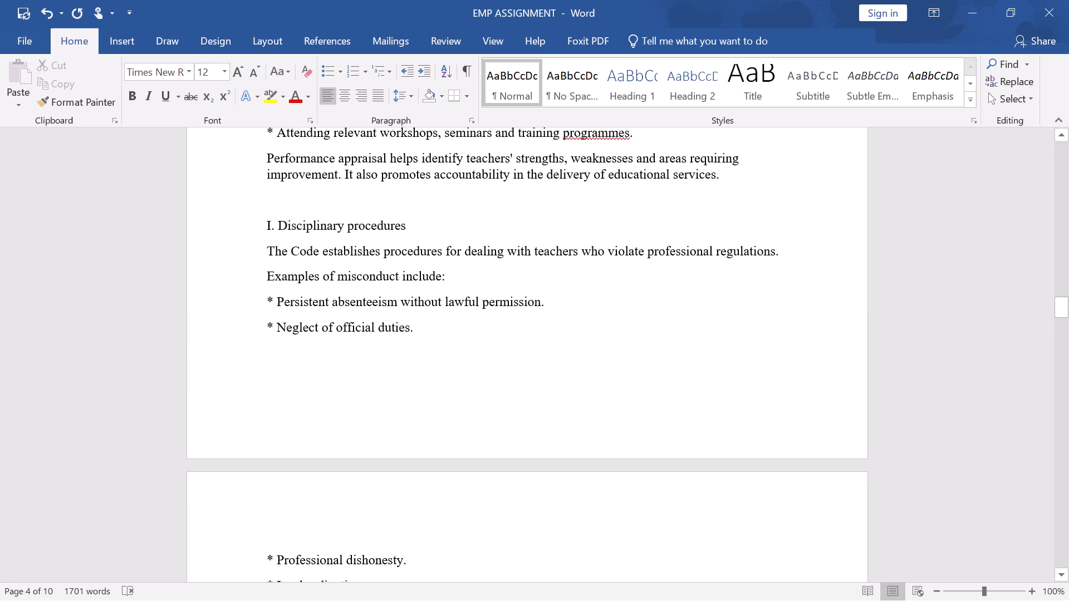
scroll(395, 406, down, 3)
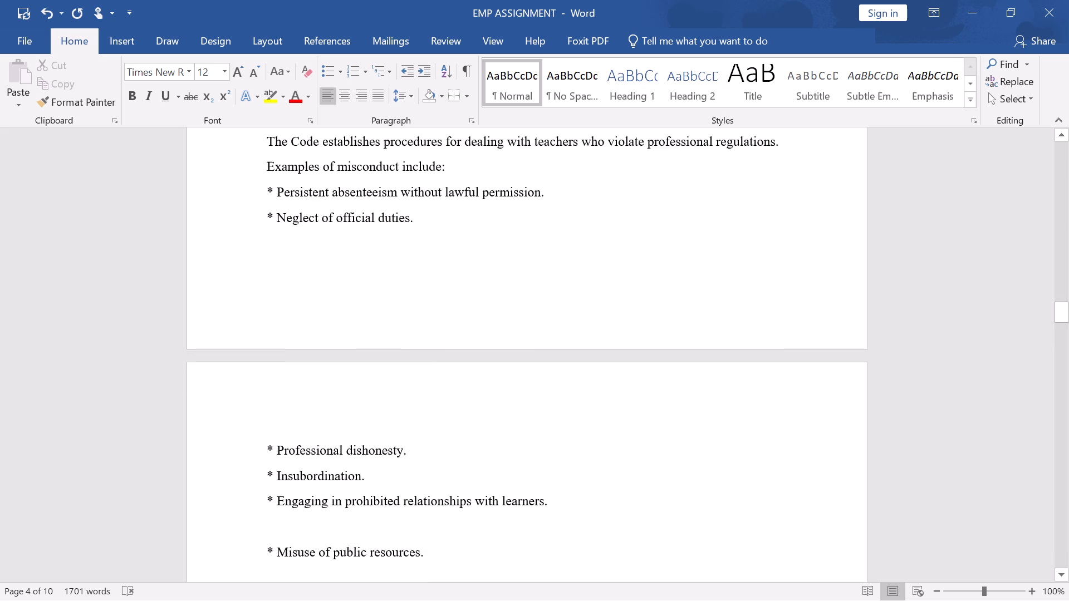
scroll(403, 406, down, 2)
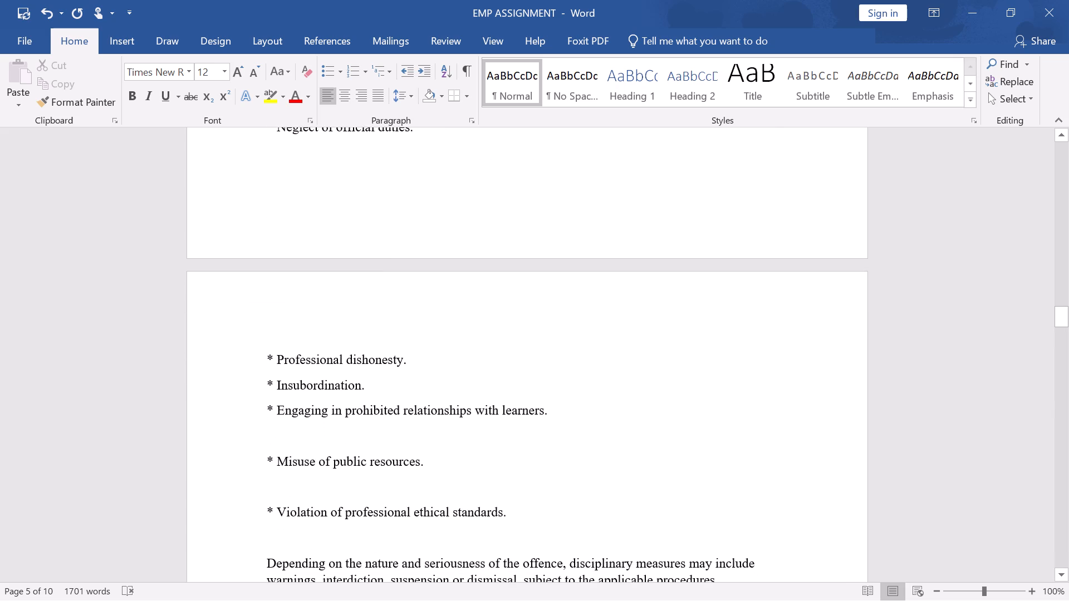
click(265, 459)
key(BackSpace)
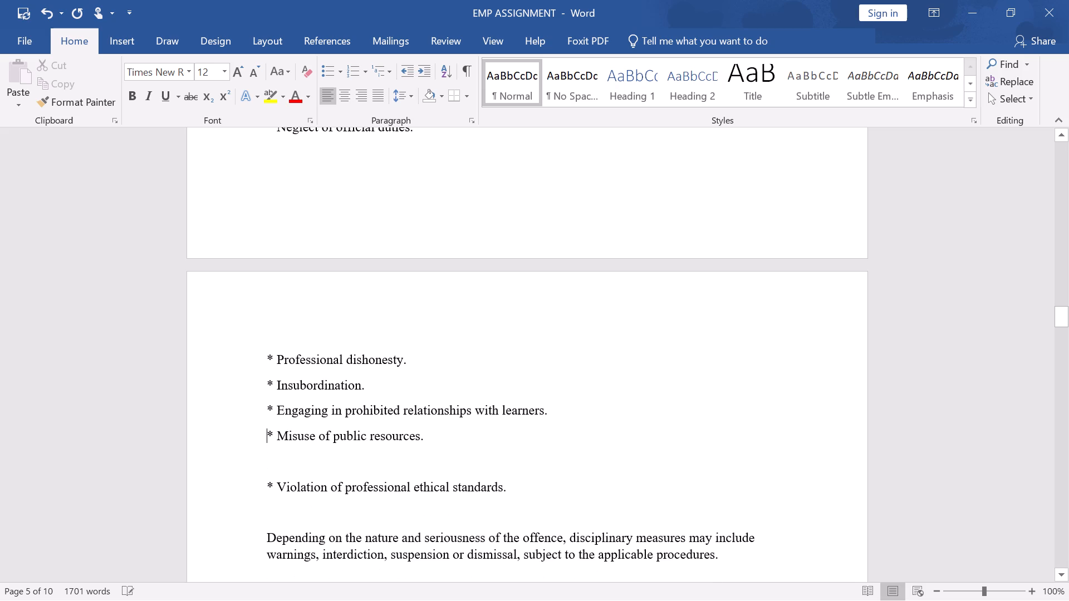
click(268, 481)
key(BackSpace)
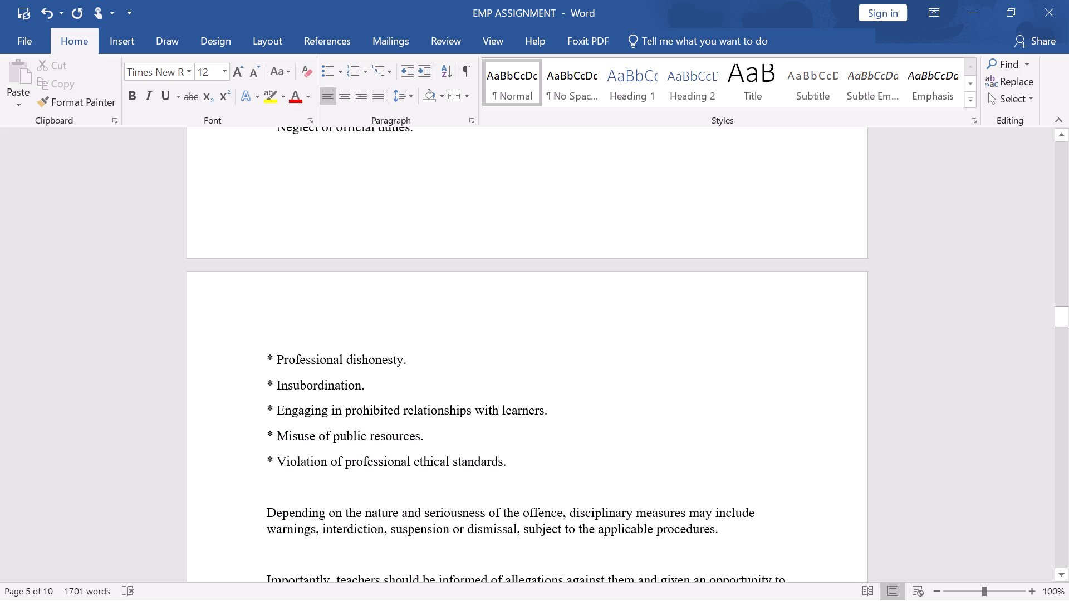
scroll(391, 499, down, 3)
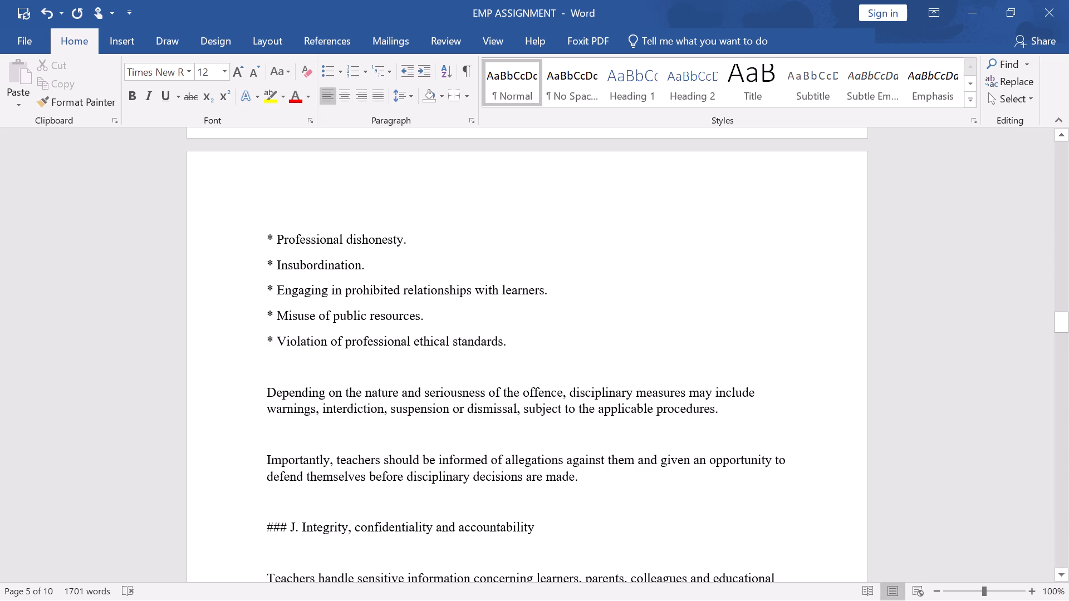
click(263, 388)
key(BackSpace)
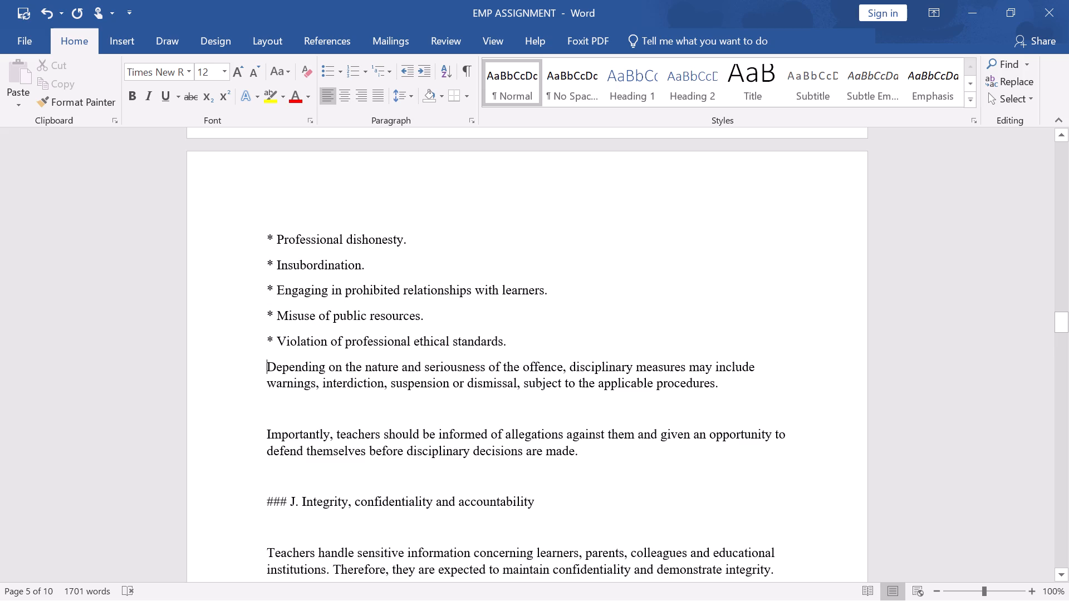
Delete the opening word "Importantly," from section I's last paragraph so that it starts with a capitalized "Teachers should be informed".
click(338, 435)
click(341, 435)
key(BackSpace)
key(BackSpace)
key(BackSpace)
key(BackSpace)
key(BackSpace)
key(BackSpace)
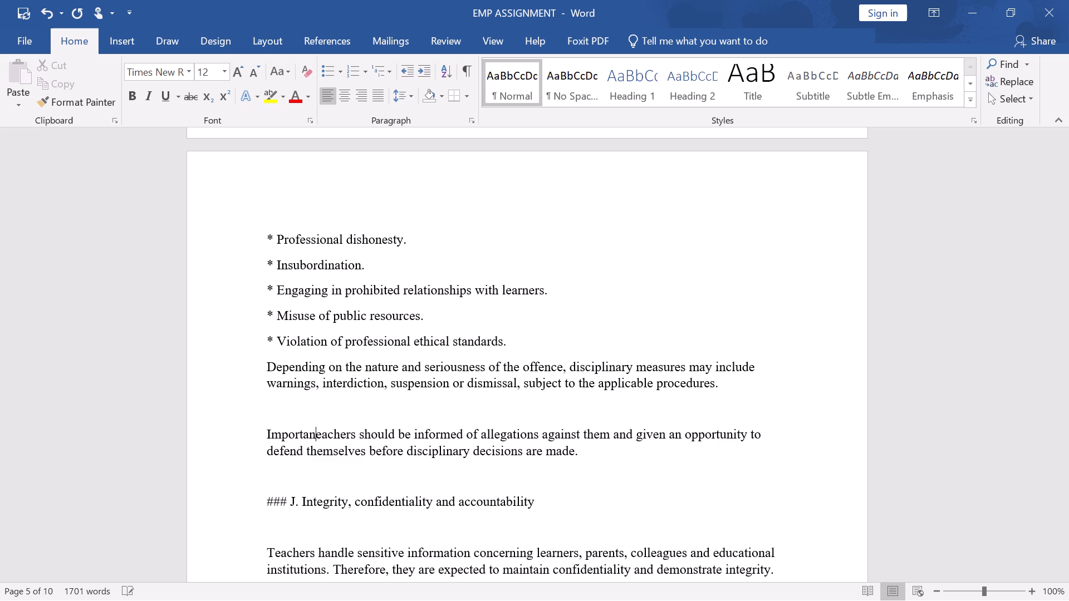
key(BackSpace)
key(BackSpace)
key(BackSpace)
key(BackSpace)
key(BackSpace)
key(BackSpace)
key(BackSpace)
key(BackSpace)
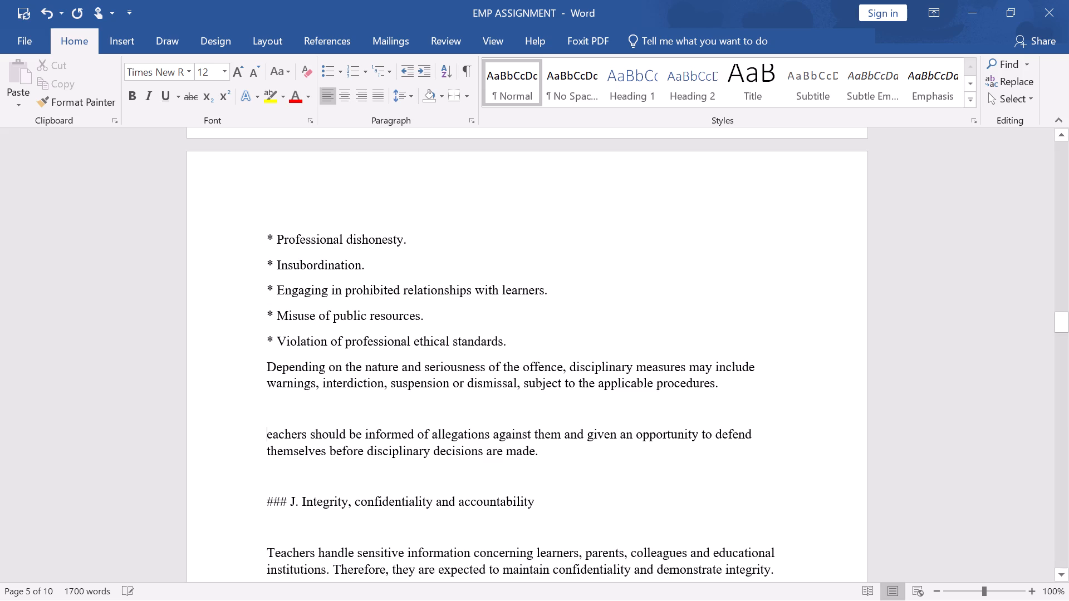
key(t)
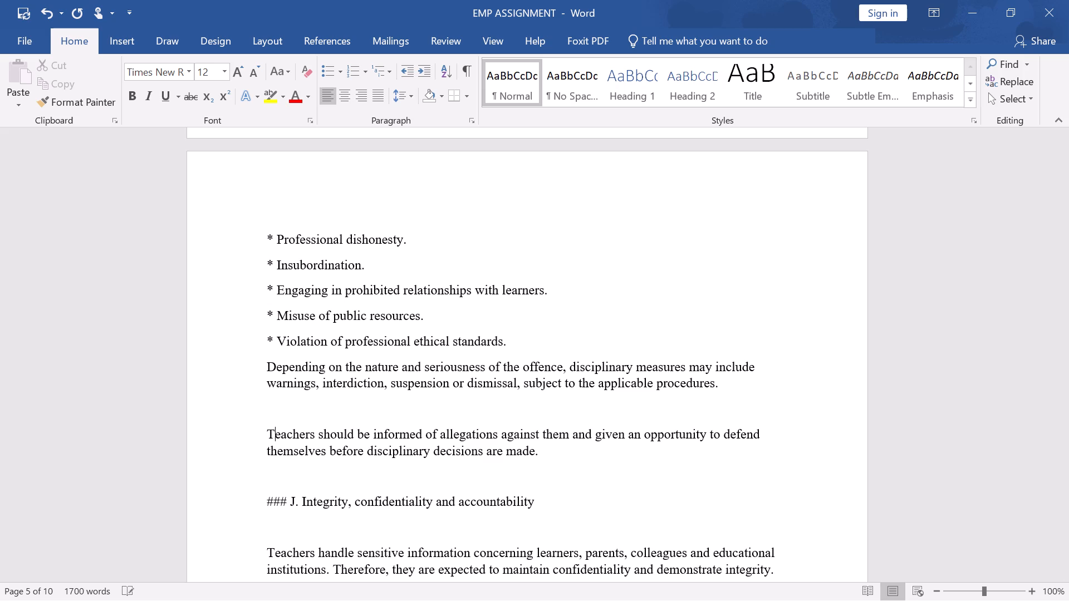
Remove the blank line before the "Teachers should be informed of allegations" paragraph in section I.
click(265, 437)
key(BackSpace)
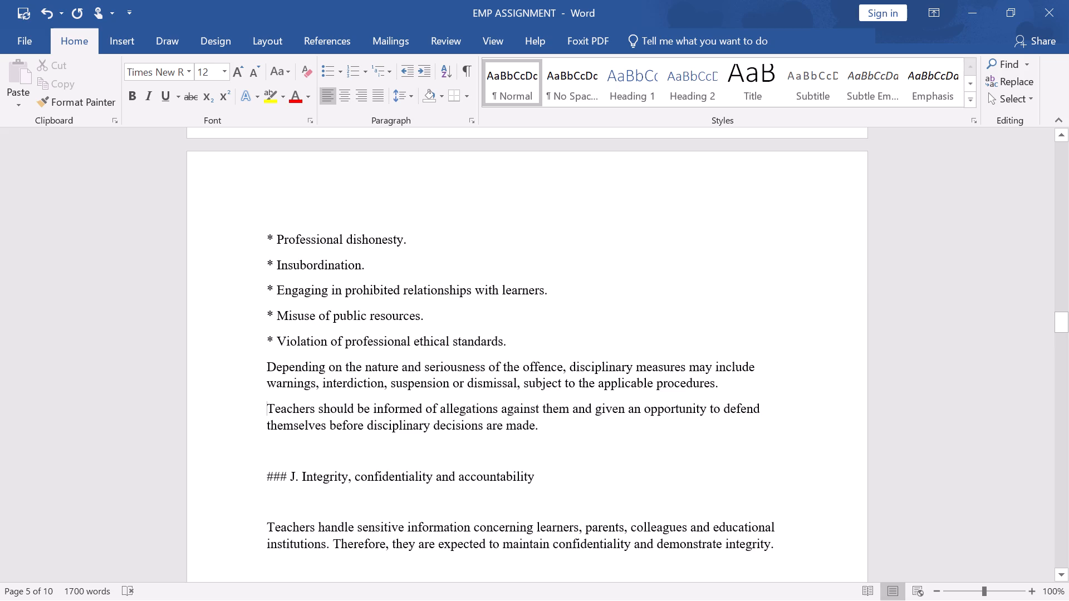
Remove the "###" mark and its space from the heading "J. Integrity, confidentiality and accountability".
scroll(536, 416, down, 3)
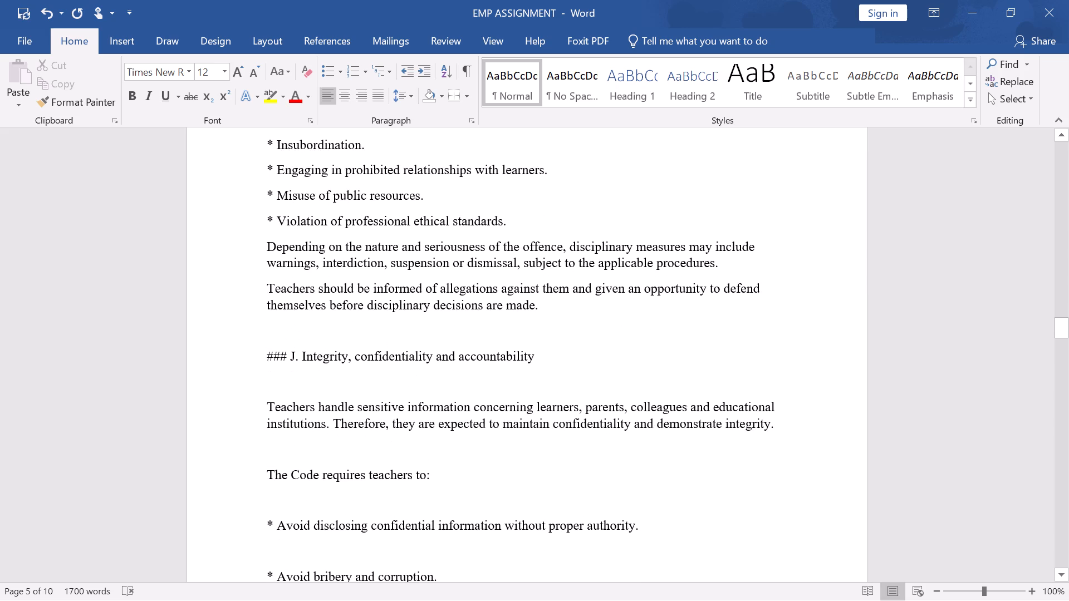
click(290, 357)
key(BackSpace)
key(BackSpace)
key(BackSpace)
key(BackSpace)
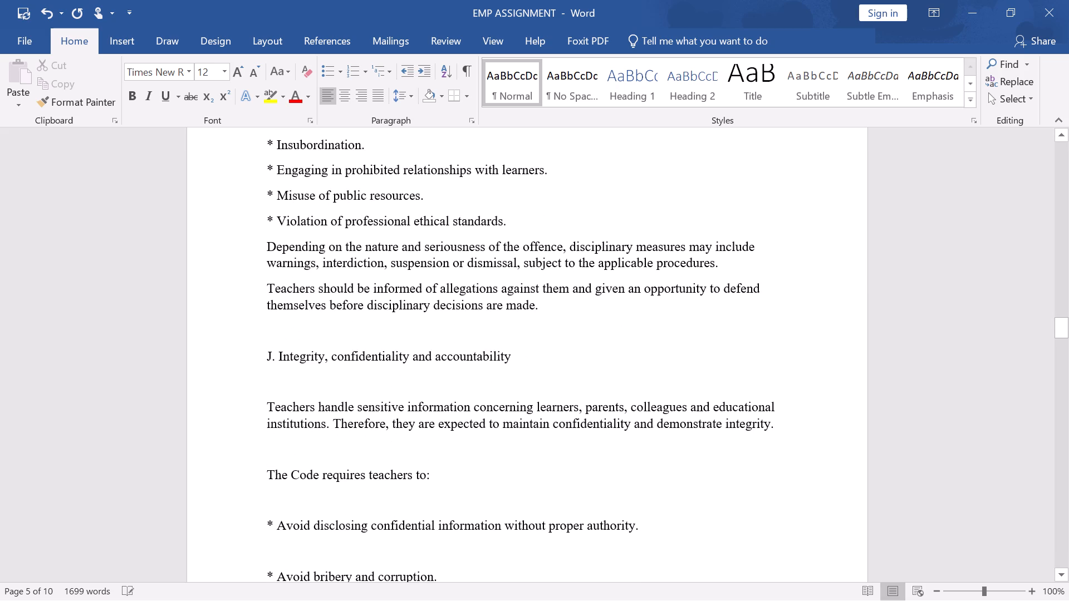
Remove the blank lines in section J before "Teachers handle sensitive information", "The Code requires teachers to:" and the "Avoid disclosing confidential information" item.
scroll(312, 396, down, 1)
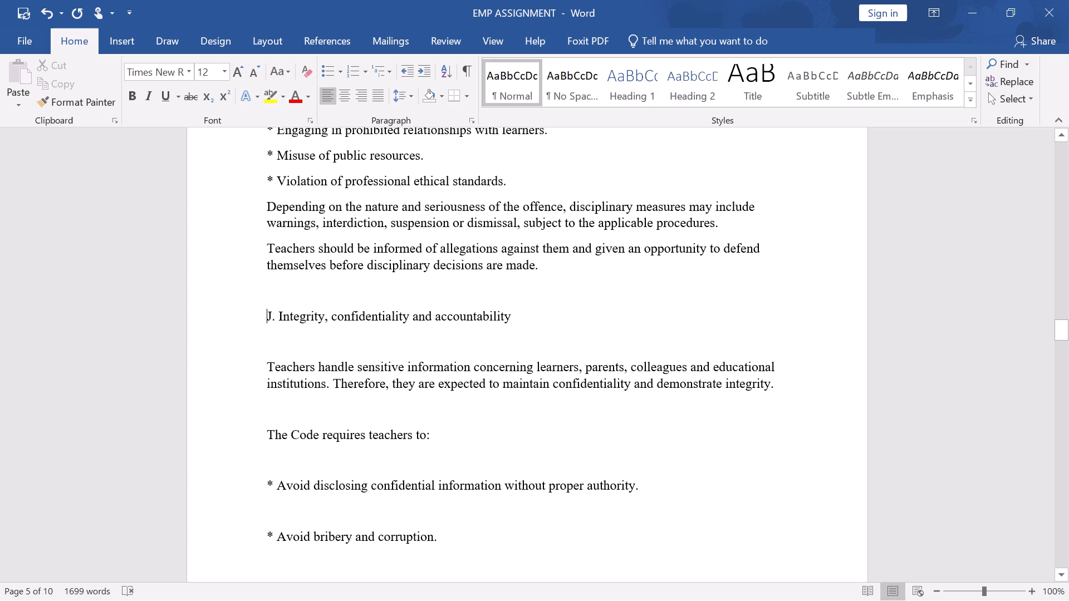
click(267, 366)
key(BackSpace)
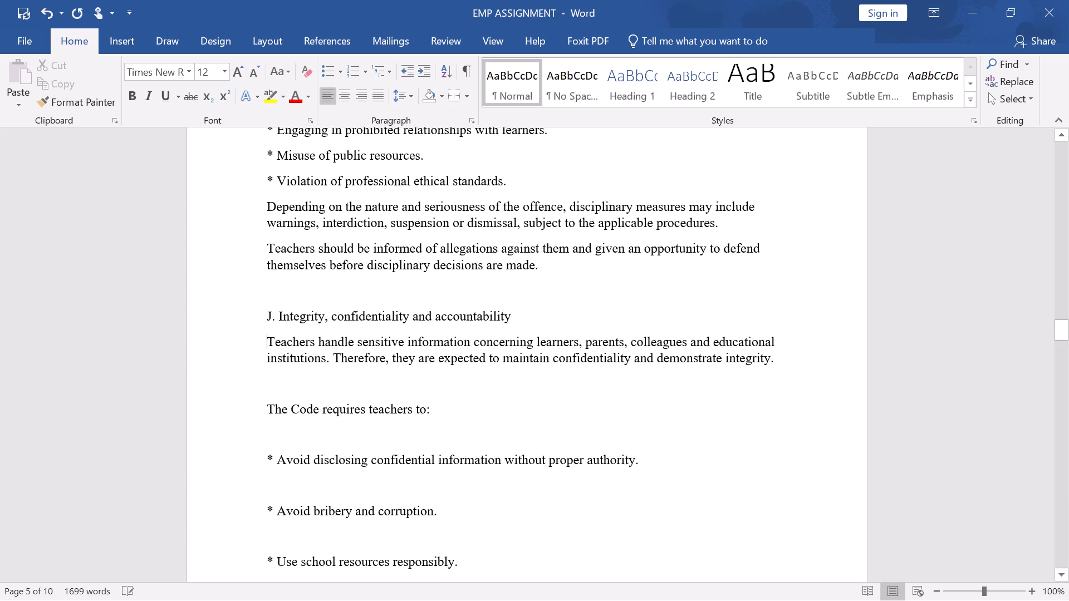
click(267, 412)
key(BackSpace)
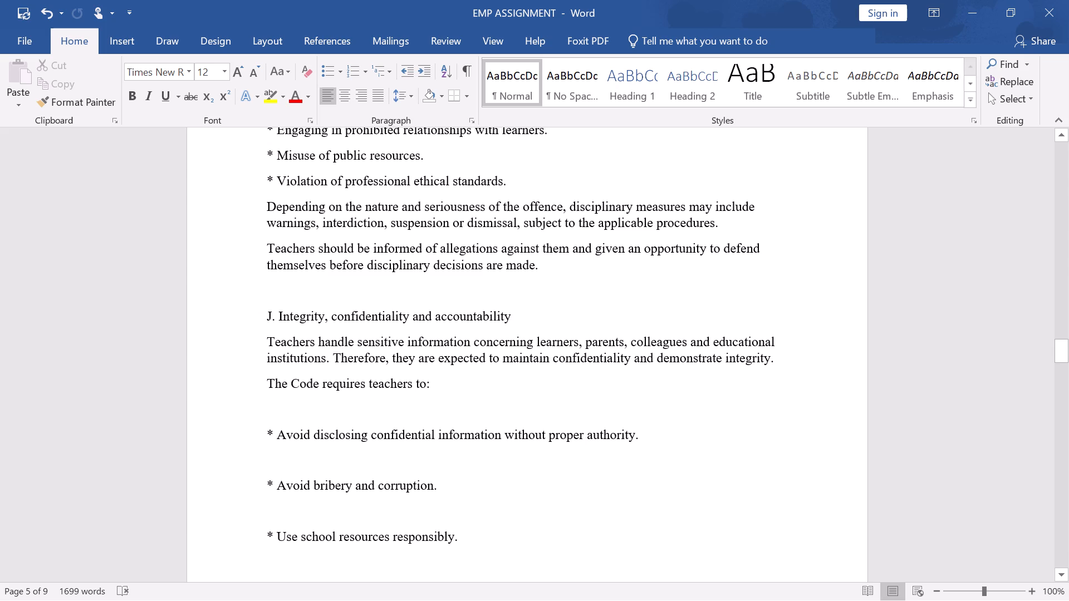
click(263, 429)
key(BackSpace)
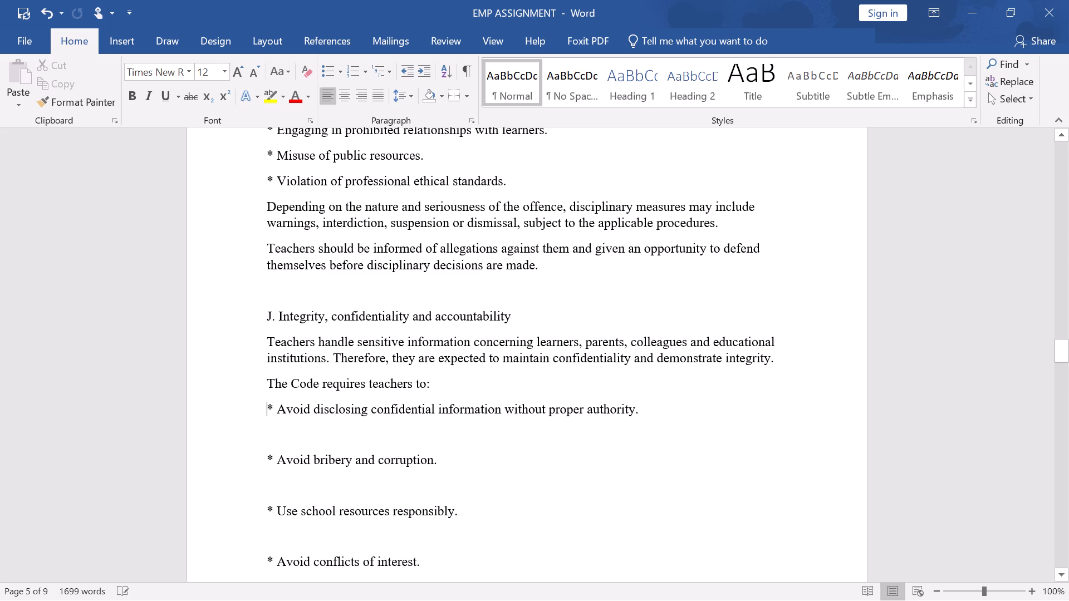
Remove the blank lines before each section J list item from "Avoid bribery and corruption" through "Be accountable for their actions and decisions".
click(262, 459)
key(BackSpace)
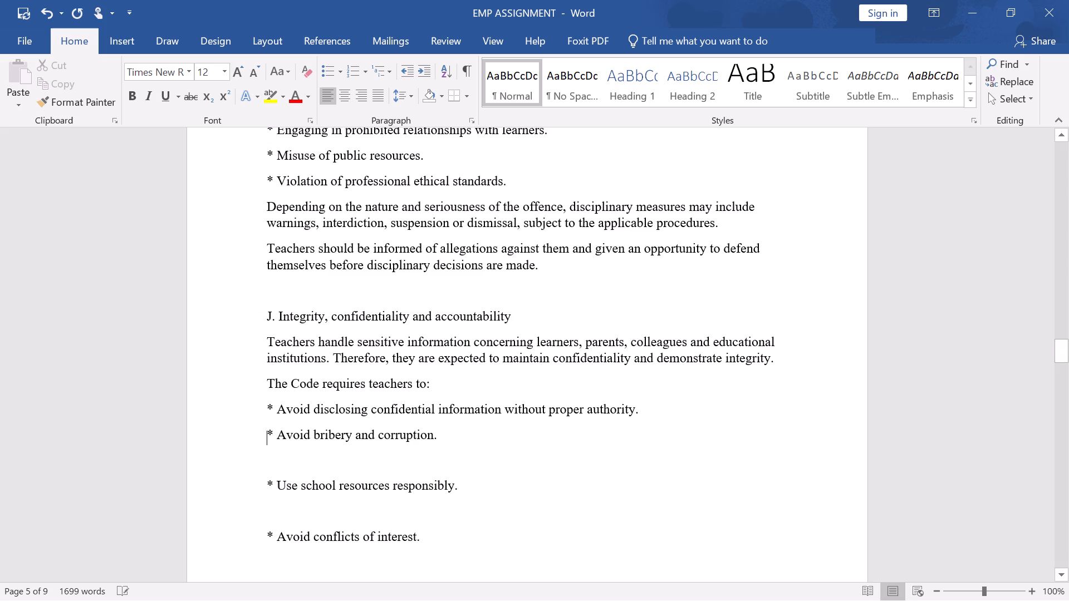
click(263, 486)
key(BackSpace)
click(266, 512)
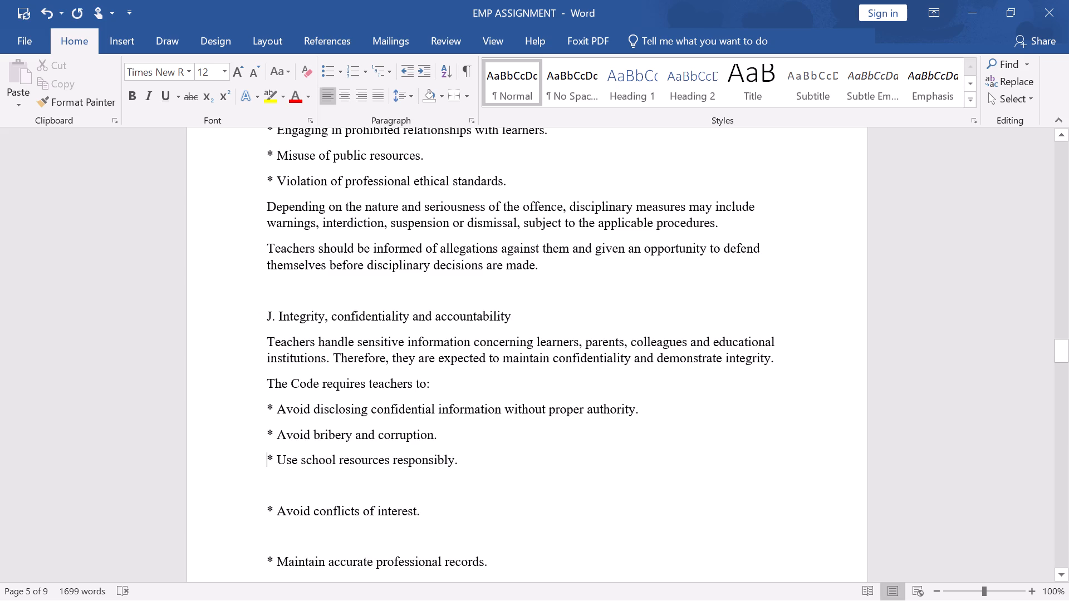
key(BackSpace)
click(261, 538)
key(BackSpace)
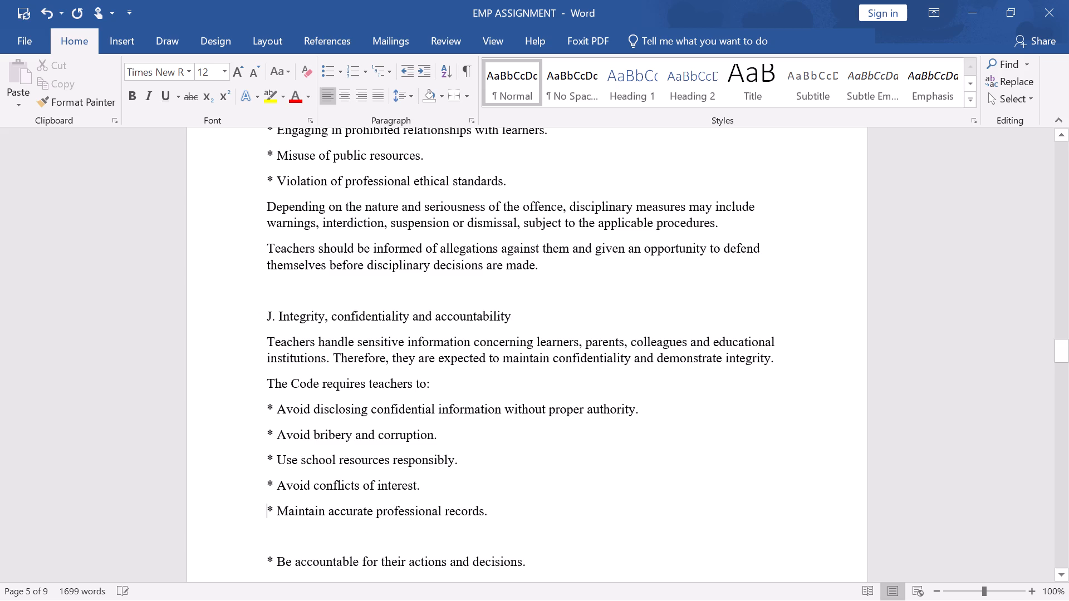
scroll(261, 555, down, 1)
click(261, 524)
key(BackSpace)
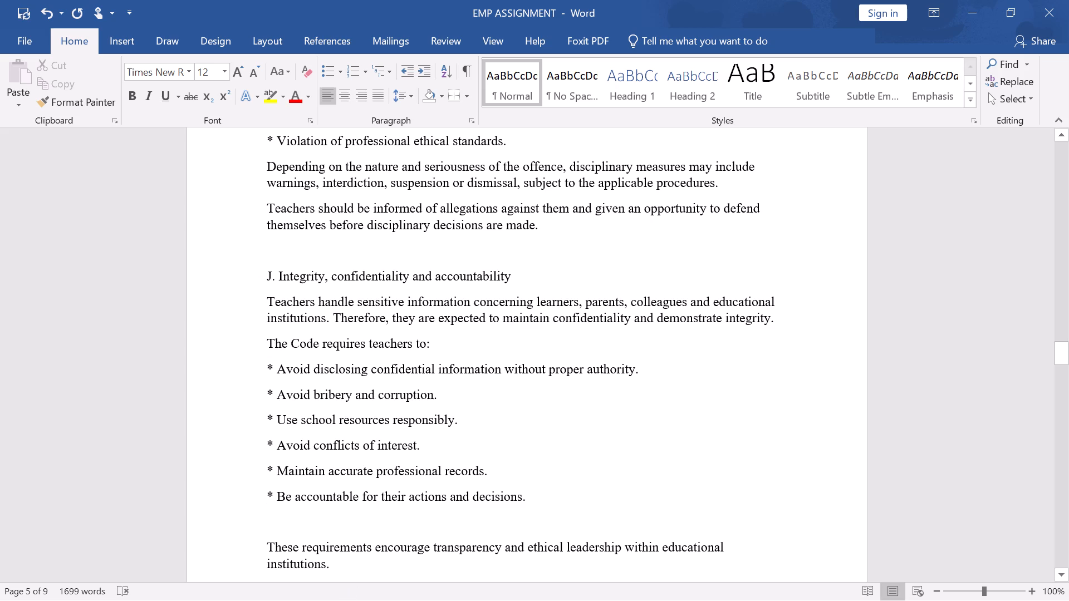
Remove the blank line before the "These requirements encourage transparency" paragraph at the end of section J.
scroll(379, 439, down, 1)
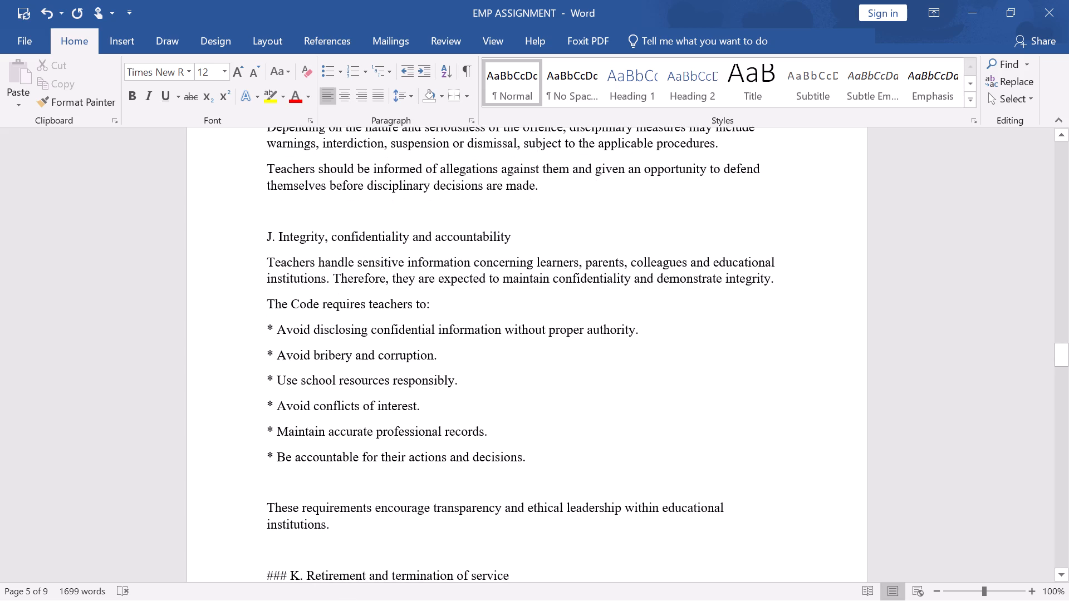
scroll(379, 444, down, 1)
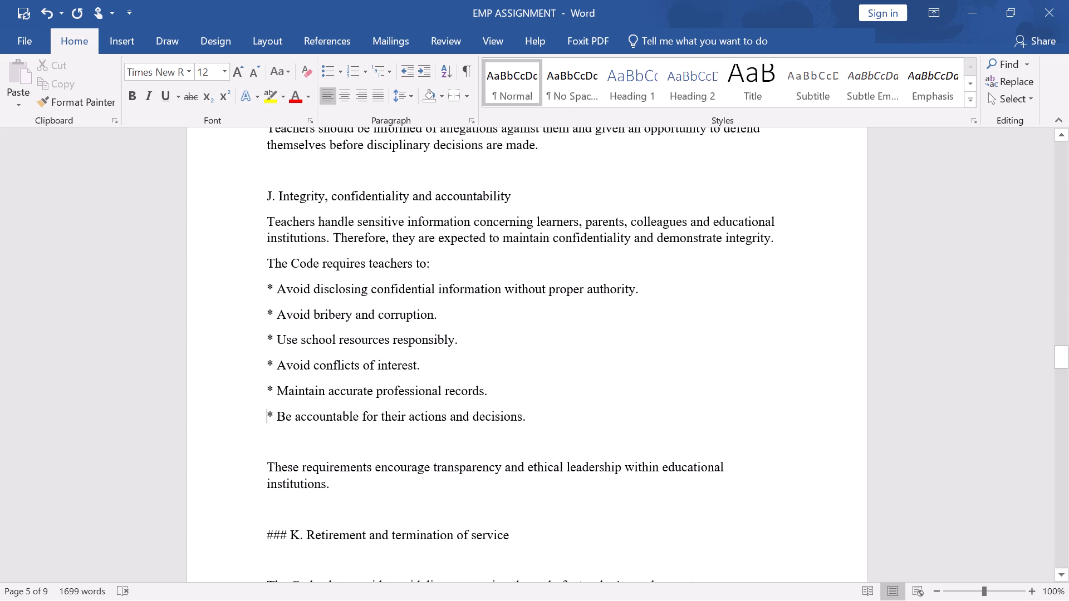
scroll(315, 456, down, 2)
scroll(313, 447, up, 1)
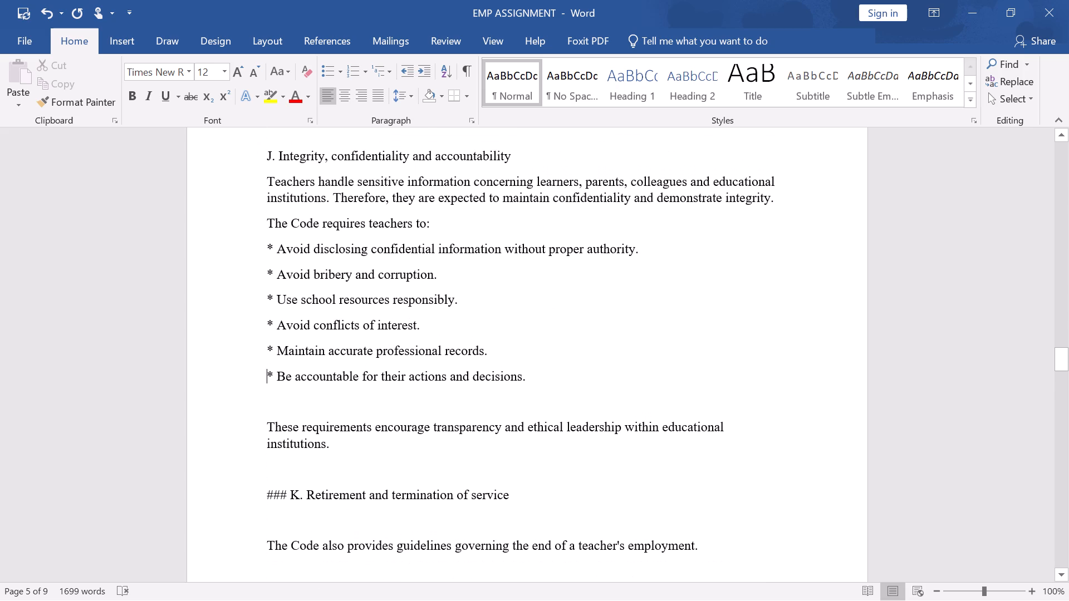
click(263, 431)
key(BackSpace)
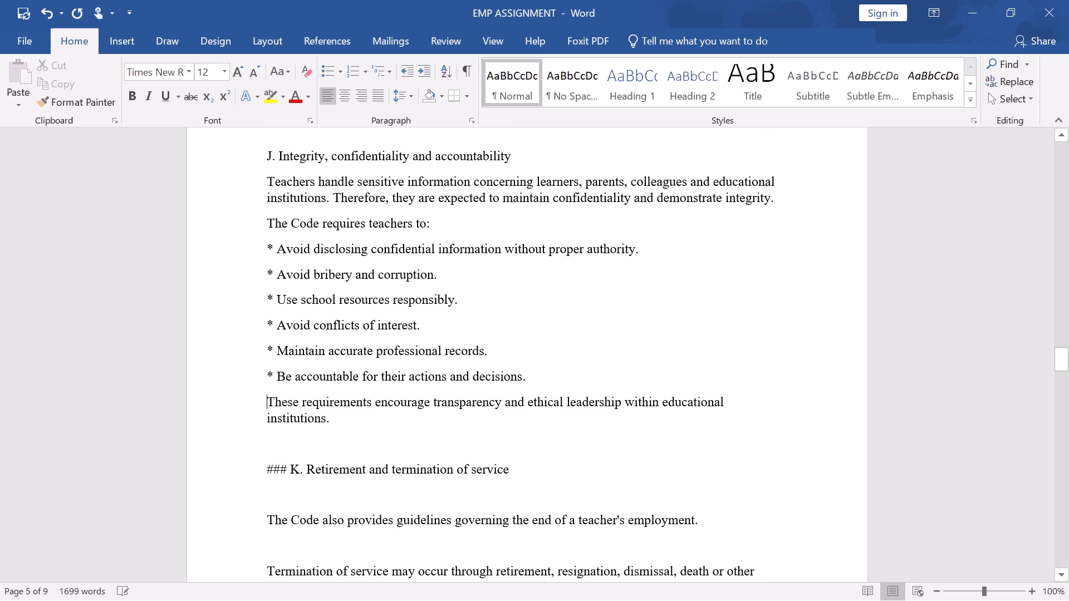
Remove the "###" mark and its space from the heading "K. Retirement and termination of service".
scroll(290, 465, down, 2)
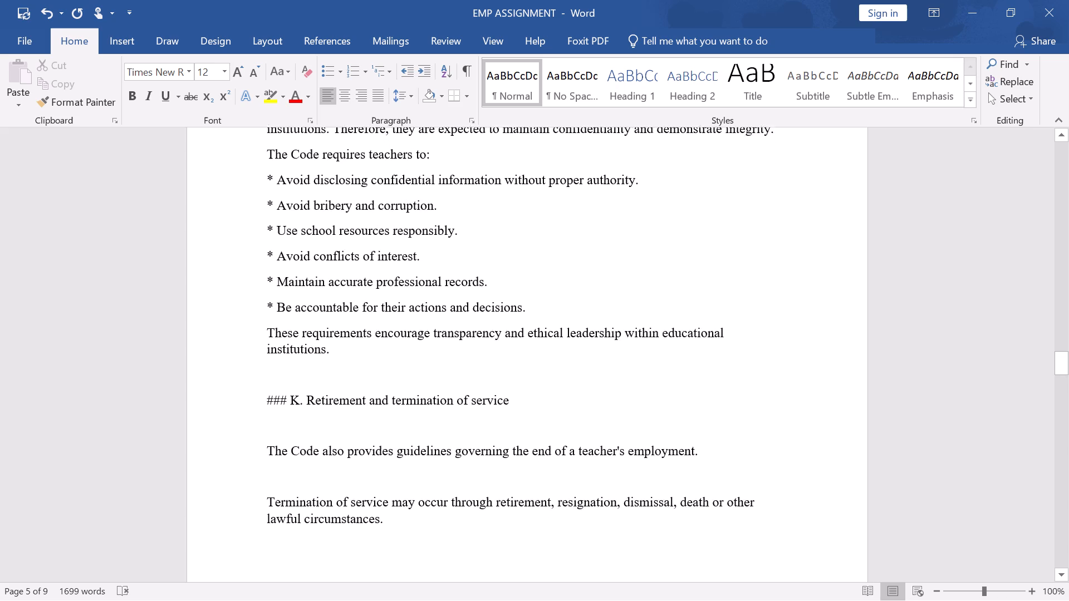
scroll(288, 456, up, 1)
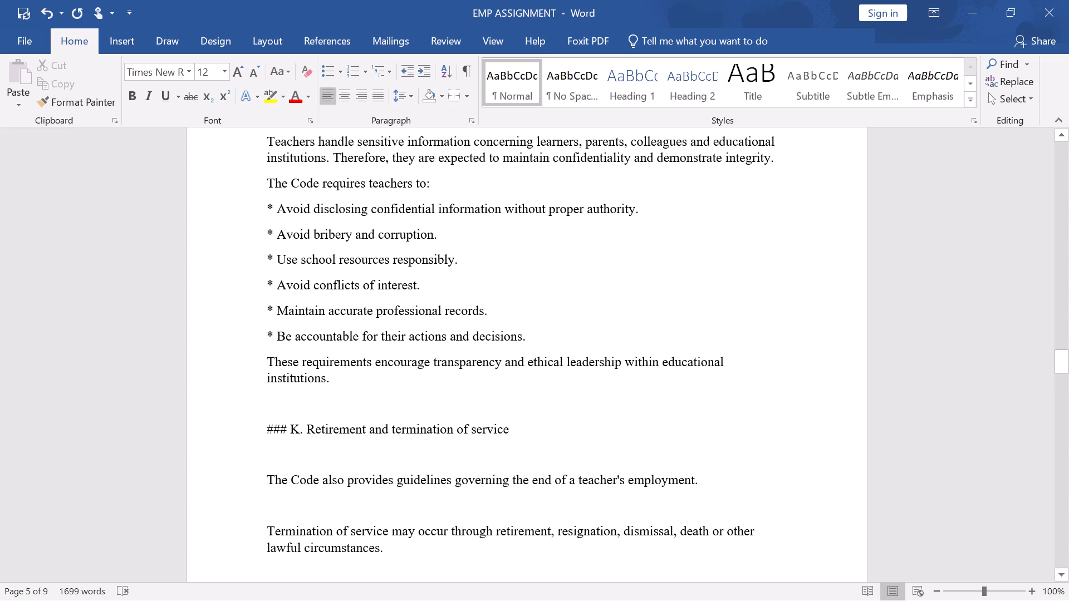
click(289, 428)
key(BackSpace)
key(BackSpace)
key(BackSpace)
key(BackSpace)
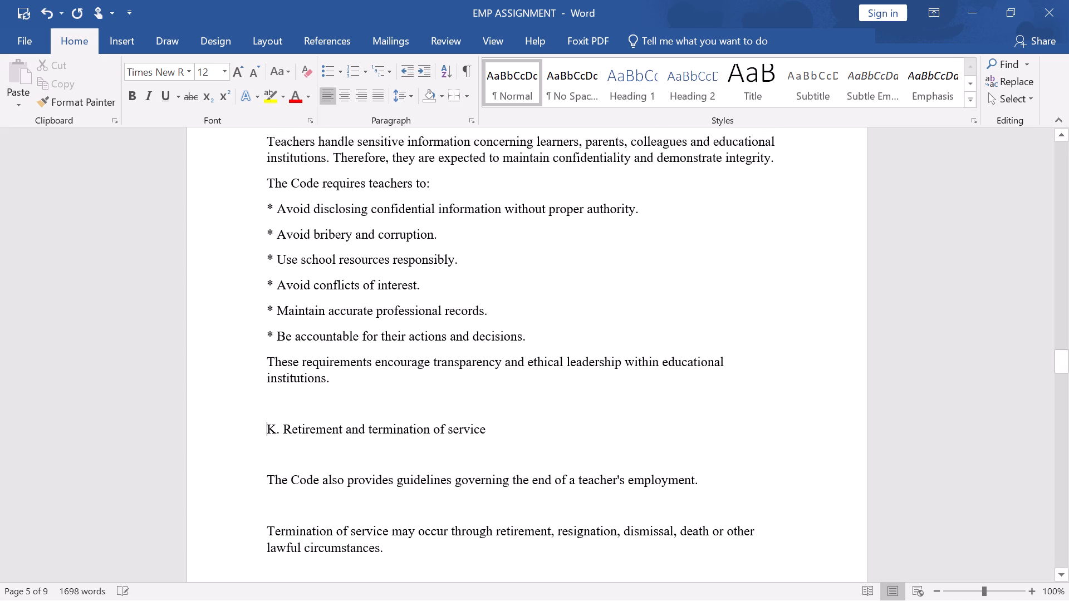
Remove the blank lines in section K before "The Code also provides guidelines", "Termination of service may occur" and "Teachers are expected to follow".
scroll(308, 452, down, 2)
click(267, 401)
key(BackSpace)
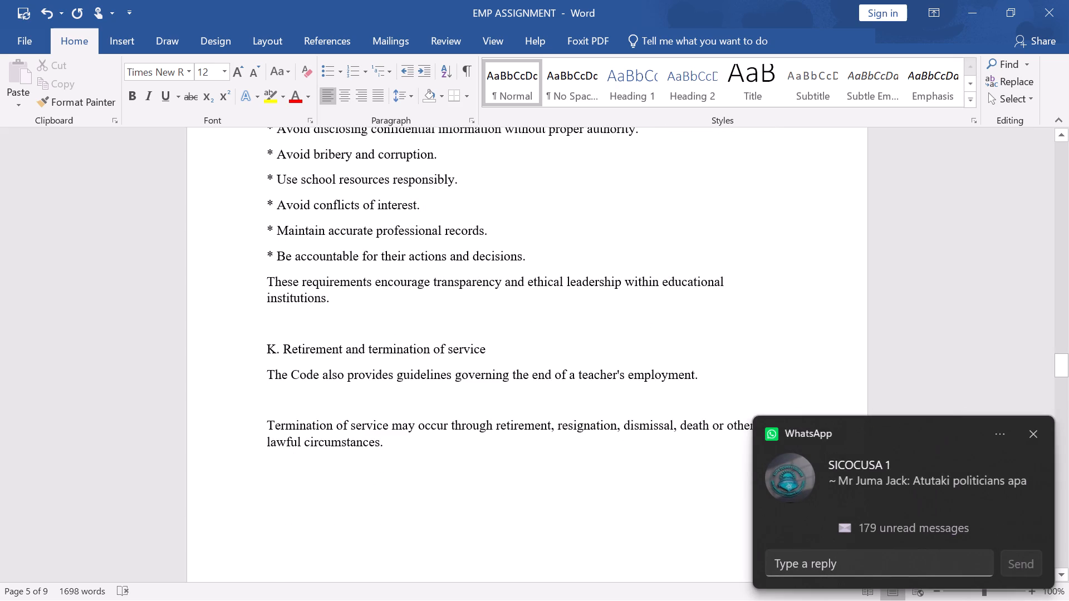
click(1034, 432)
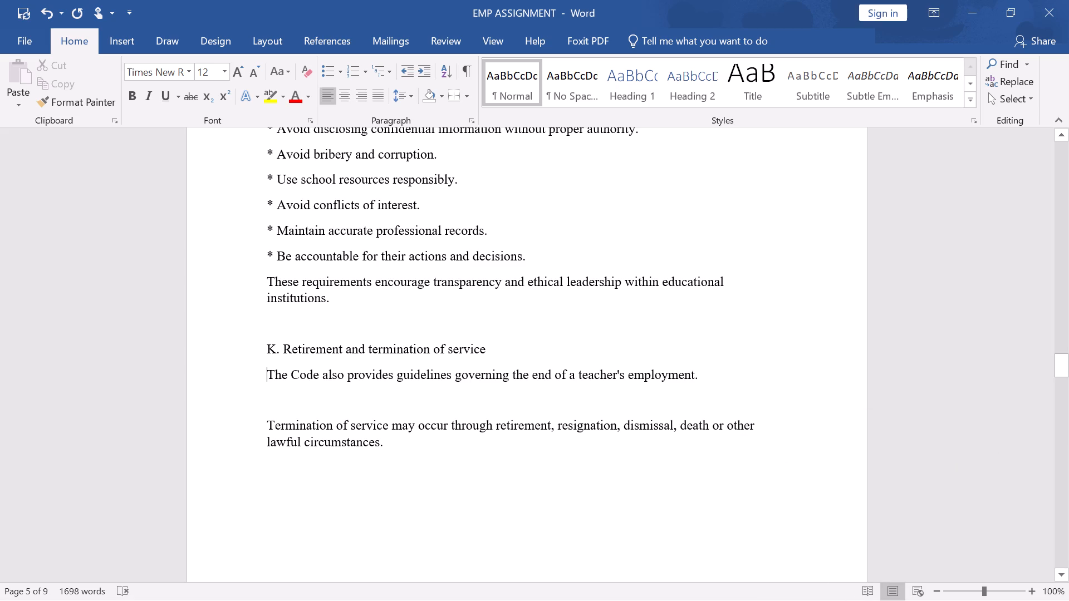
click(264, 426)
key(BackSpace)
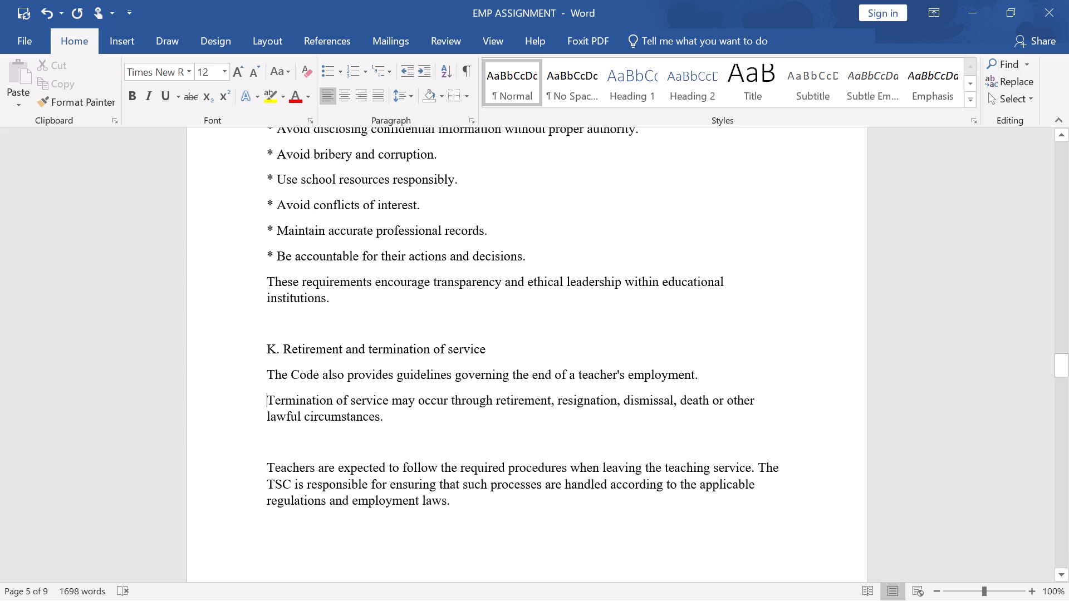
click(269, 465)
key(BackSpace)
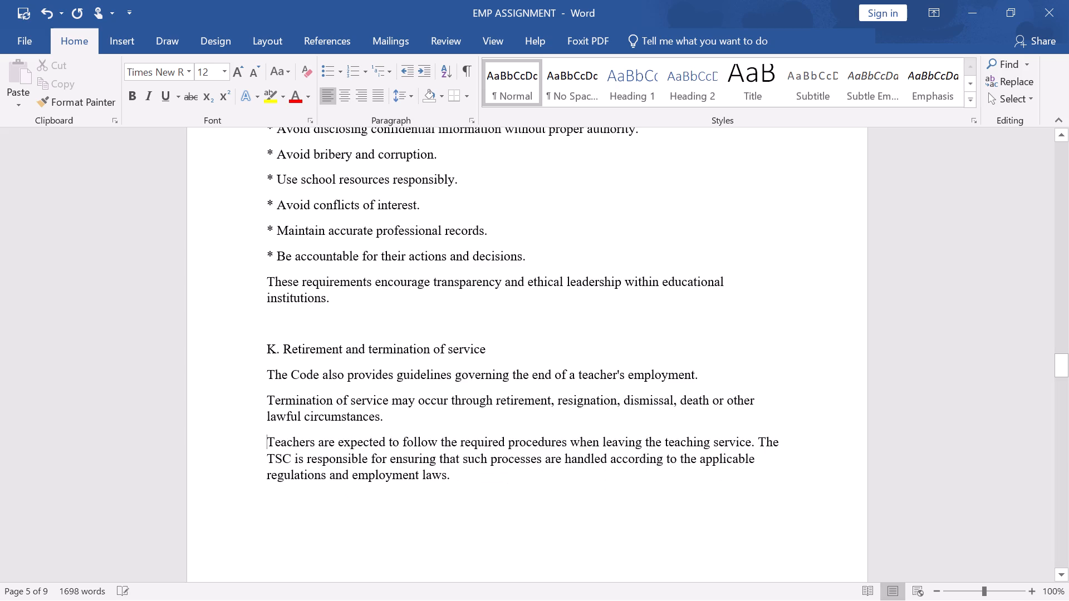
Strip the "### 3\." prefix so the heading reads "Importance of the Code of Regulations for Teachers in Kenya".
scroll(462, 508, down, 6)
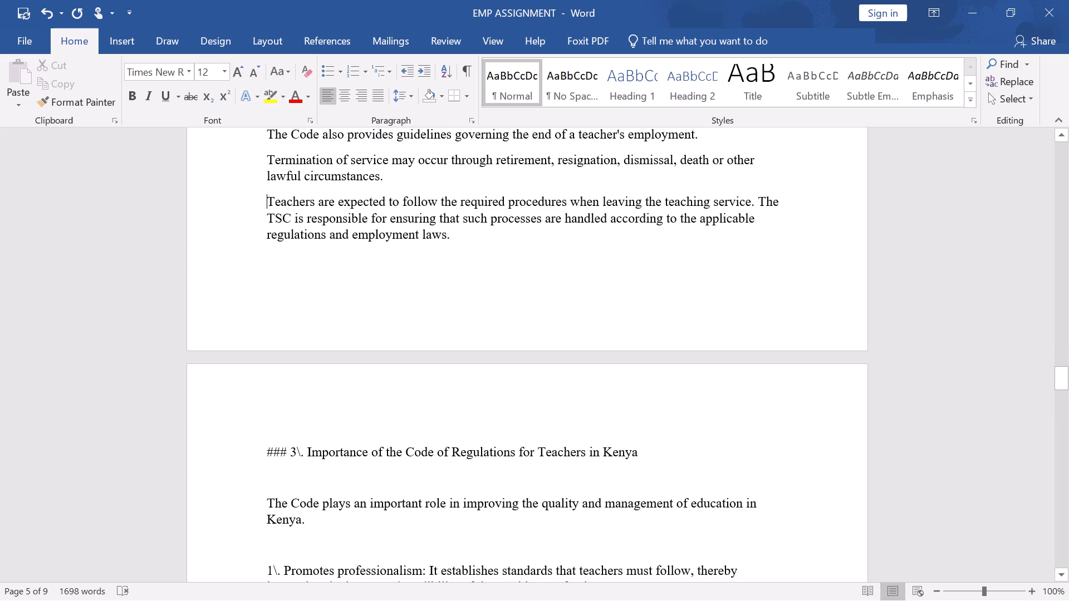
click(300, 449)
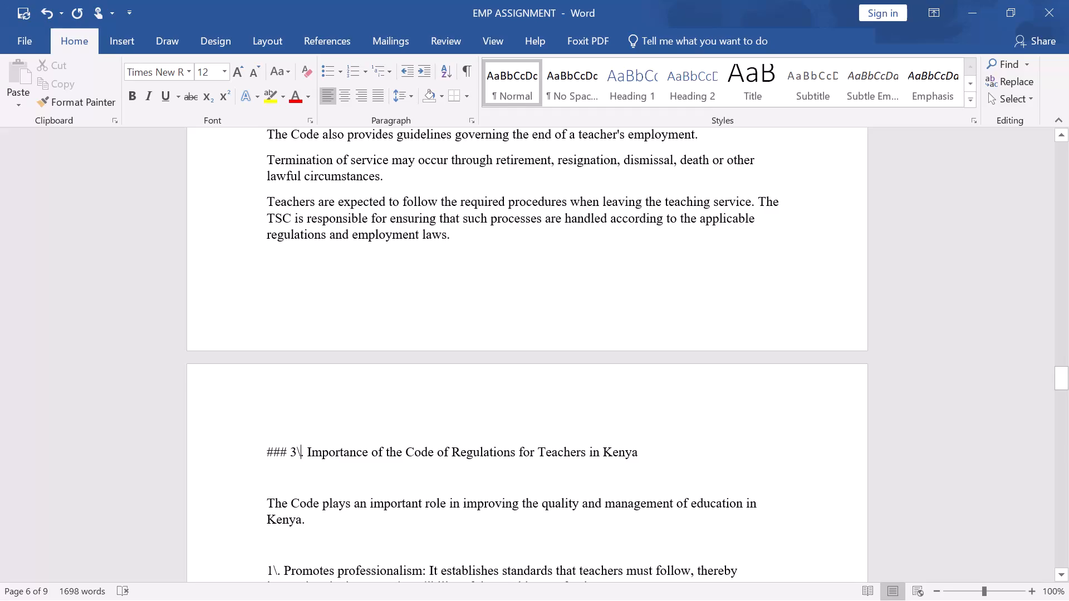
key(BackSpace)
key(BackSpace)
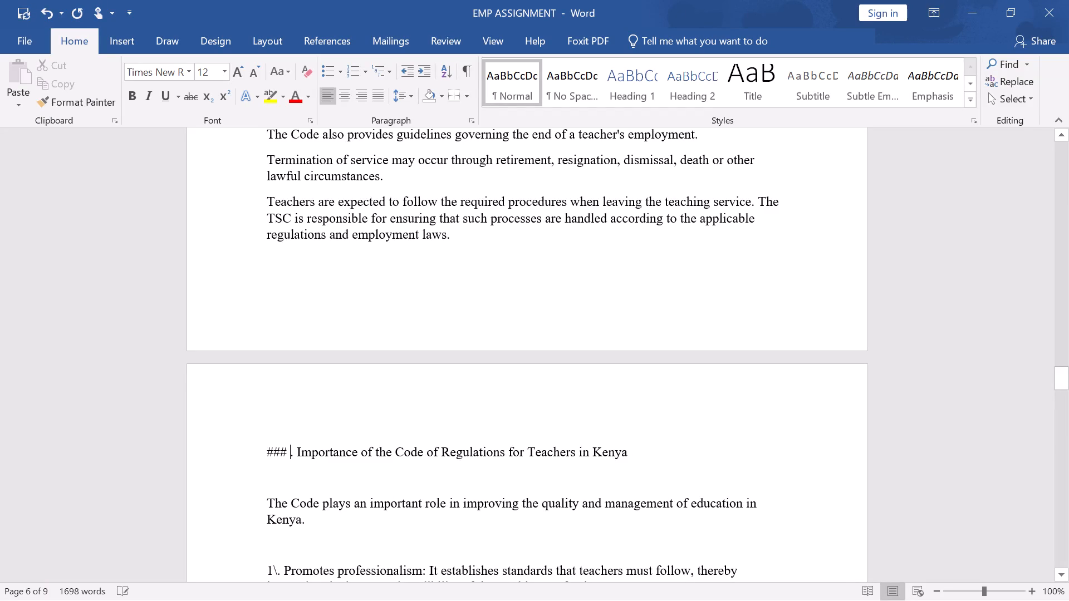
key(BackSpace)
click(296, 452)
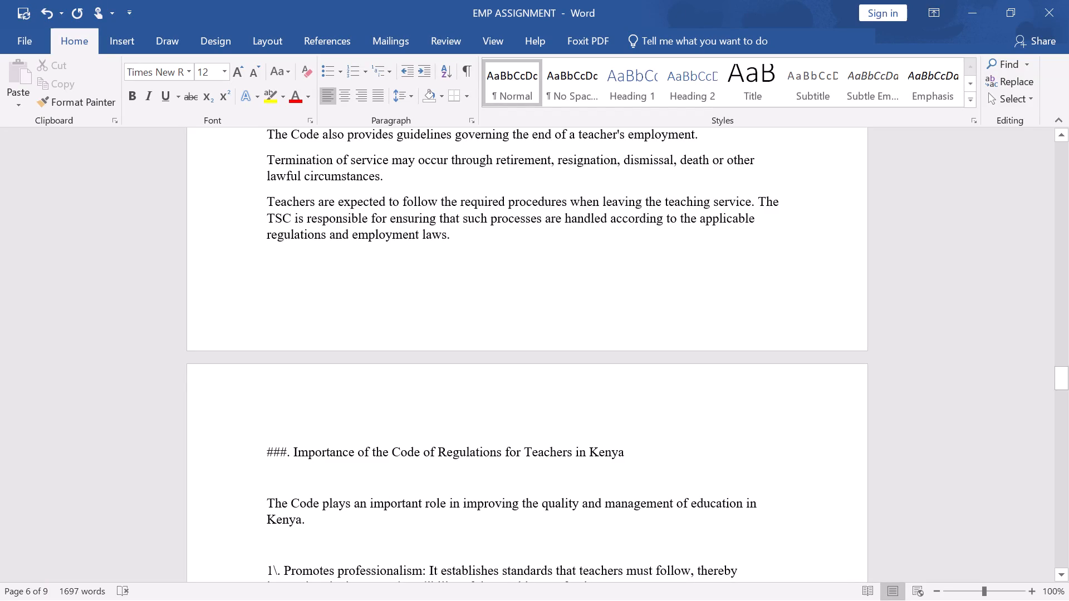
click(295, 449)
key(BackSpace)
key(BackSpace)
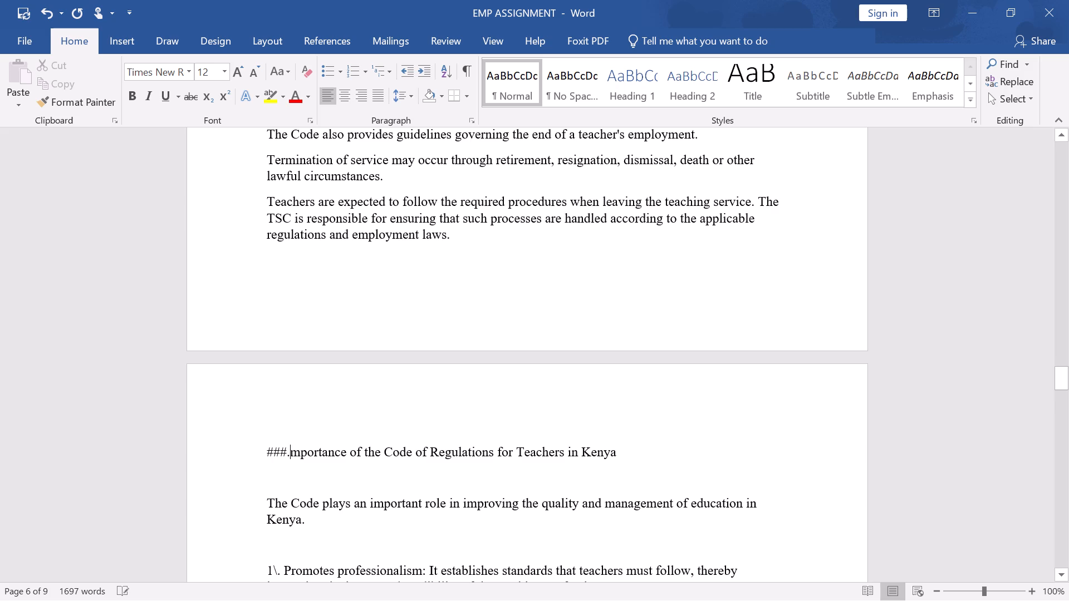
key(BackSpace)
key(BackSpace)
key(BackSpace)
key(BackSpace)
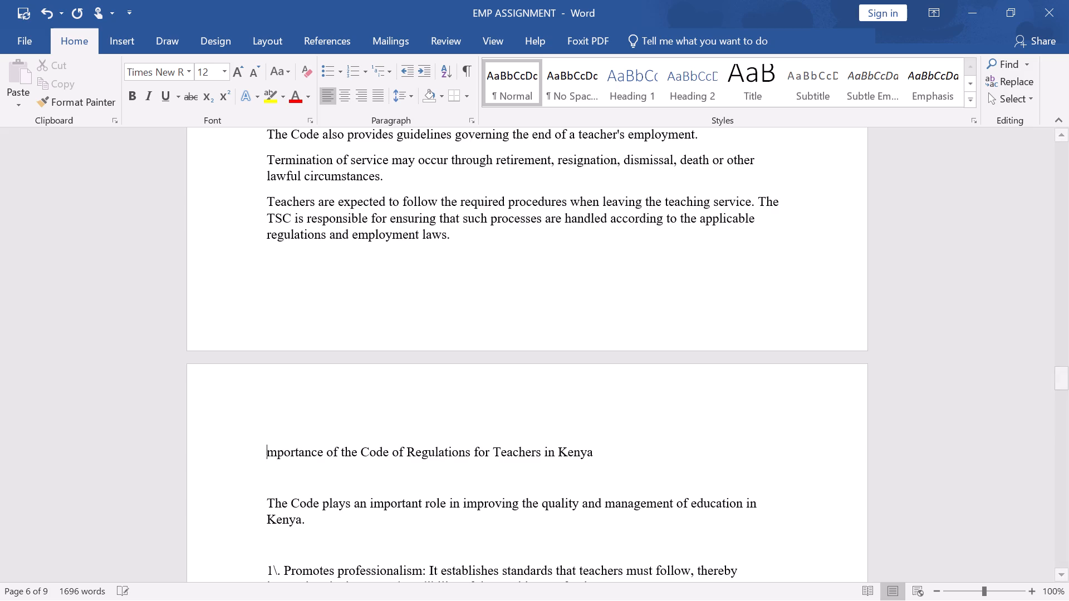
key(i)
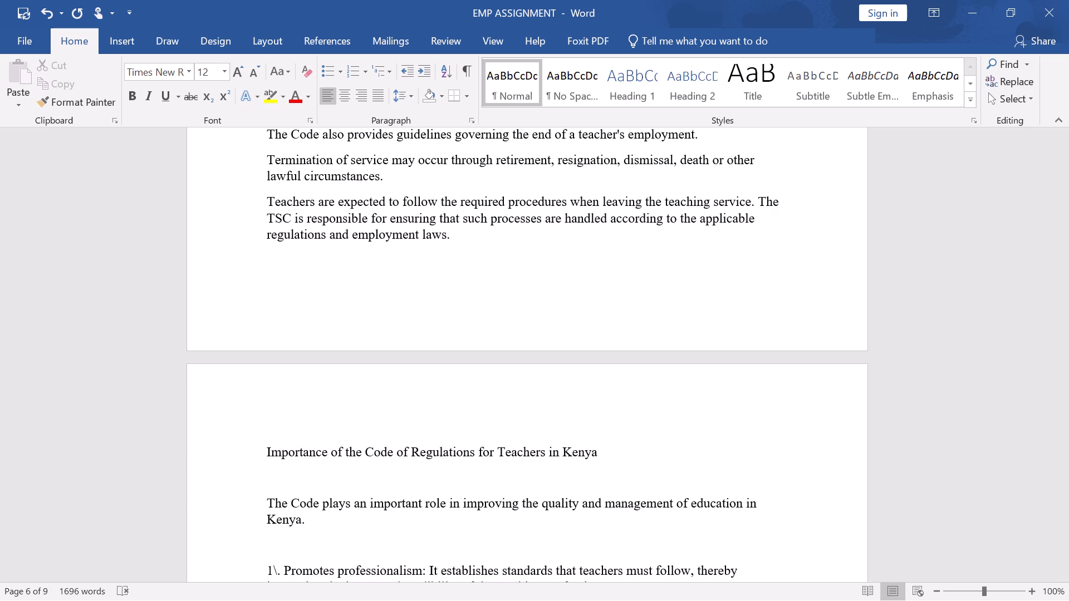
Remove the blank line before the "The Code plays an important role" paragraph under the Importance heading.
scroll(298, 471, down, 2)
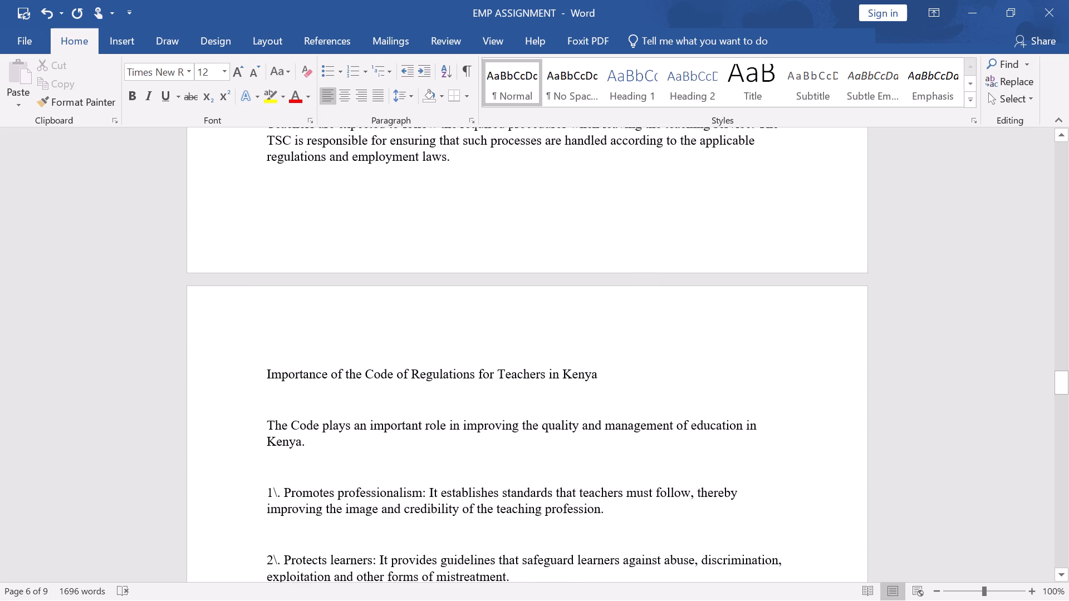
scroll(296, 393, down, 2)
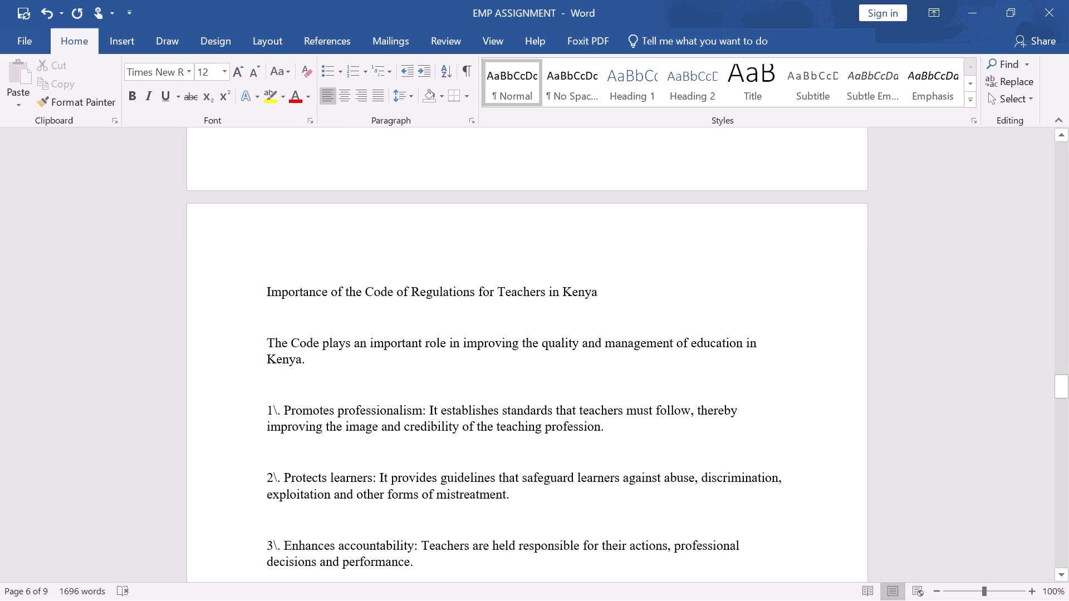
click(263, 347)
key(BackSpace)
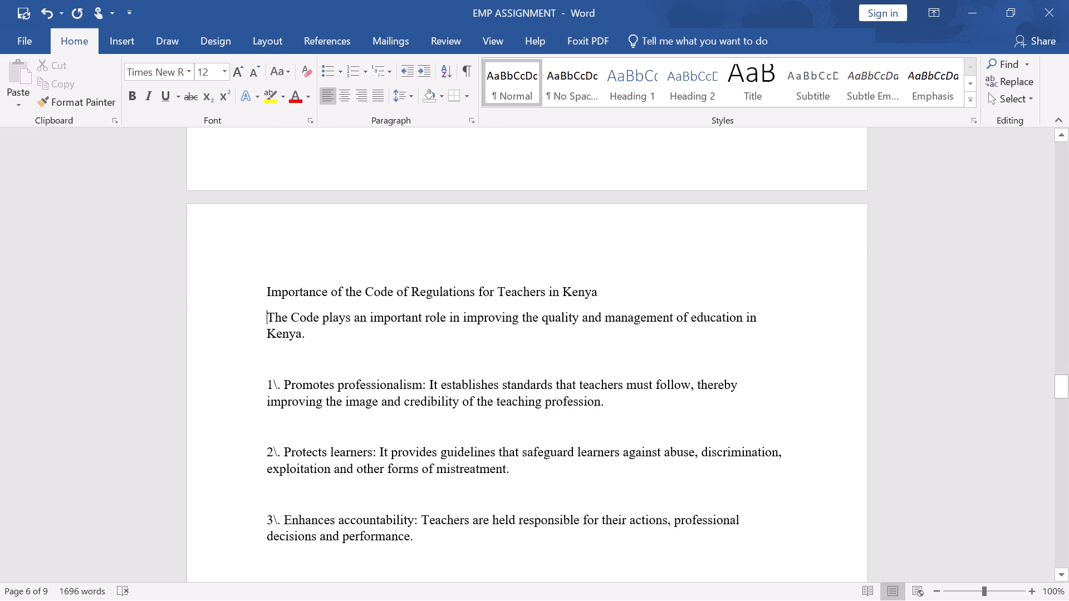
Delete the backslashes after numbers 1 and 2 in the Importance list and the blank lines before those two items.
click(277, 385)
key(BackSpace)
click(267, 389)
key(BackSpace)
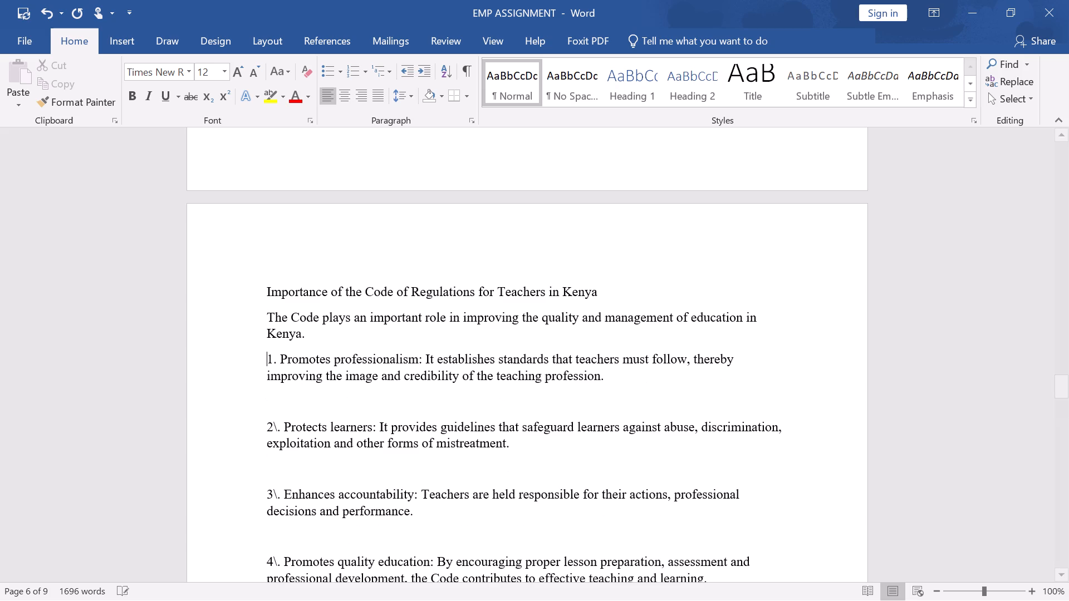
click(262, 425)
key(BackSpace)
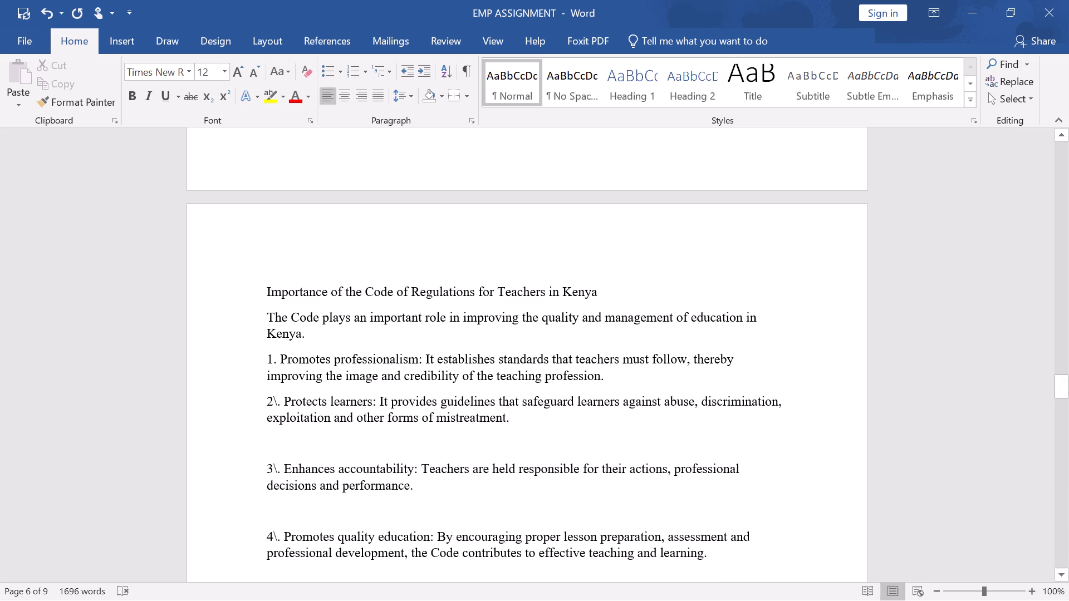
click(278, 402)
key(BackSpace)
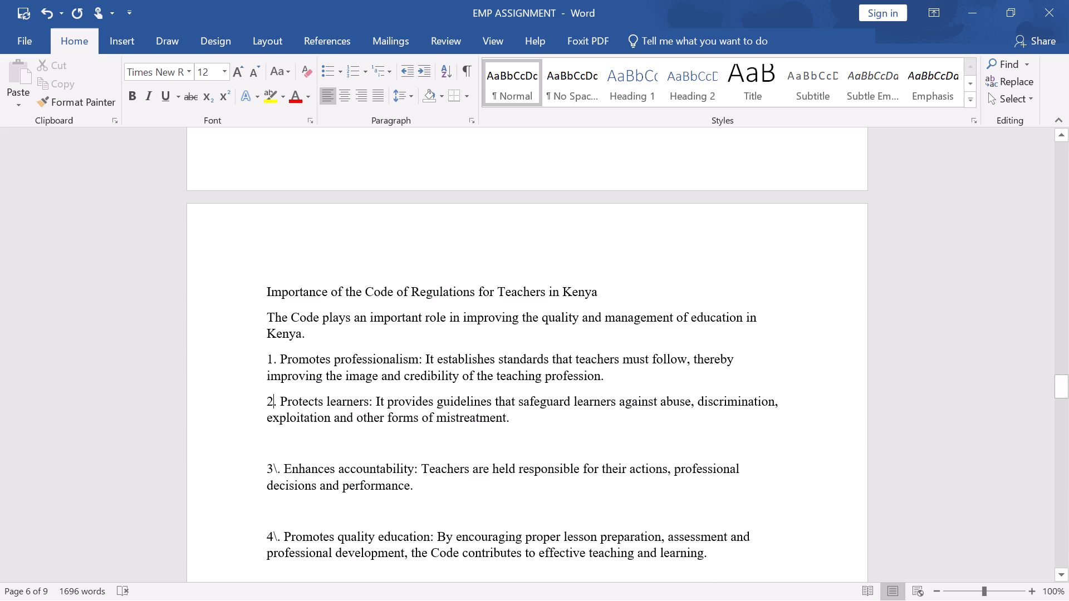
Delete the backslashes after numbers 3 and 4 in the Importance list and the blank lines before those two items.
scroll(403, 396, down, 2)
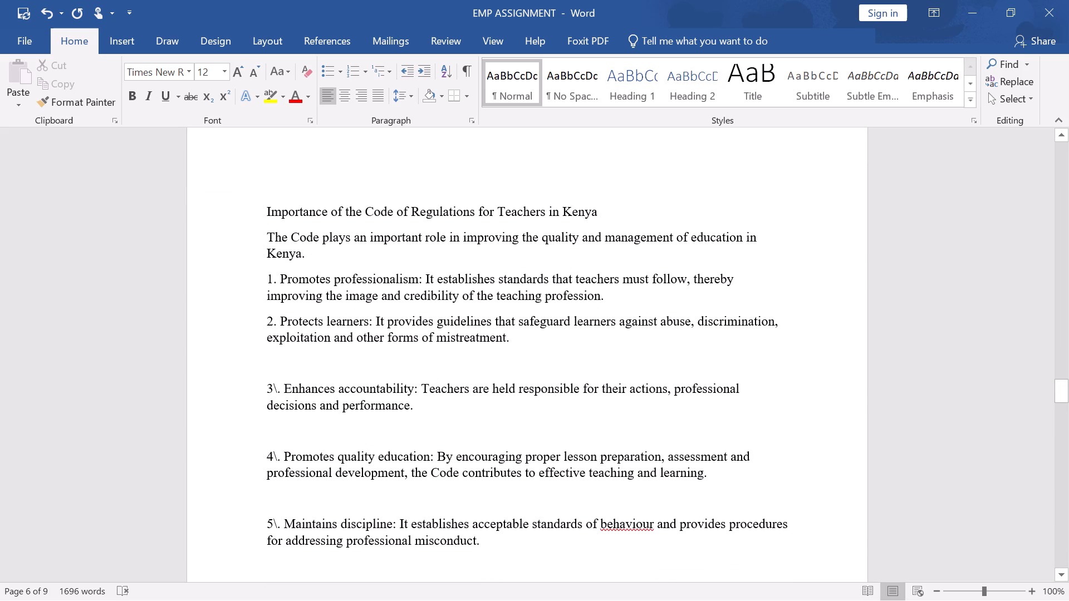
click(277, 390)
key(BackSpace)
click(264, 388)
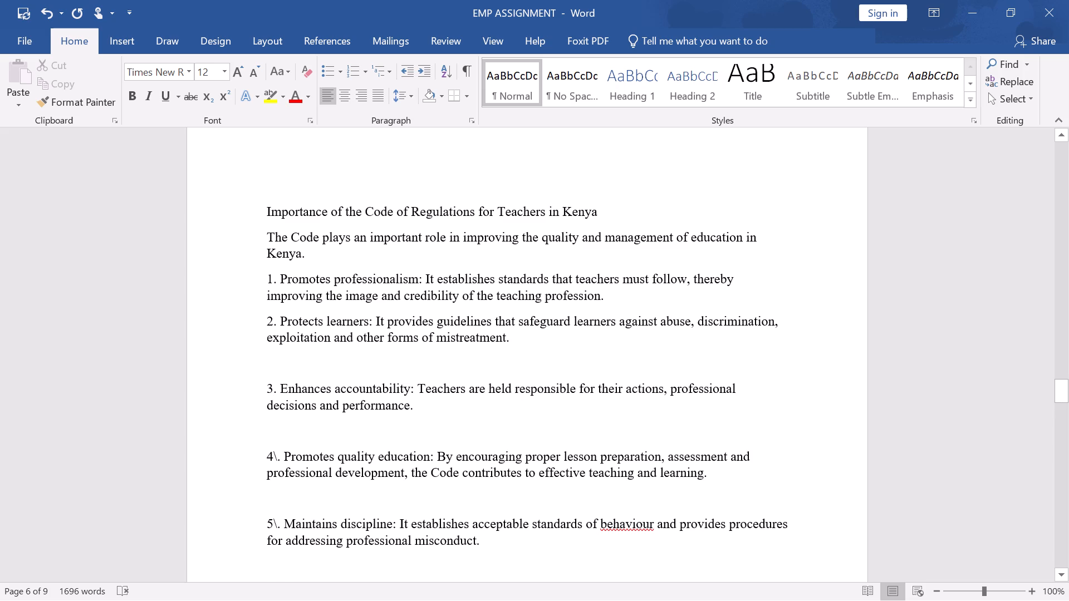
key(BackSpace)
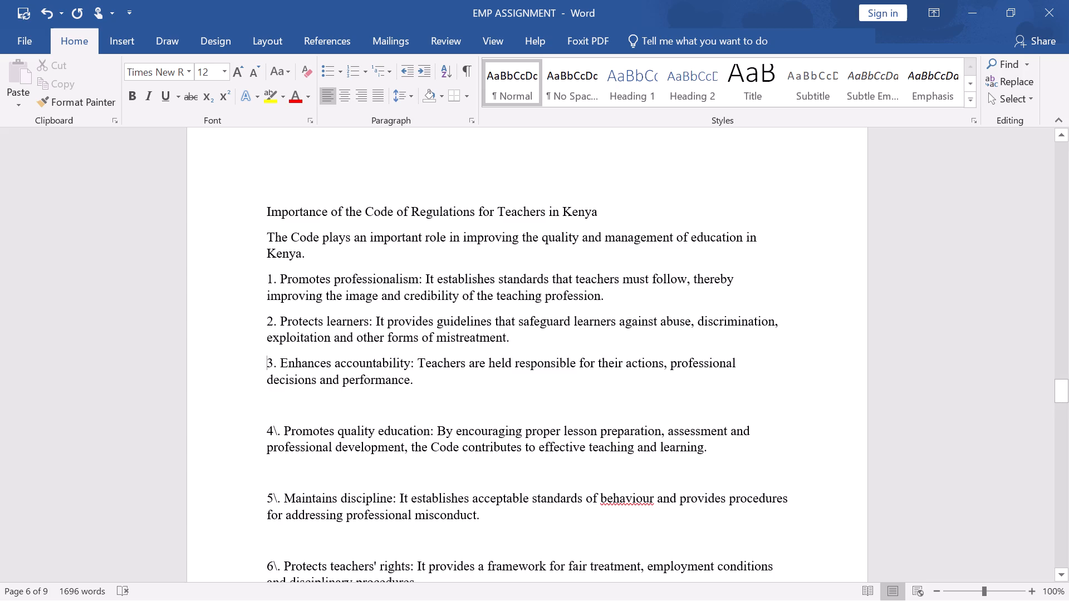
click(276, 432)
key(BackSpace)
click(264, 429)
key(BackSpace)
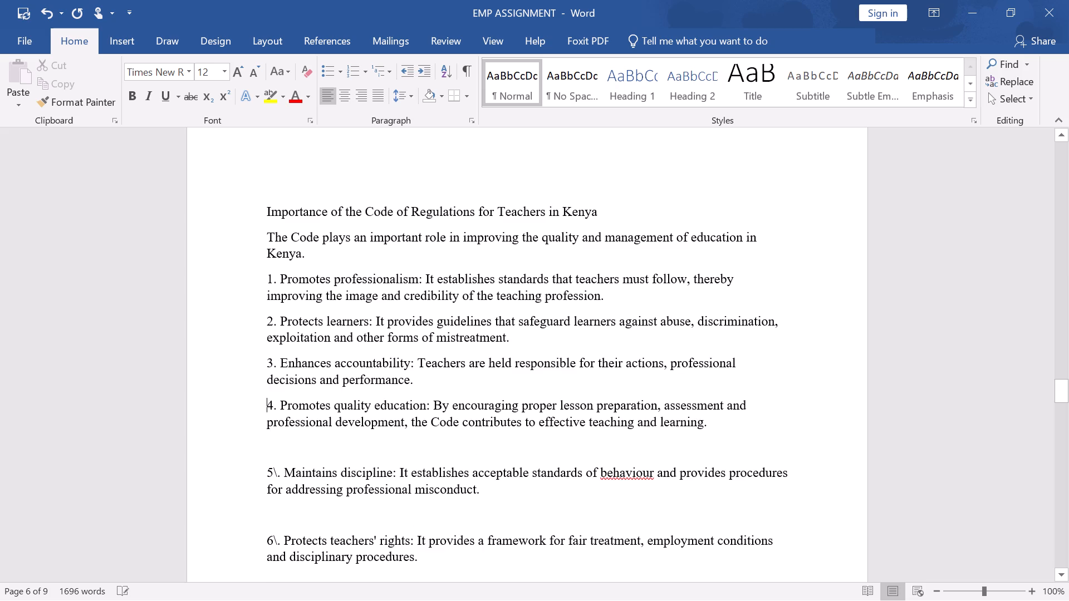
Delete the backslashes after numbers 5 and 6 in the Importance list and the blank lines before those two items.
scroll(298, 452, down, 2)
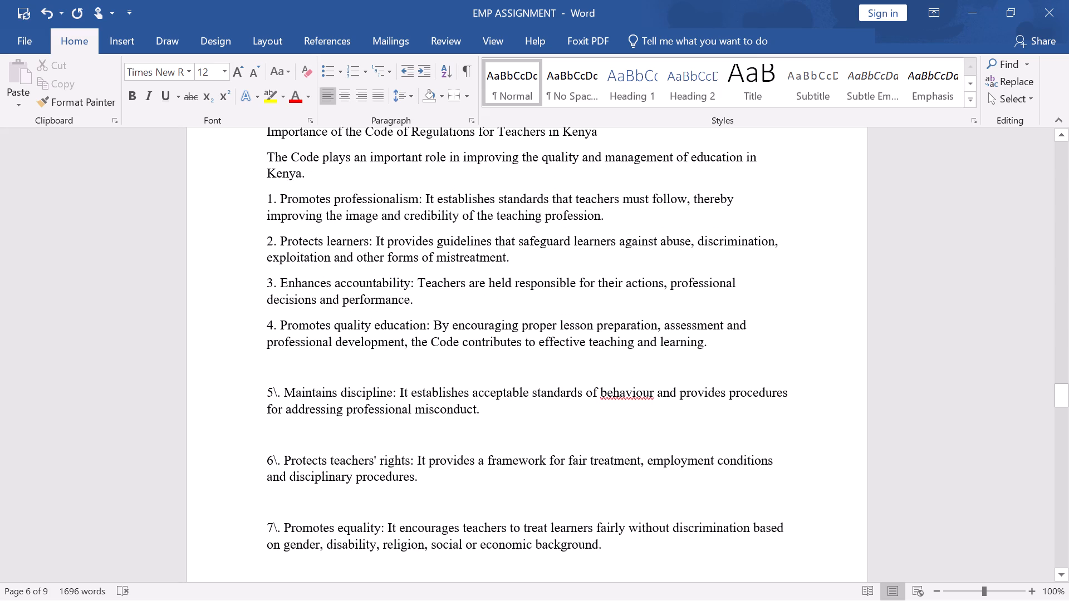
click(277, 396)
key(BackSpace)
click(263, 393)
key(BackSpace)
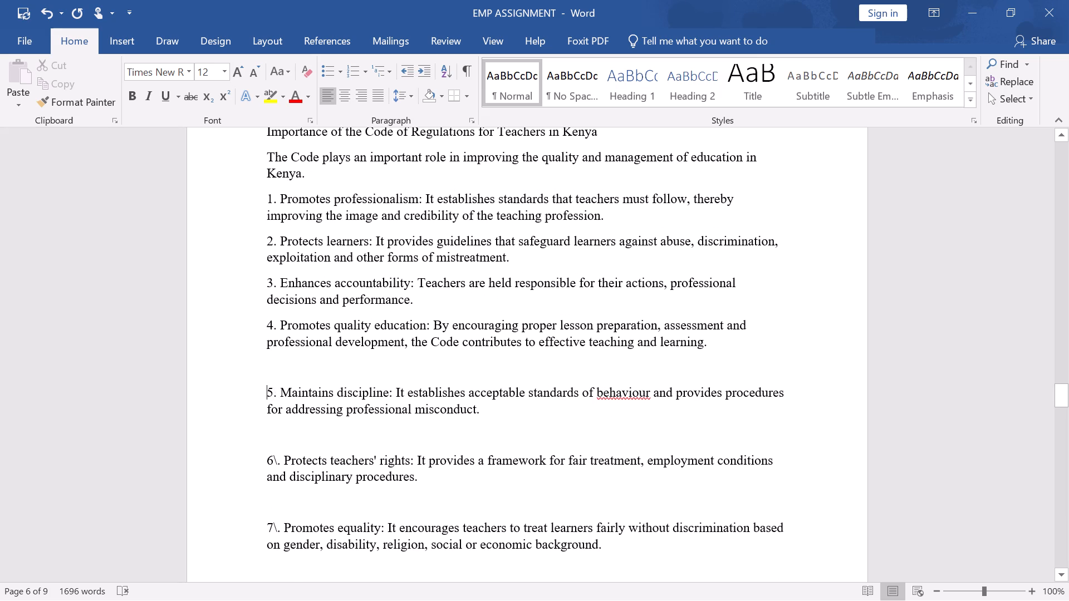
click(277, 438)
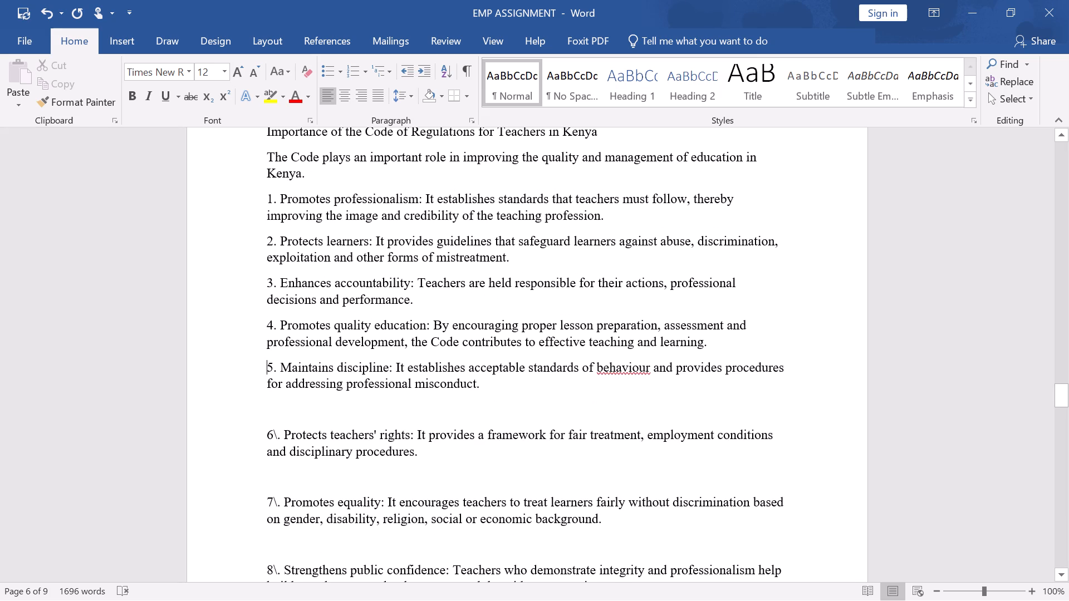
key(BackSpace)
click(264, 432)
key(BackSpace)
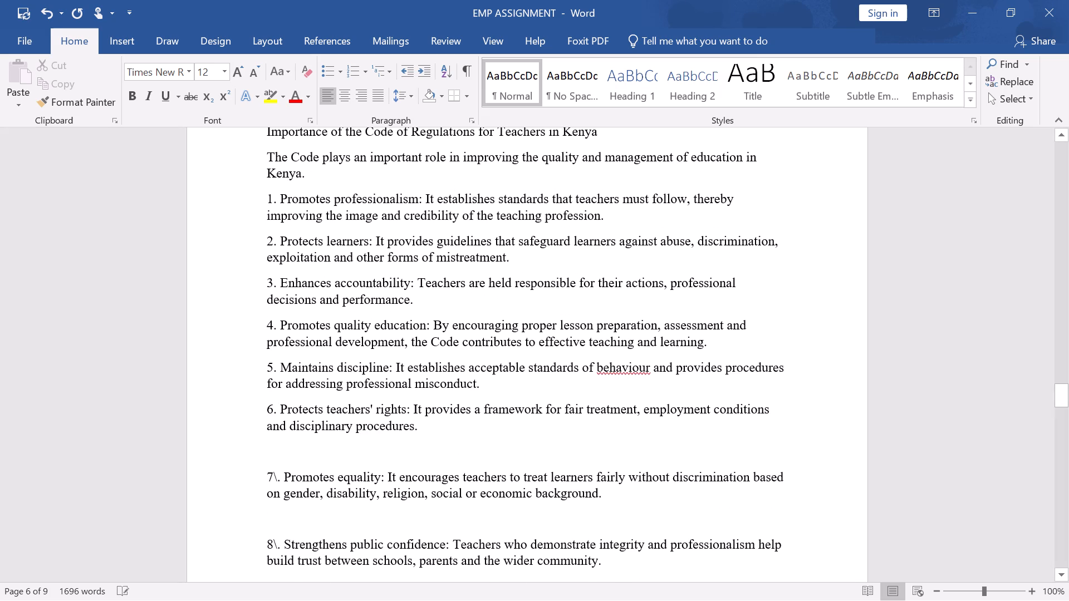
Delete the backslashes after numbers 7 and 8 in the Importance list and the blank lines before those two items.
click(277, 472)
key(BackSpace)
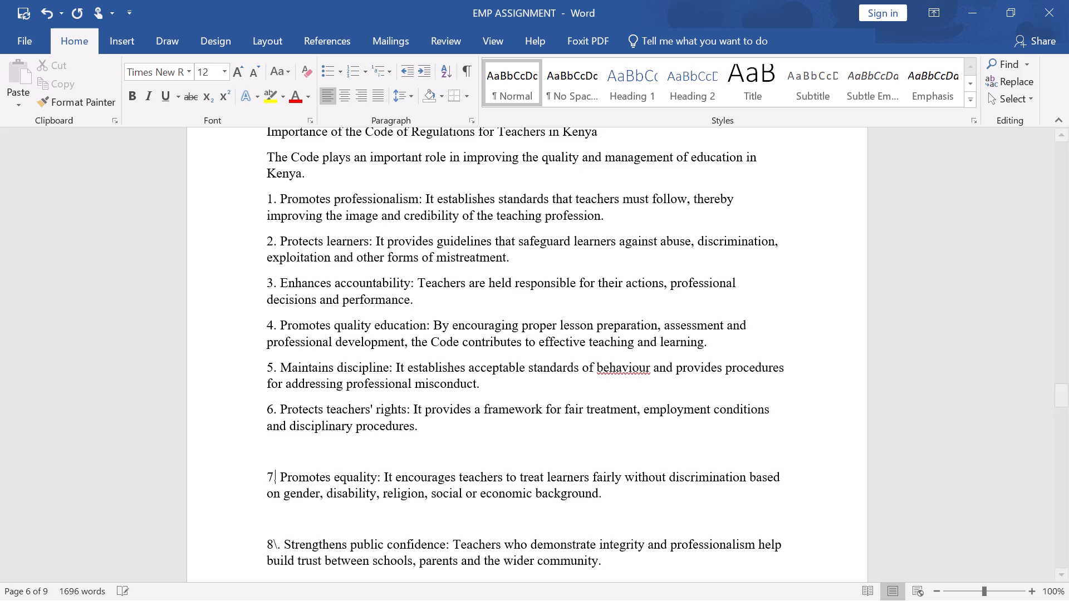
click(263, 476)
key(BackSpace)
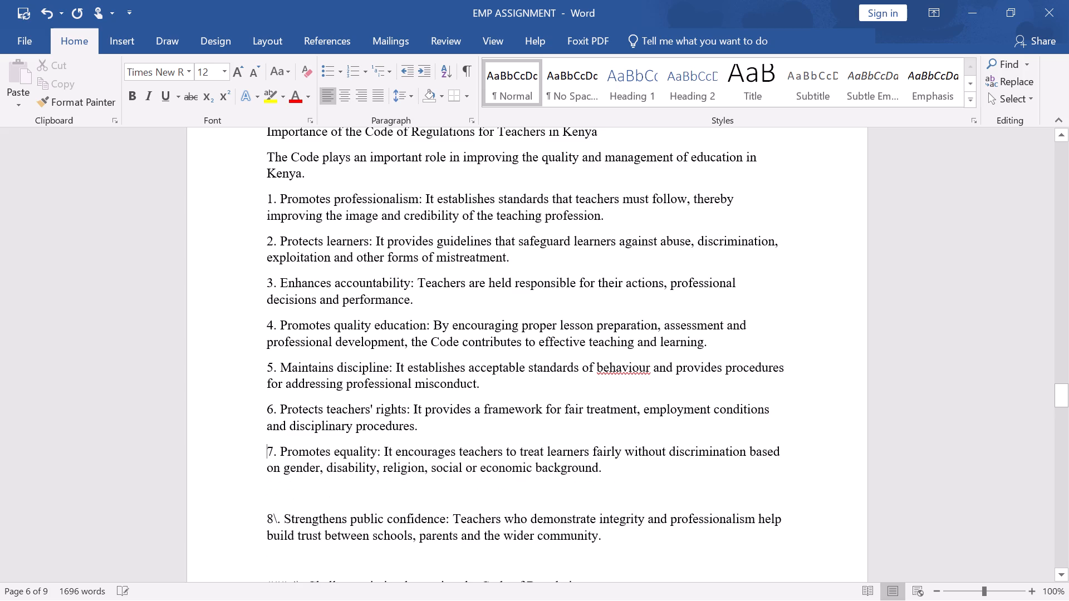
click(276, 518)
key(BackSpace)
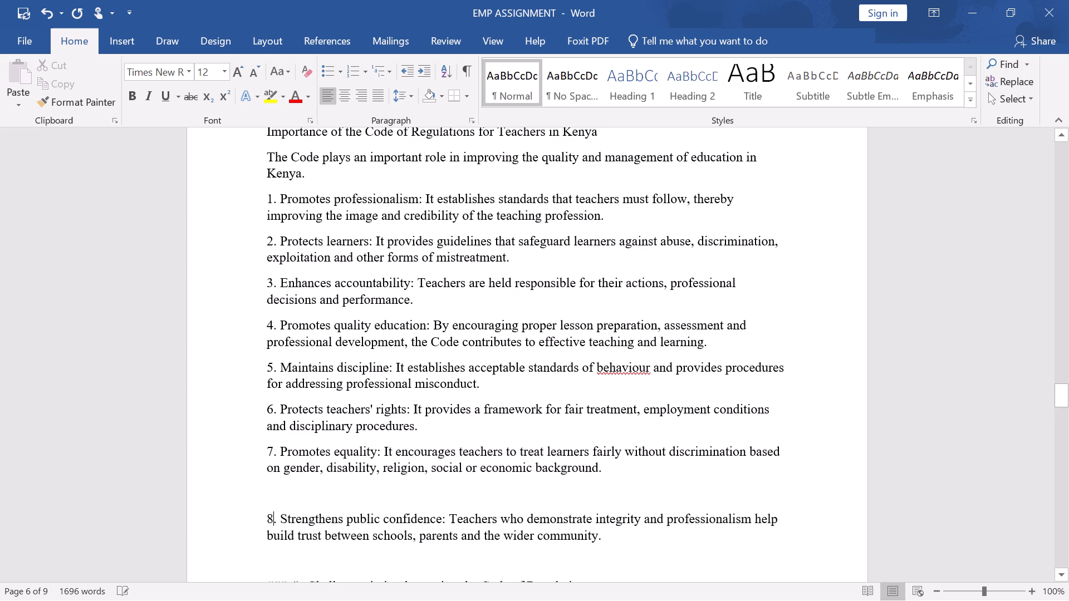
click(263, 518)
key(BackSpace)
scroll(267, 513, down, 1)
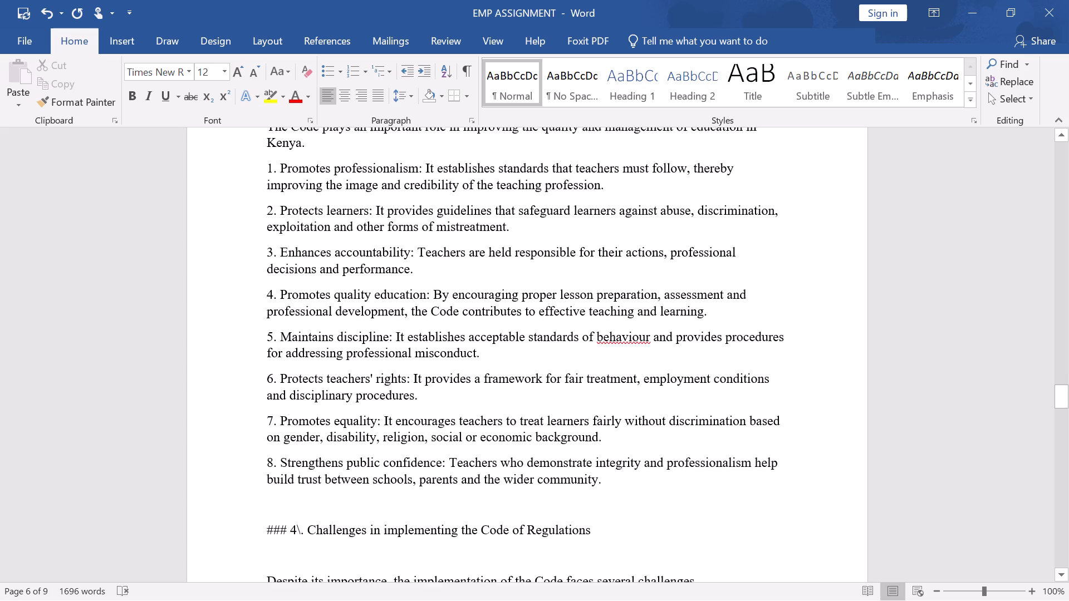
Delete the "### 4\." prefix from the "Challenges in implementing the Code of Regulations" heading.
scroll(269, 508, down, 4)
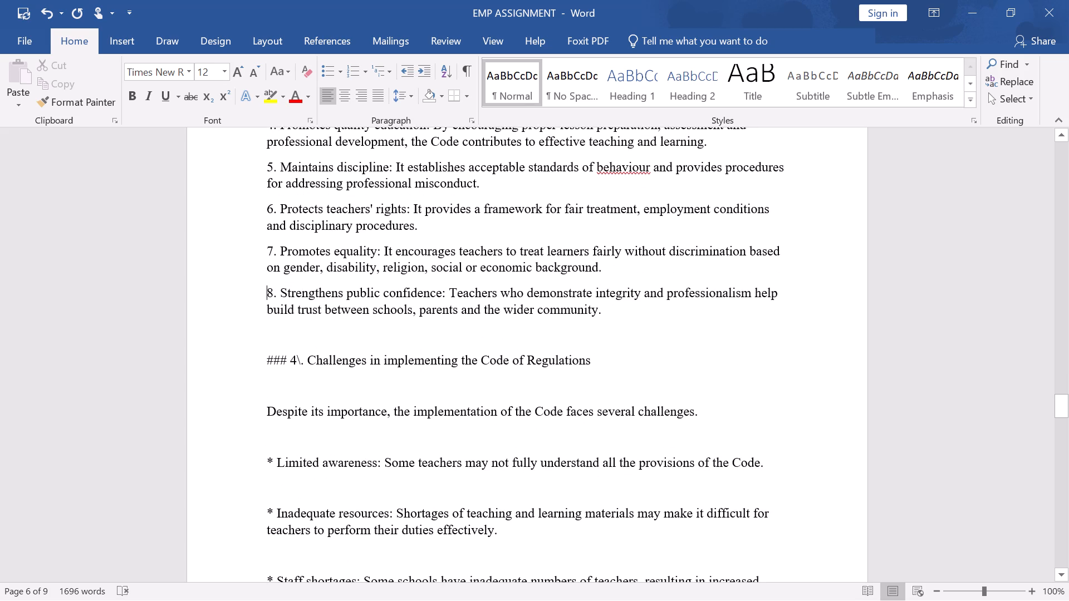
click(305, 360)
drag(307, 361, 262, 367)
key(BackSpace)
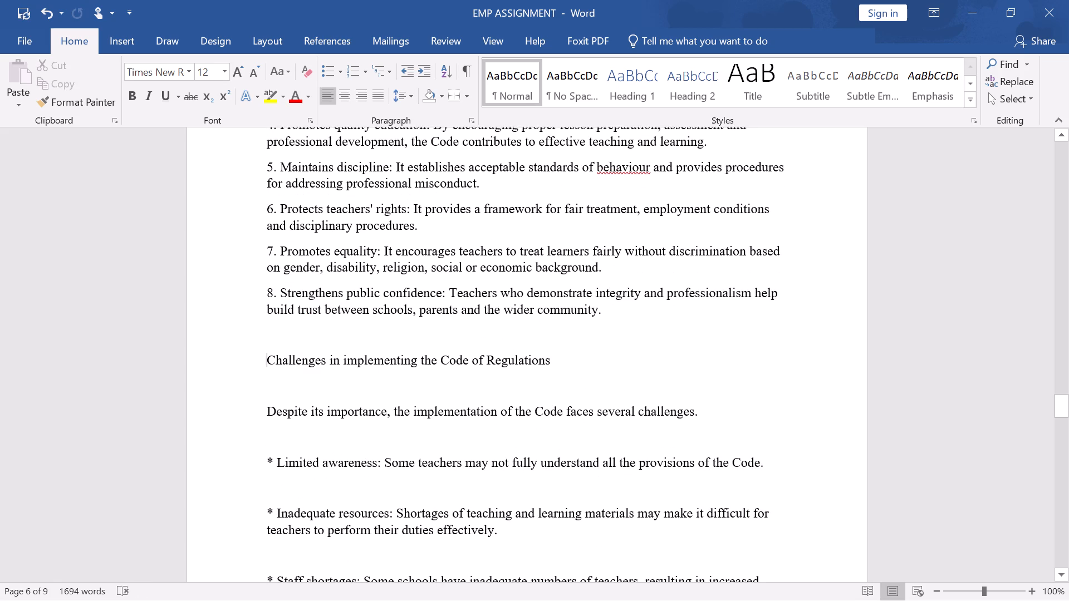
Delete the introductory sentence "Despite its importance, the implementation of the Code faces several challenges." under the Challenges heading.
scroll(503, 407, down, 3)
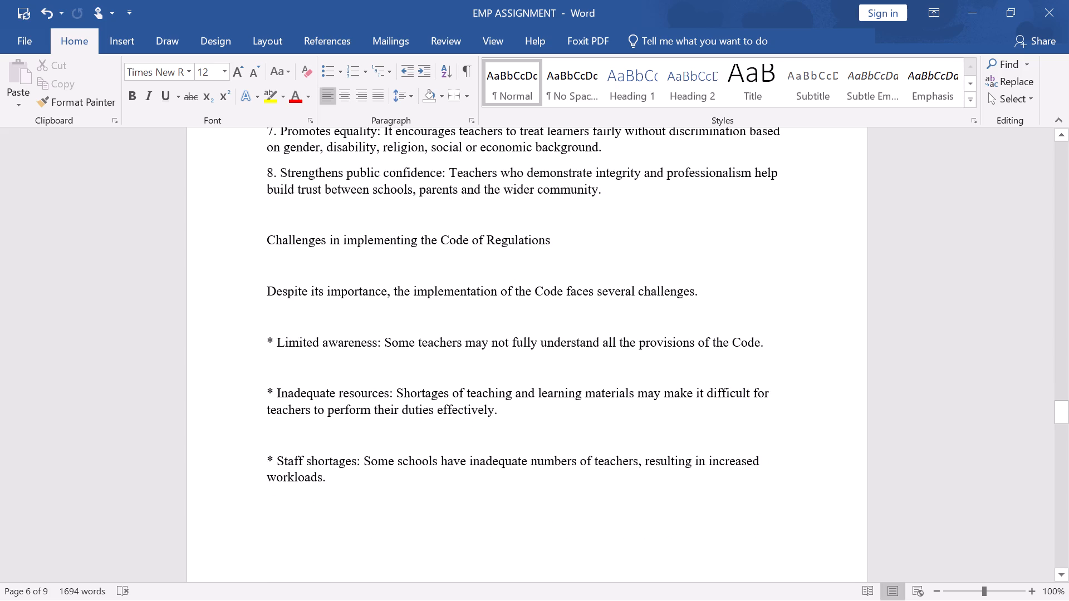
drag(263, 293, 536, 317)
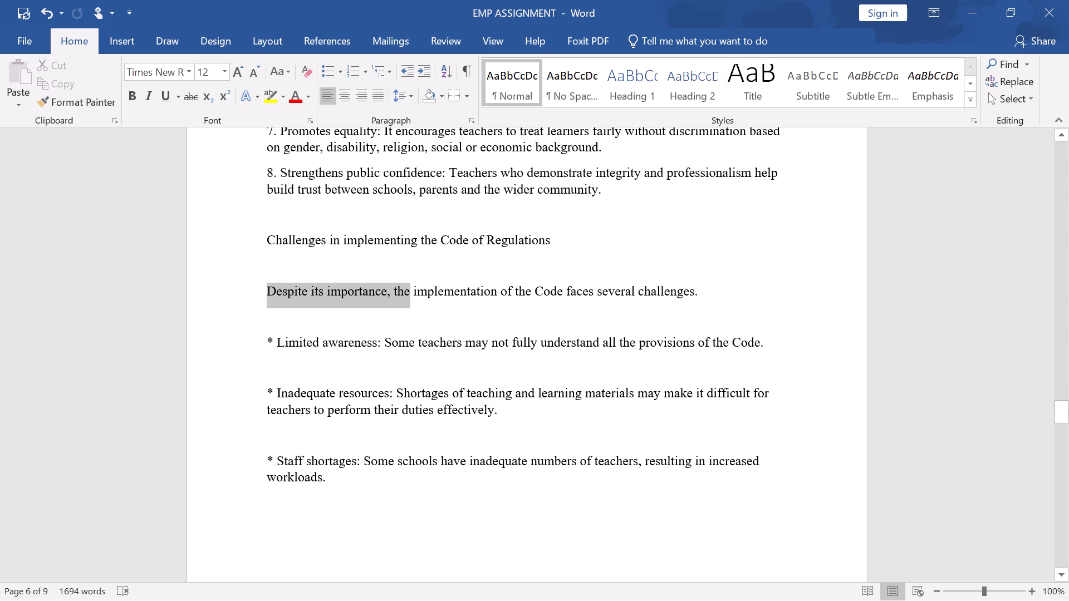
drag(536, 317, 704, 315)
key(BackSpace)
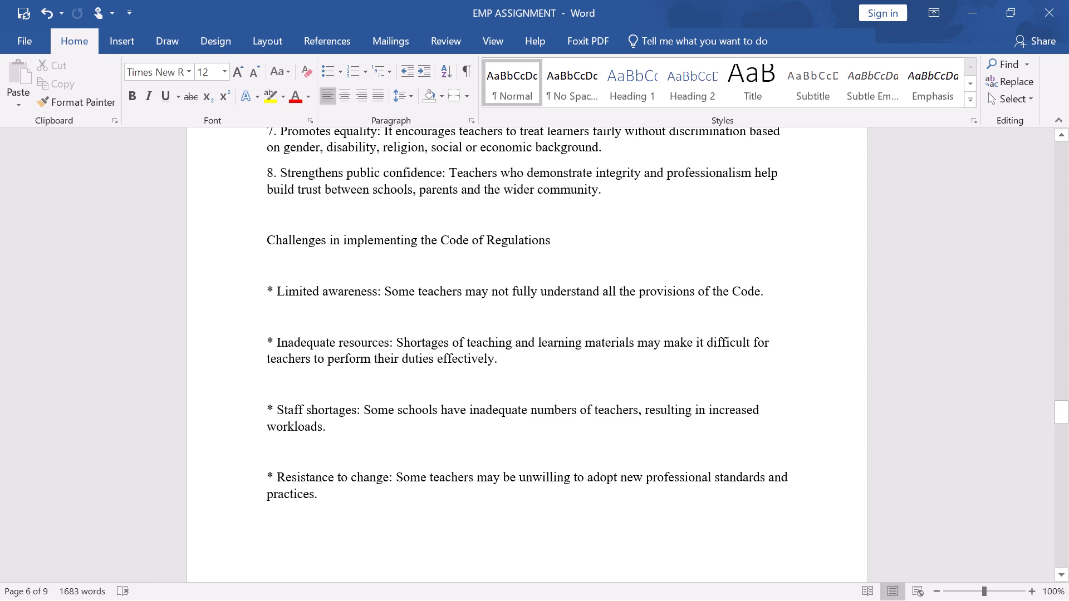
Delete the asterisks and the blank lines before the "Limited awareness" and "Inadequate resources" items in the Challenges section.
click(274, 289)
key(BackSpace)
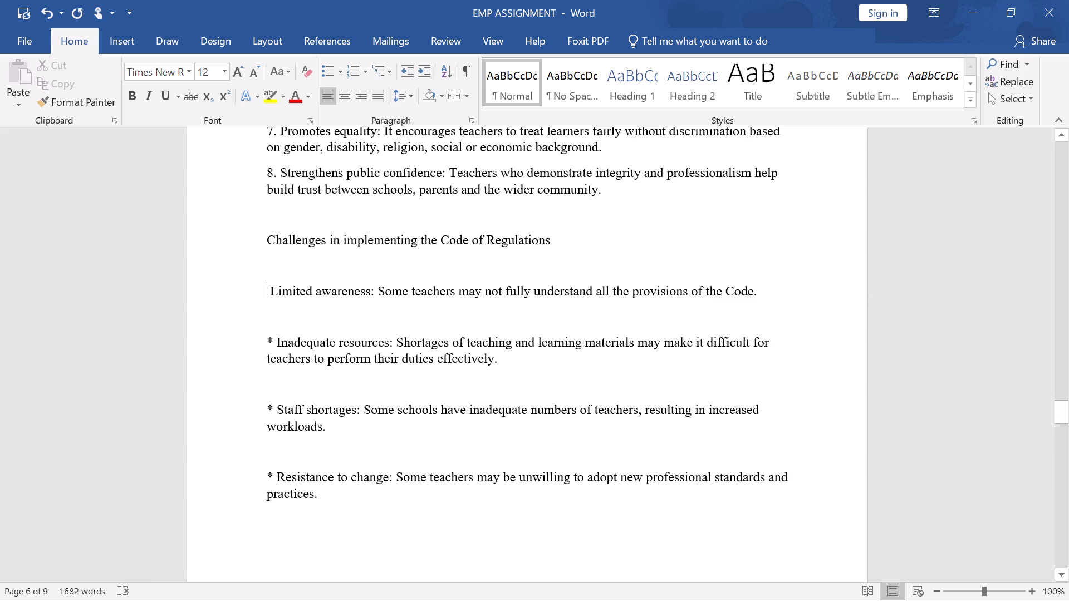
click(271, 291)
key(BackSpace)
key(BackSpace)
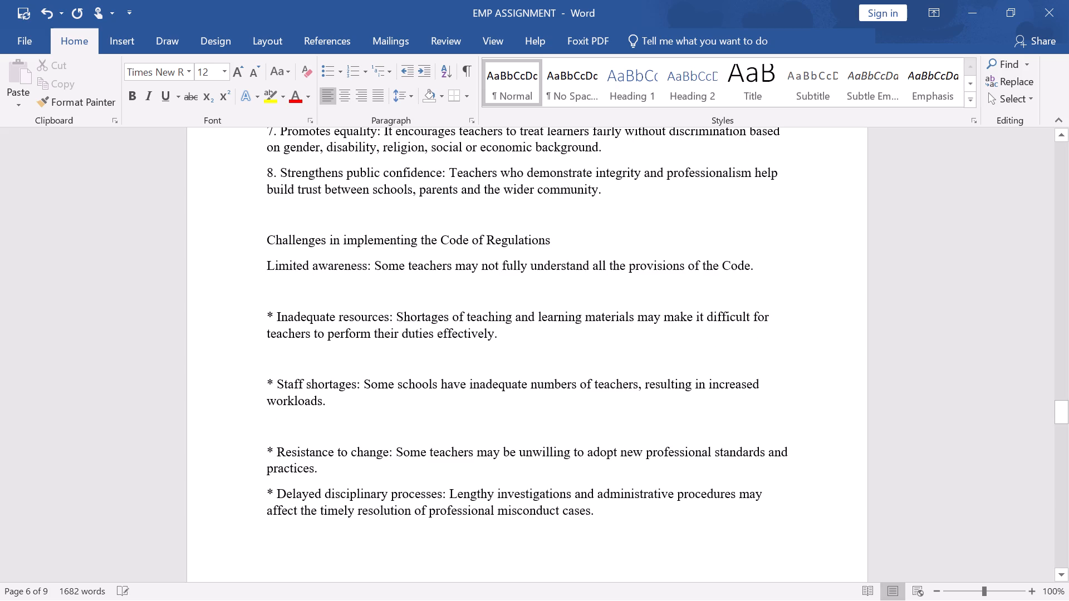
click(274, 317)
click(279, 315)
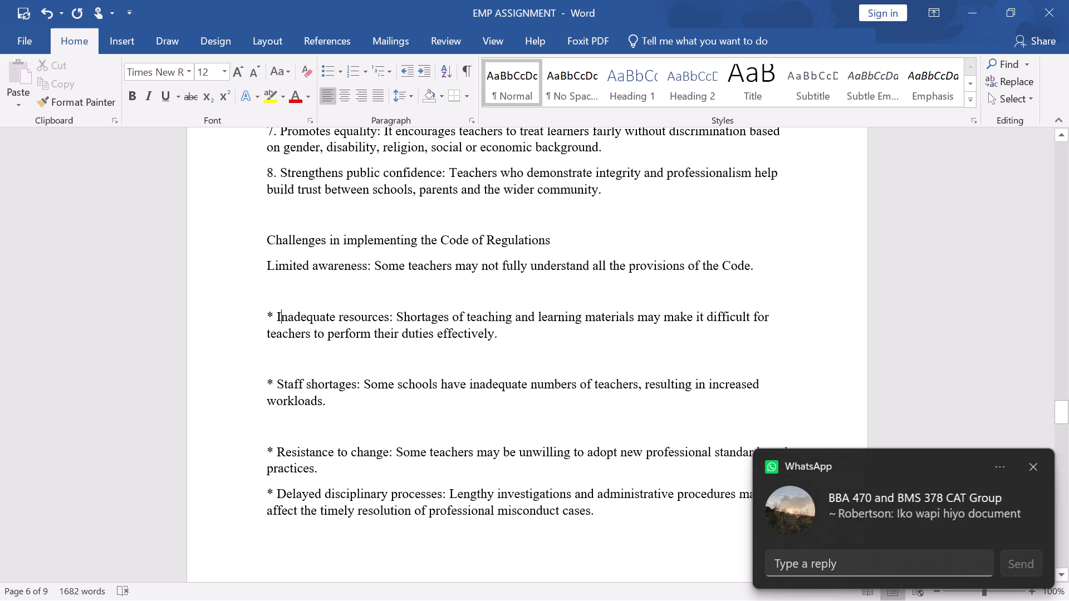
click(278, 317)
key(BackSpace)
key(BackSpace)
key(BackSpace)
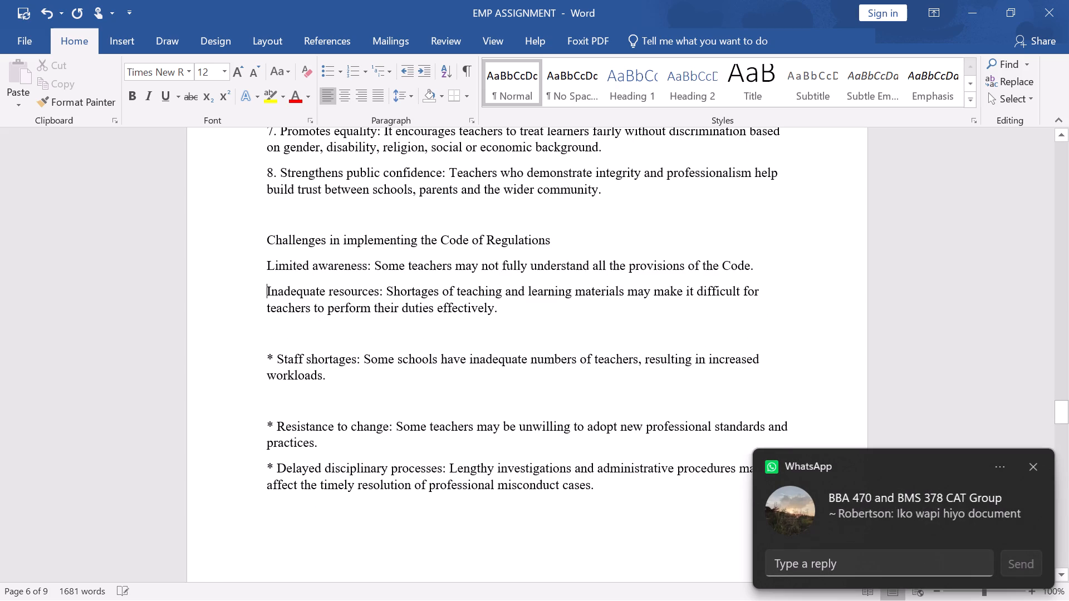
Delete the asterisks and the blank lines before the "Staff shortages" and "Resistance to change" items in the Challenges section.
click(276, 357)
key(BackSpace)
key(BackSpace)
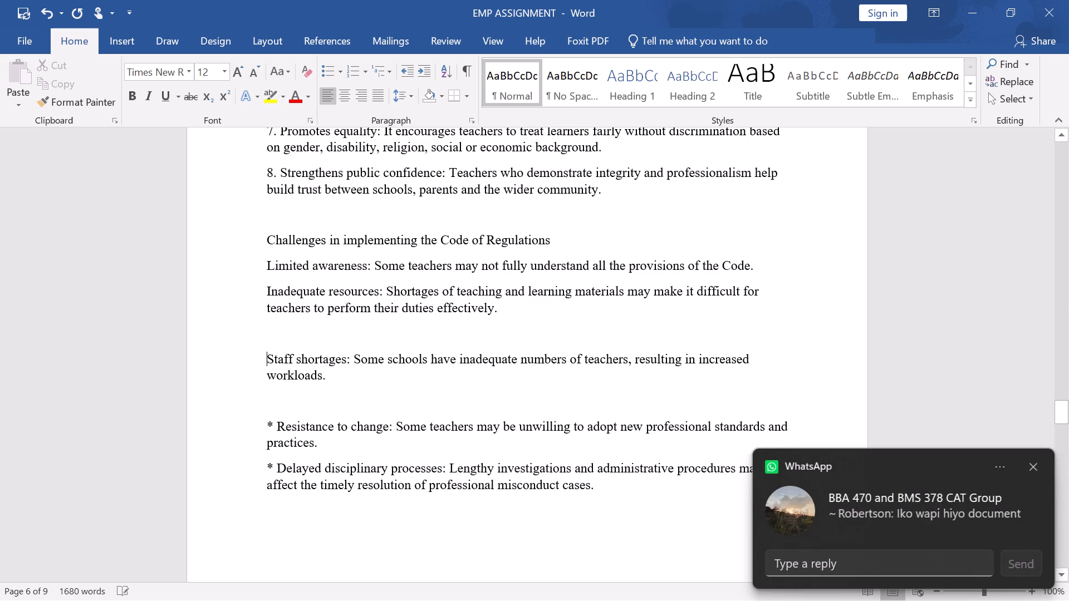
key(BackSpace)
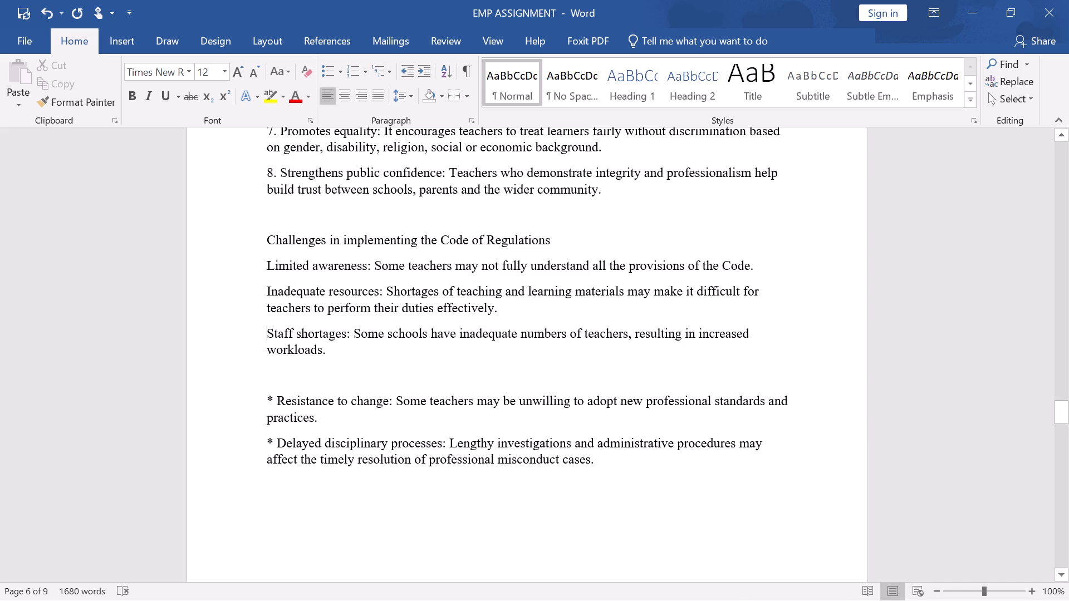
click(274, 403)
key(BackSpace)
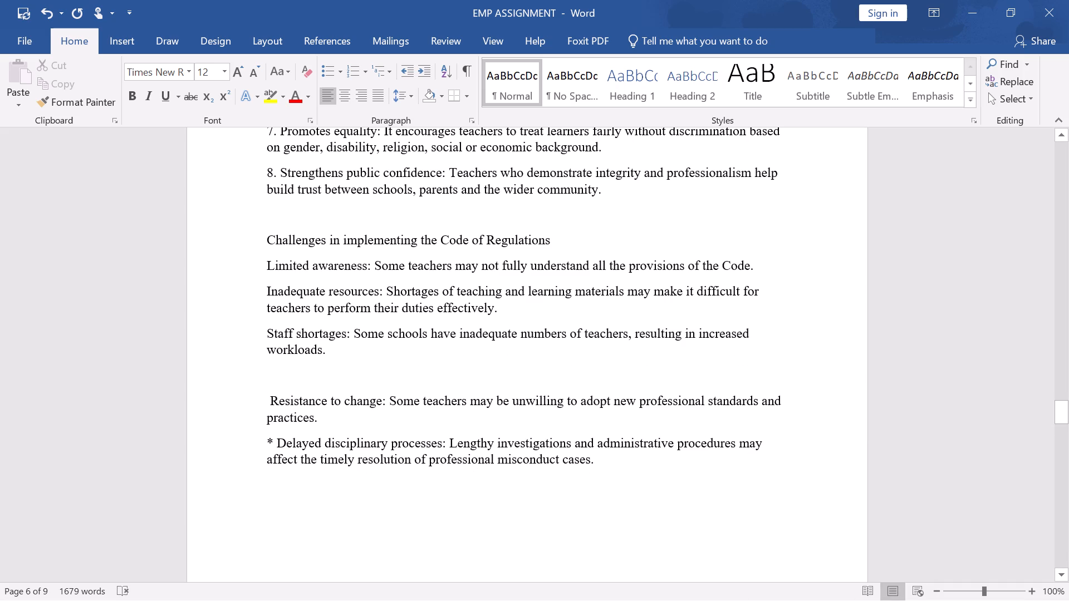
click(271, 401)
key(BackSpace)
key(BackSpace)
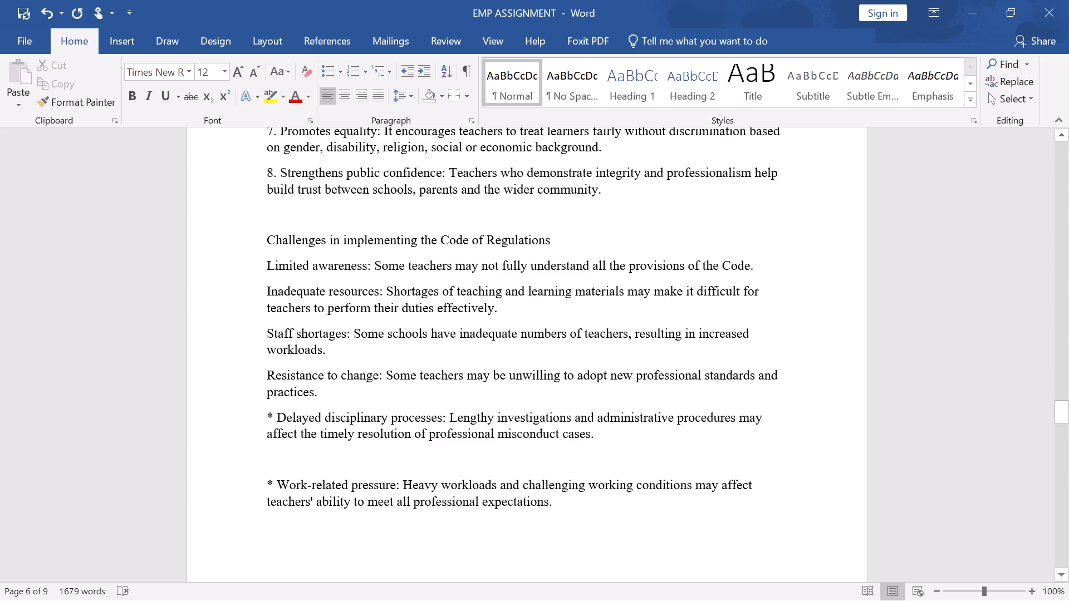
Delete the asterisk and space before the "Delayed disciplinary processes" item in the Challenges section.
click(278, 417)
key(BackSpace)
key(BackSpace)
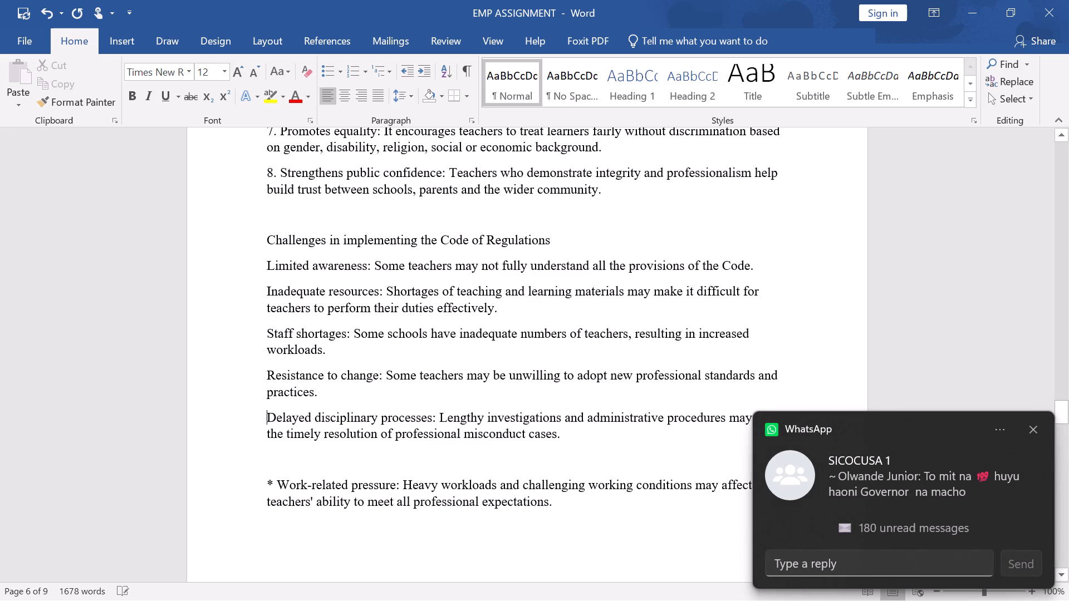
Delete the asterisk and the blank line before the "Work-related pressure" item in the Challenges section.
key(BackSpace)
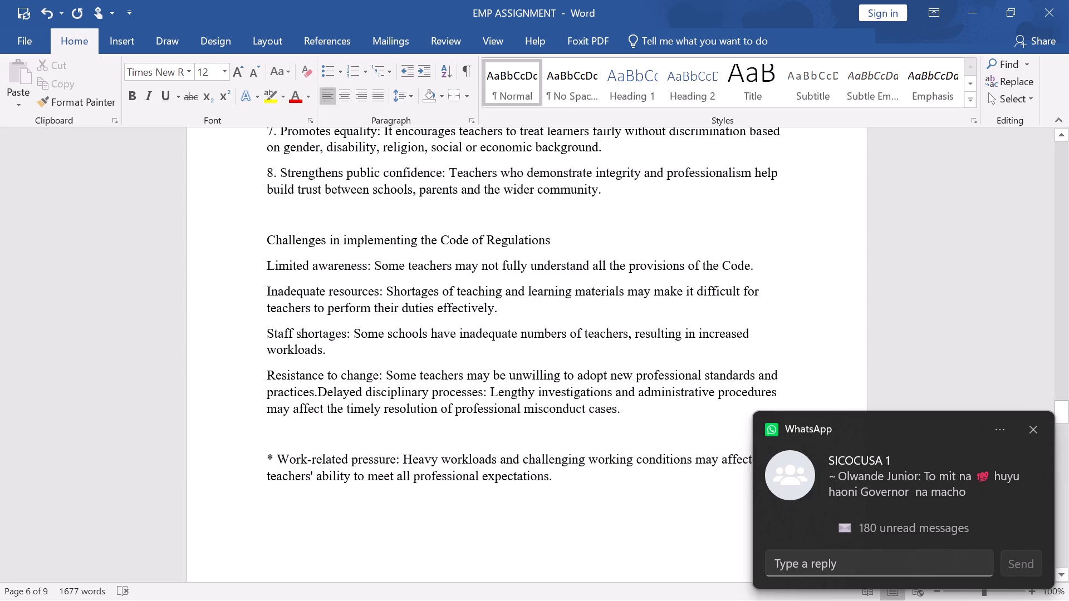
key(Return)
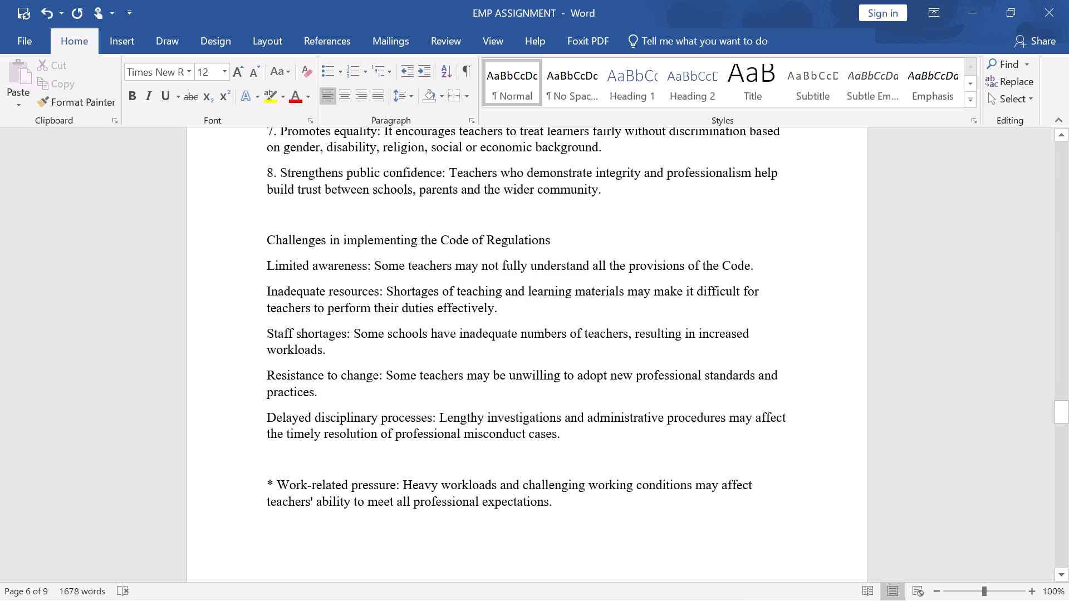
click(278, 483)
key(BackSpace)
key(BackSpace)
key(BackSpace)
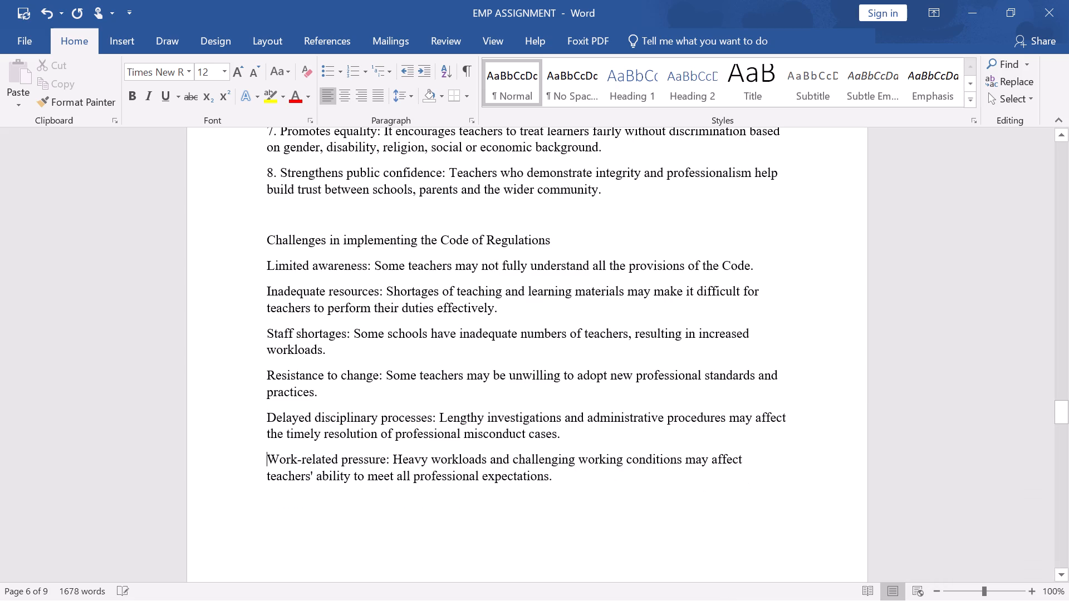
Remove the "### 5\." prefix from the "Recommendations for effective implementation" heading.
scroll(372, 487, down, 8)
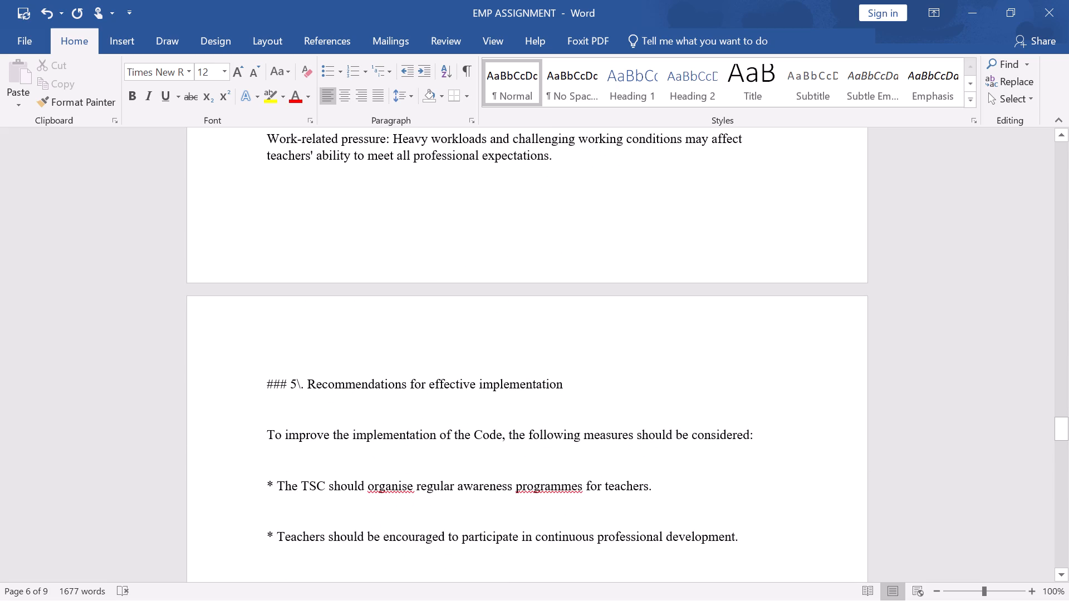
click(308, 389)
key(BackSpace)
key(BackSpace)
key(BackSpace)
key(BackSpace)
key(BackSpace)
key(BackSpace)
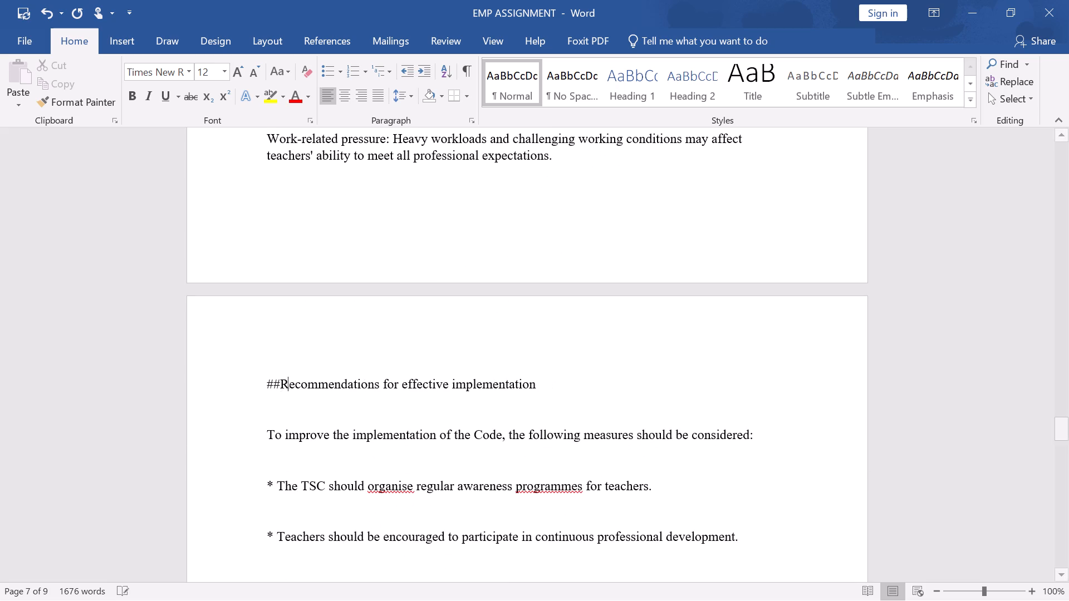
key(BackSpace)
key(BackSpace)
Delete the asterisks and blank lines before the "The TSC should organise" and "Teachers should be encouraged" items in the Recommendations section.
scroll(293, 437, down, 2)
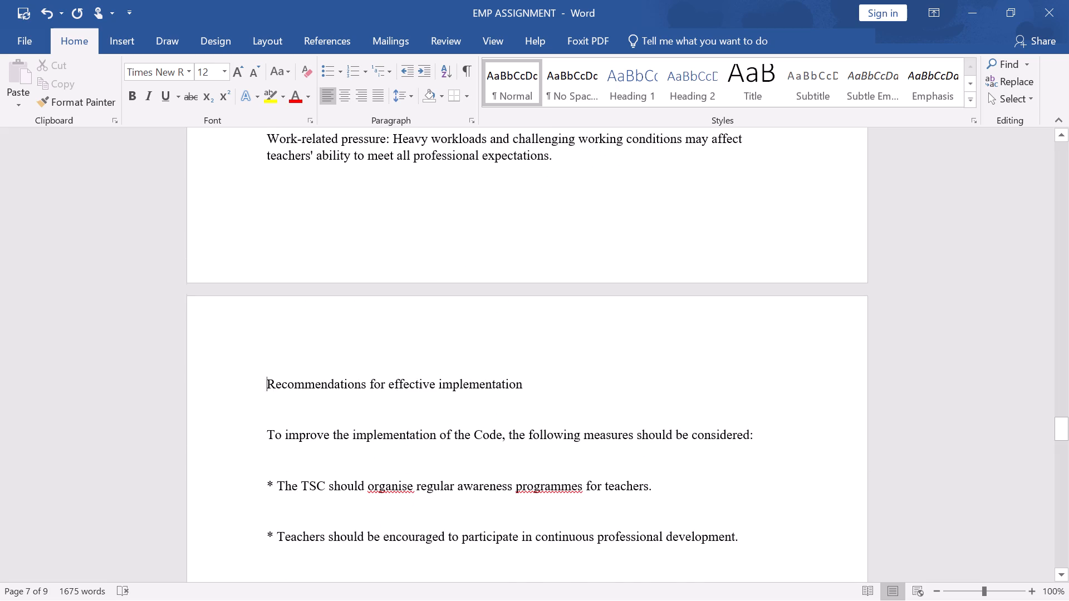
scroll(293, 437, down, 1)
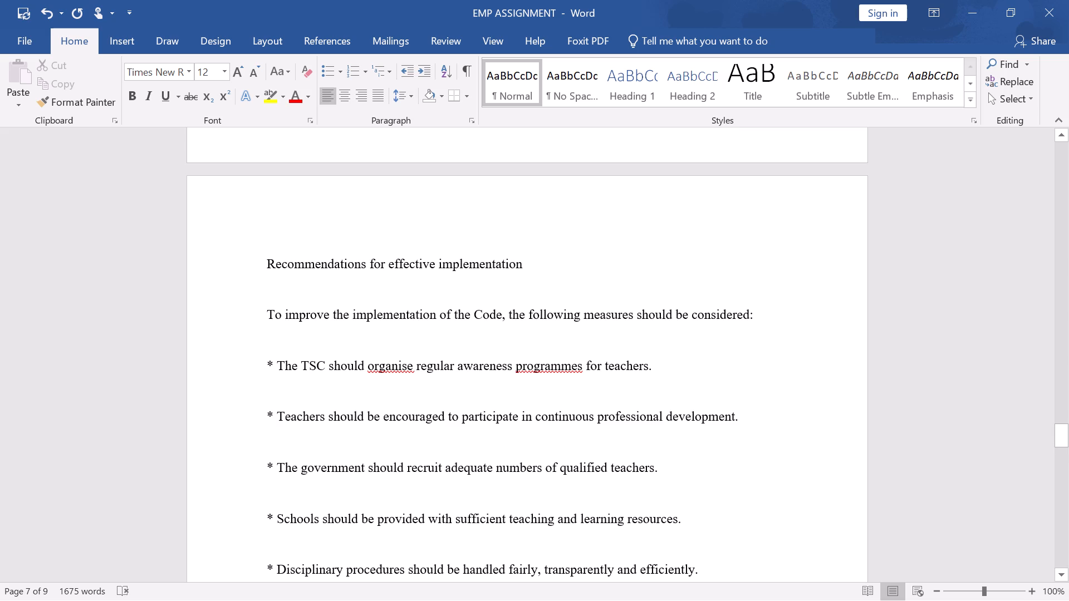
click(278, 363)
key(BackSpace)
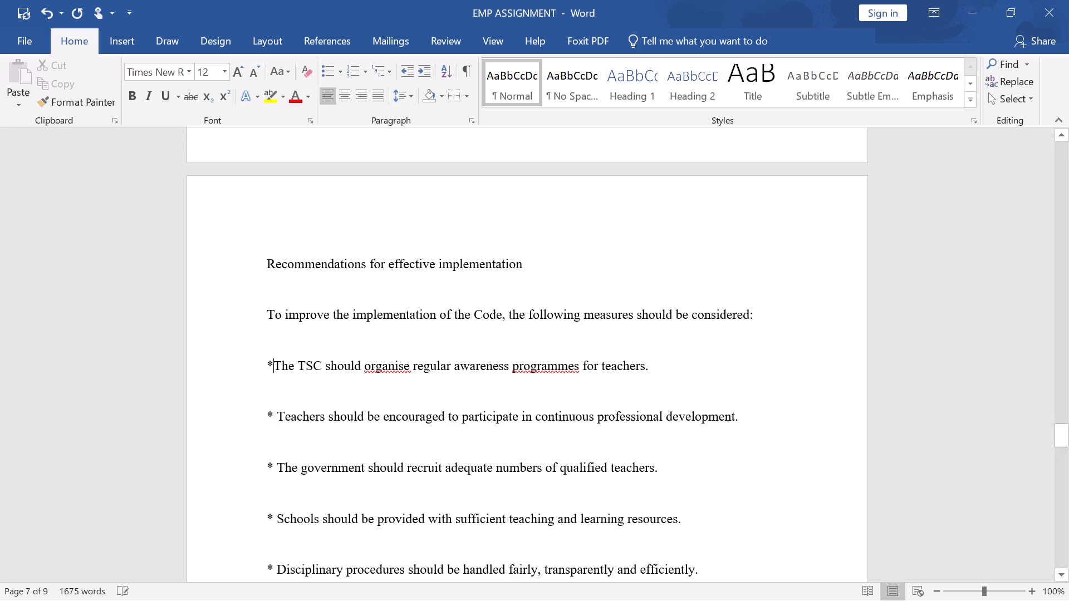
key(BackSpace)
key(BackSpace)
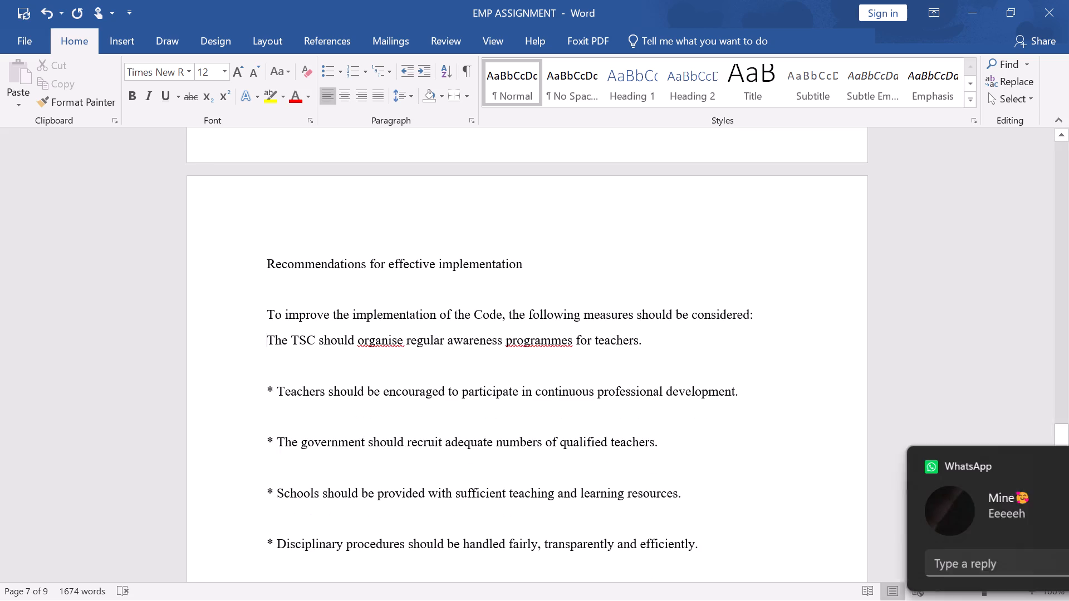
click(277, 387)
key(BackSpace)
key(BackSpace)
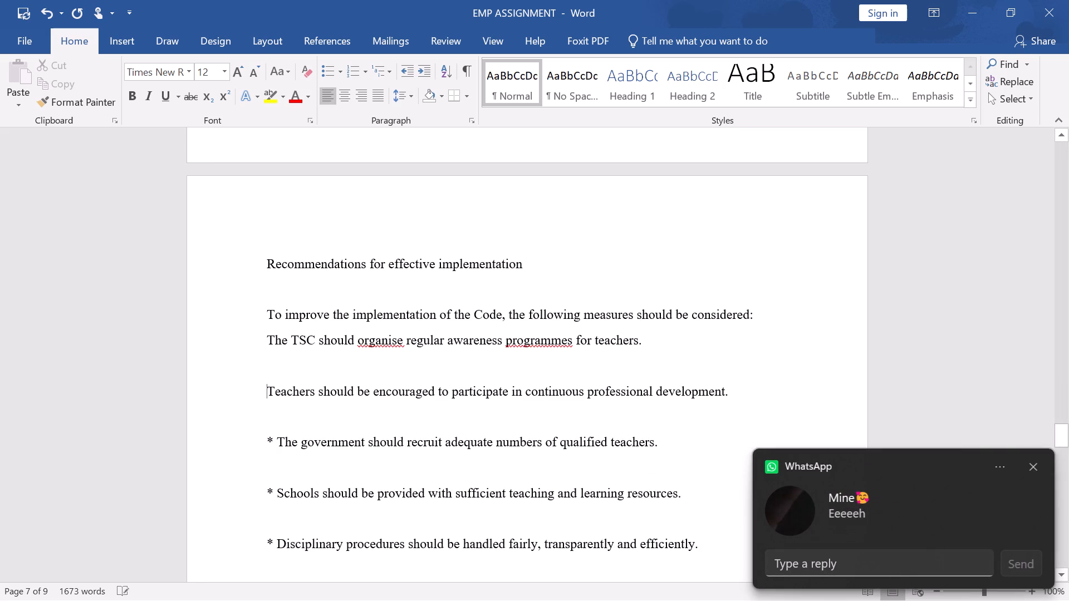
key(BackSpace)
Delete the asterisks and blank lines before the "The government should recruit" and "Schools should be provided" items in the Recommendations section.
click(279, 417)
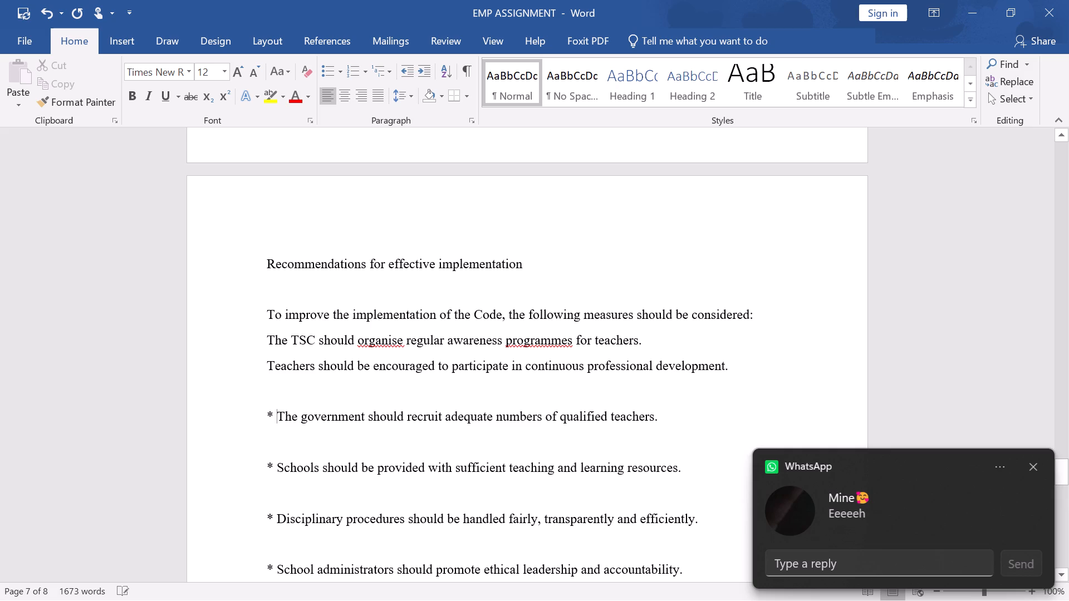
key(BackSpace)
key(BackSpace)
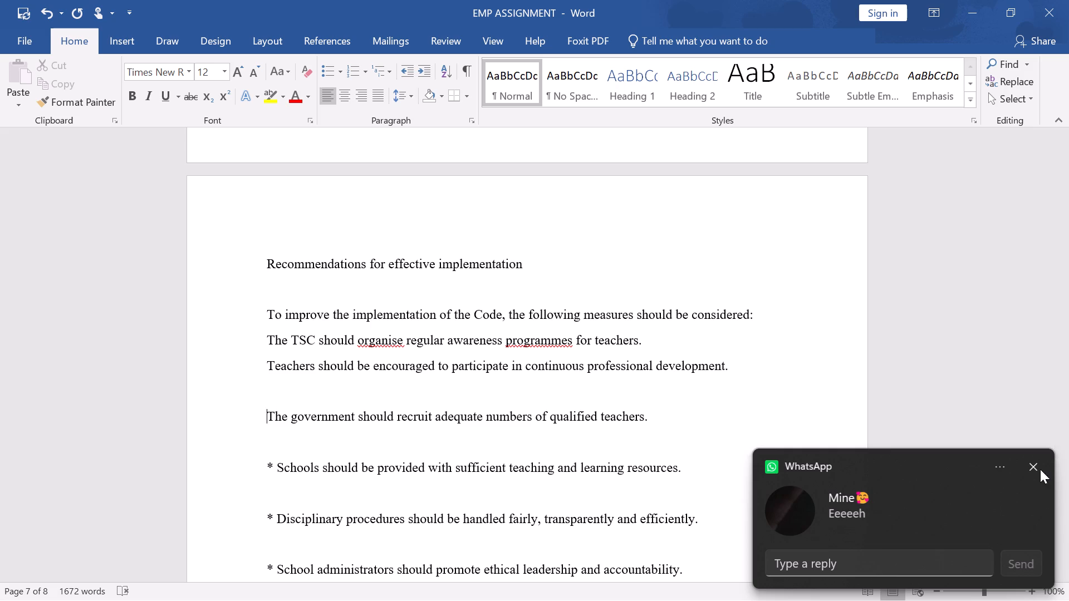
click(1030, 462)
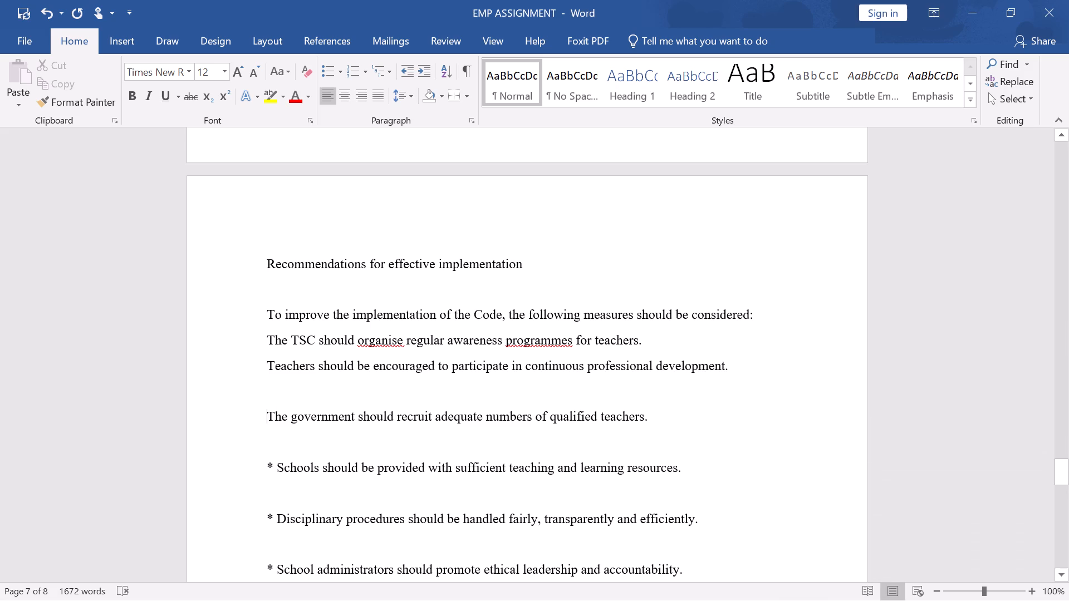
key(BackSpace)
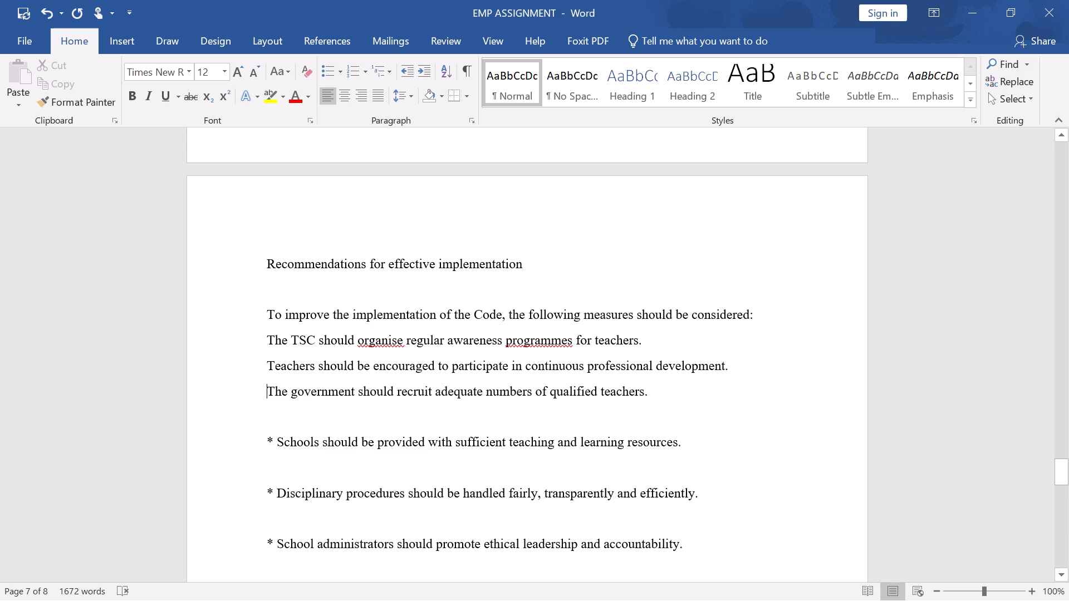
click(276, 446)
key(BackSpace)
key(BackSpace)
key(BackSpace)
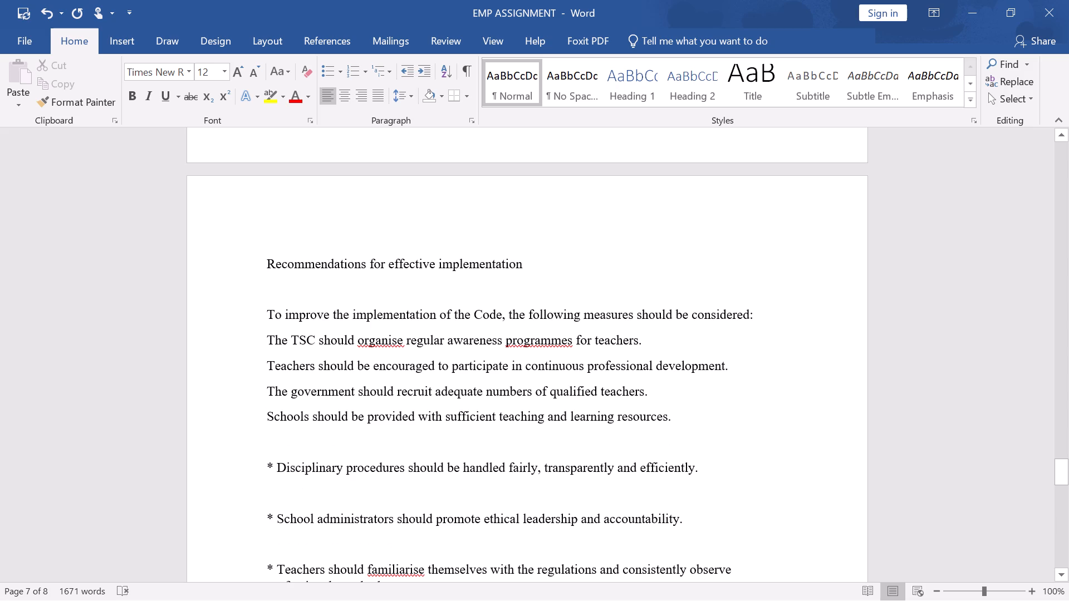
Delete the asterisks and blank lines before the "Disciplinary procedures" and "School administrators" items in the Recommendations section.
click(283, 465)
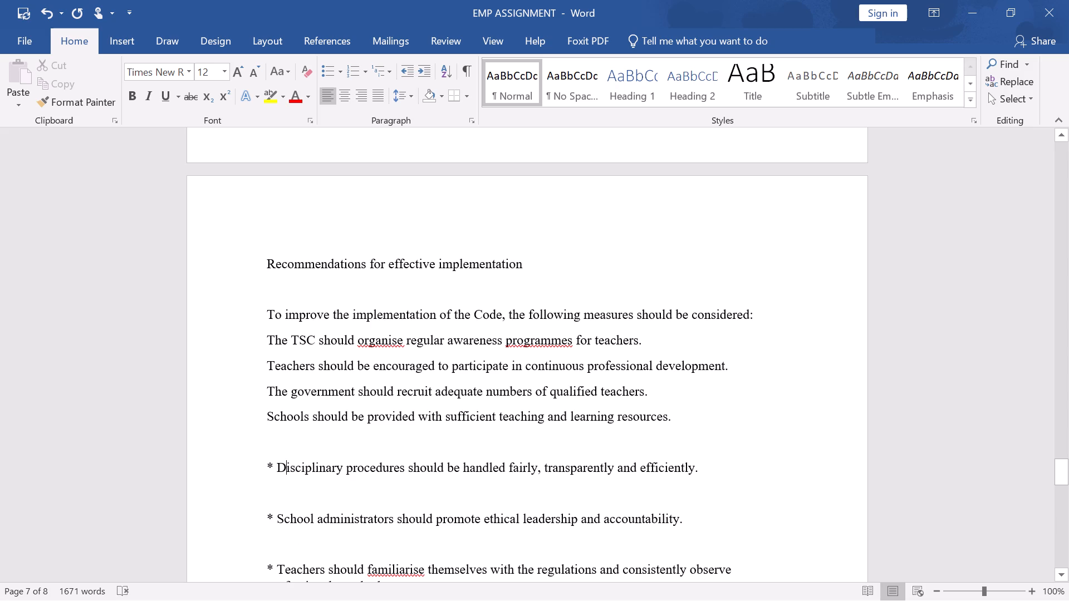
click(274, 467)
key(BackSpace)
key(BackSpace)
key(BackSpace)
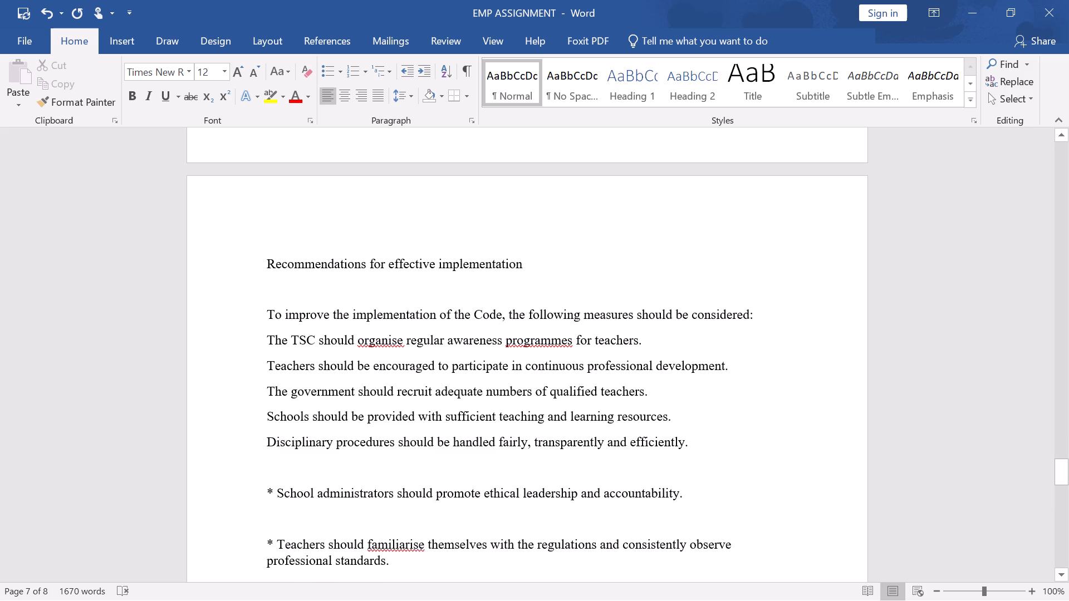
click(279, 492)
key(BackSpace)
key(BackSpace)
key(BackSpace)
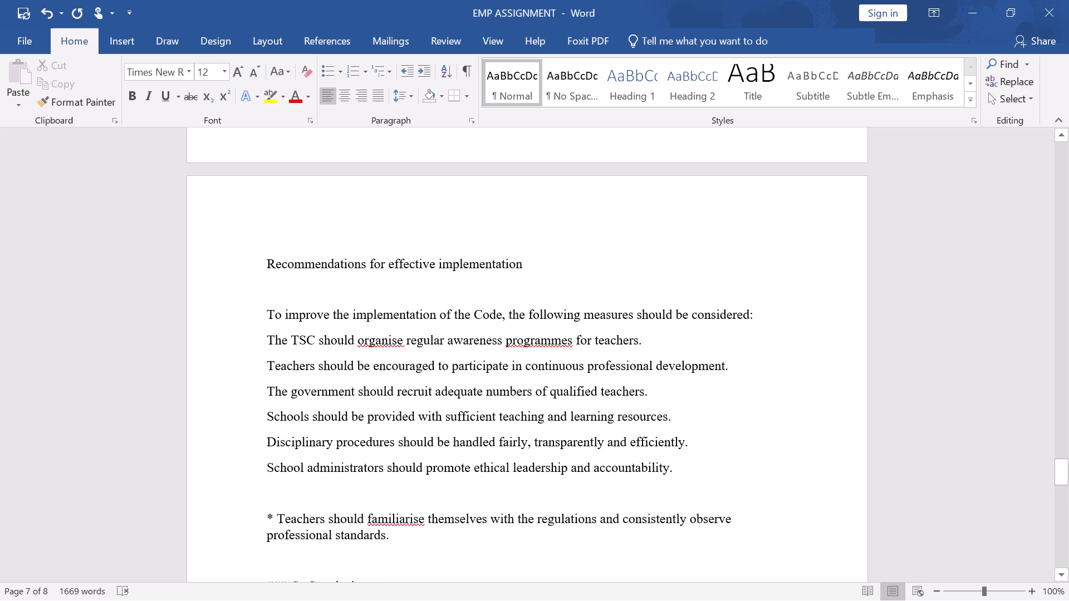
Delete the asterisk and the blank line before the recommendation that teachers should familiarise themselves with the regulations.
scroll(306, 492, down, 2)
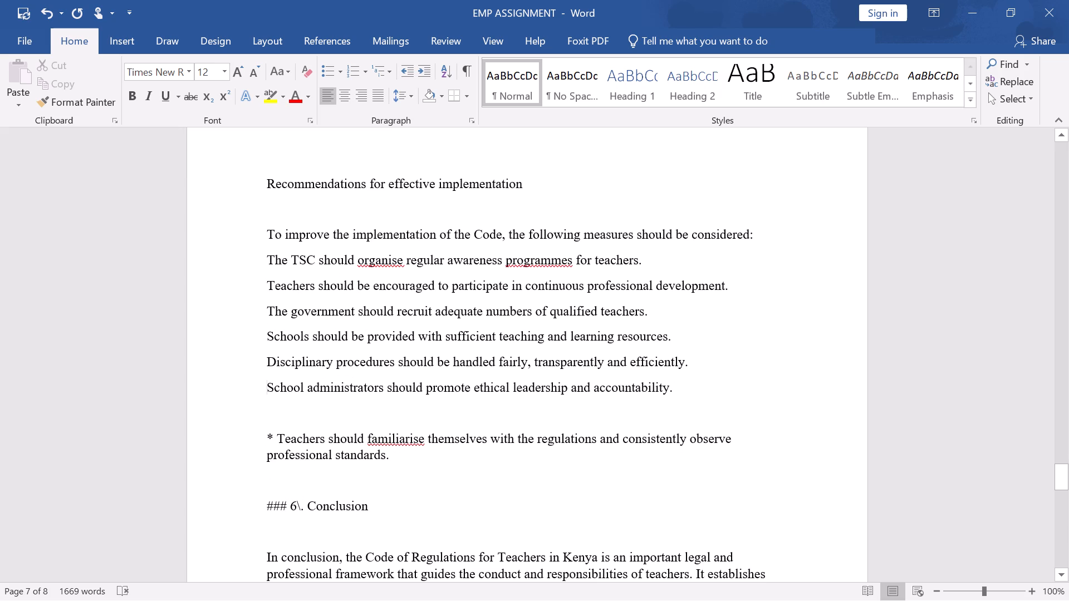
click(279, 441)
key(BackSpace)
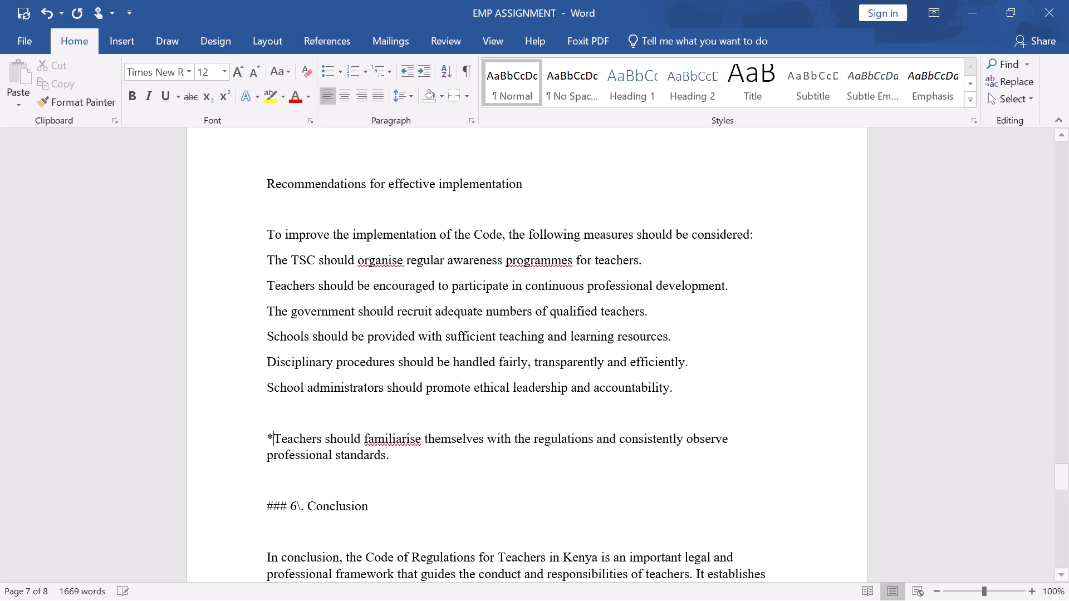
key(BackSpace)
key(BackSpace)
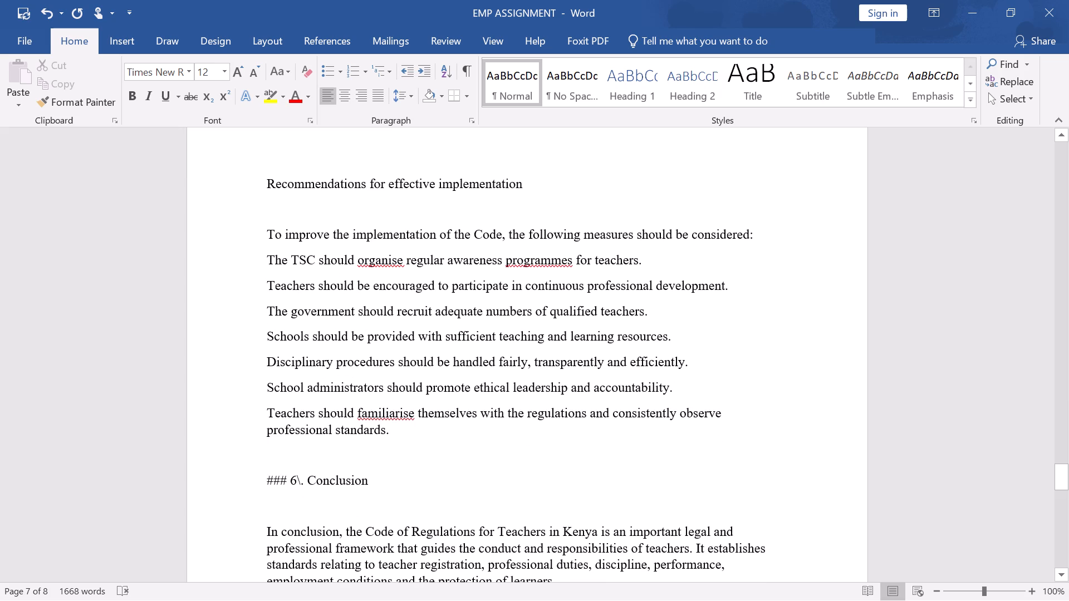
Delete the blank line between the "Recommendations for effective implementation" heading and its introductory sentence.
click(267, 234)
key(BackSpace)
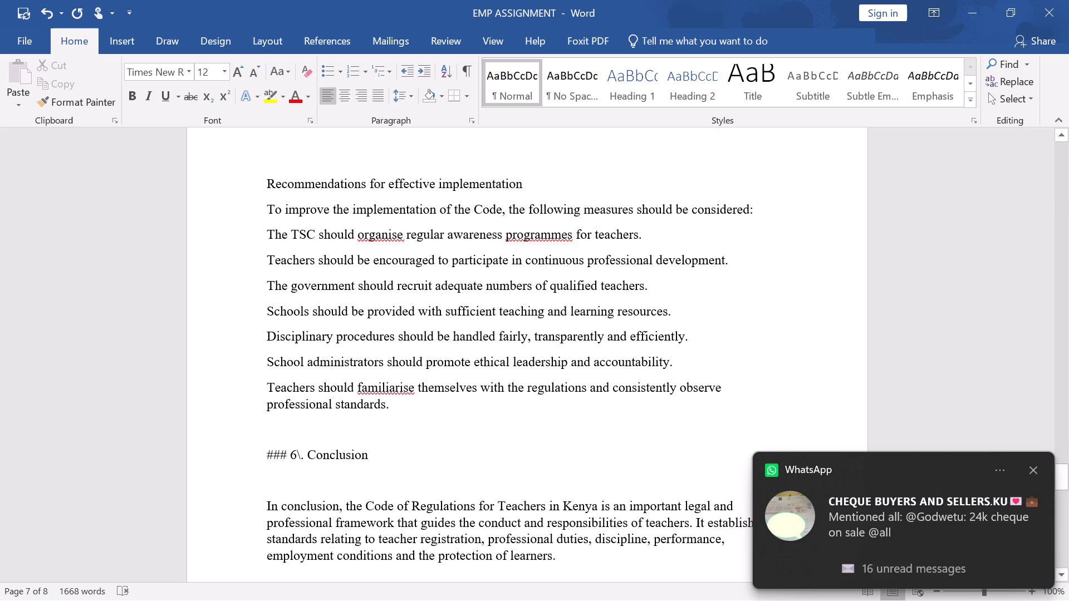
Delete the "### 6\." prefix from the Conclusion heading and the blank line above it.
scroll(434, 305, down, 7)
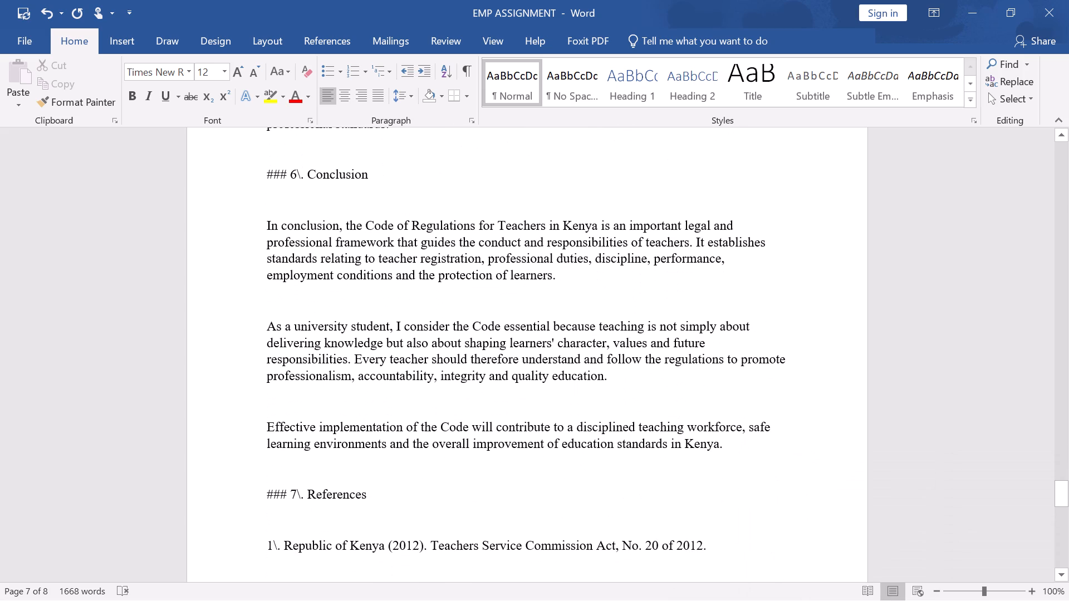
click(307, 175)
key(BackSpace)
key(BackSpace)
key(BackSpace)
key(BackSpace)
key(BackSpace)
key(BackSpace)
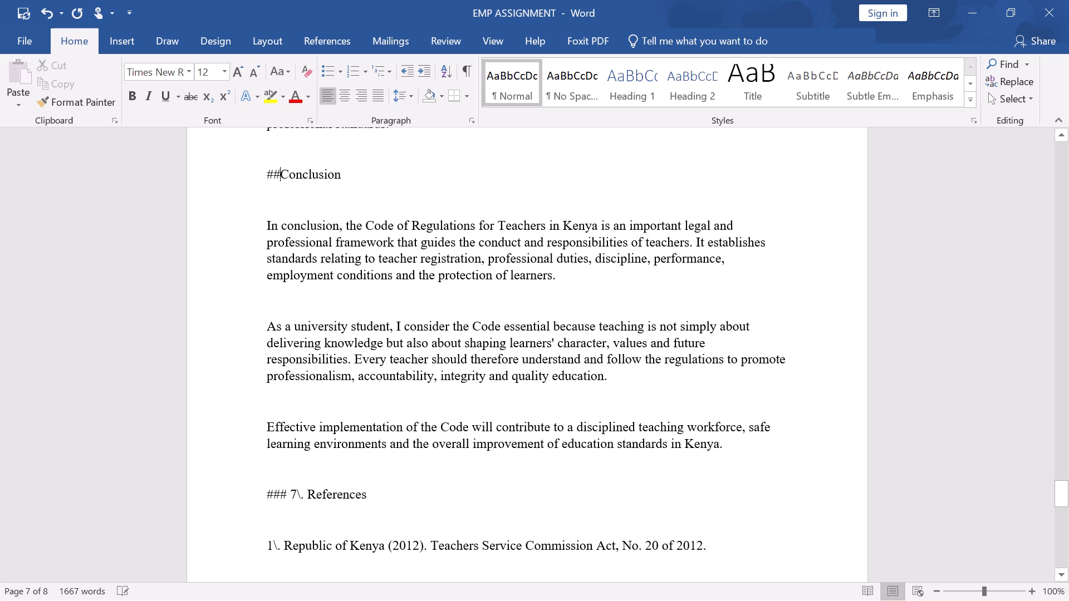
key(BackSpace)
key(BackSpace)
key(BackSpace)
Insert blank lines above the Conclusion heading to push it from the recommendations page onto the next page.
scroll(360, 225, up, 2)
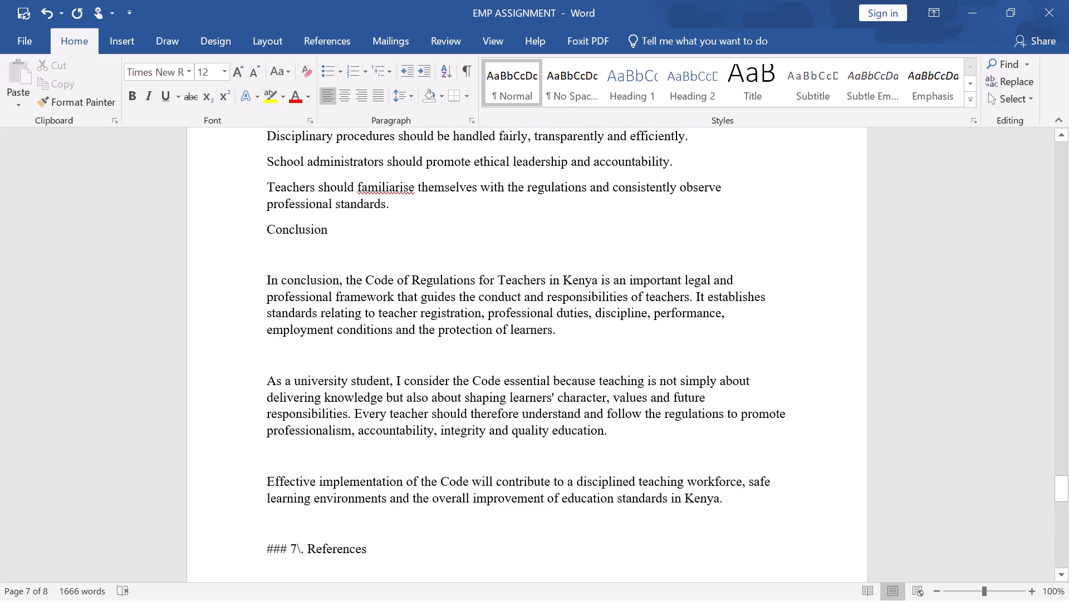
key(Return)
key(Return)
key(Return)
scroll(289, 249, down, 3)
key(Return)
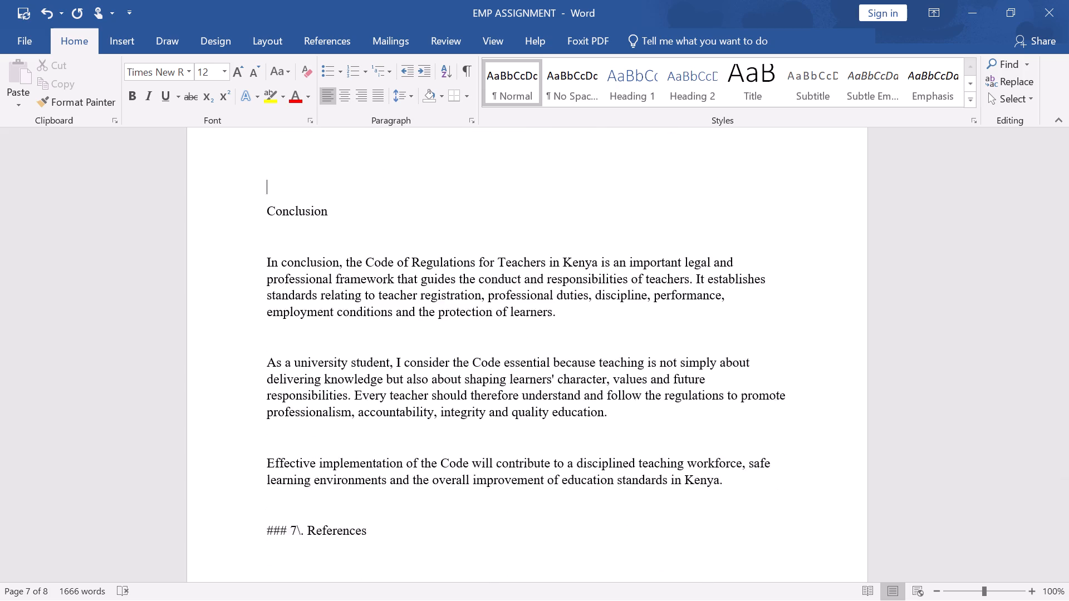
key(Return)
key(Return)
scroll(296, 239, down, 1)
key(Return)
key(Return)
key(Return)
key(Return)
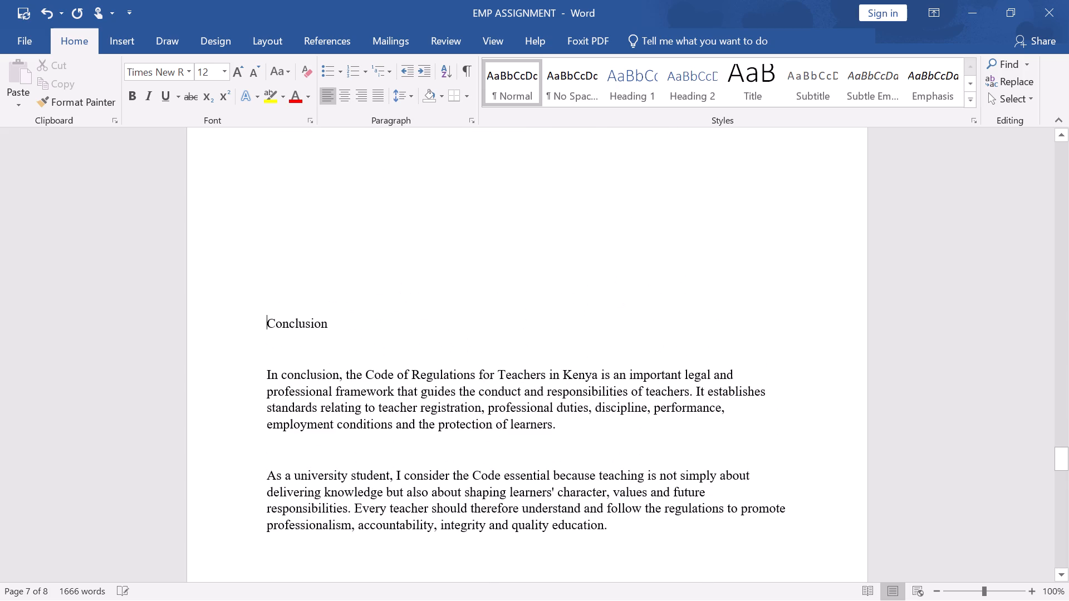
scroll(295, 230, up, 6)
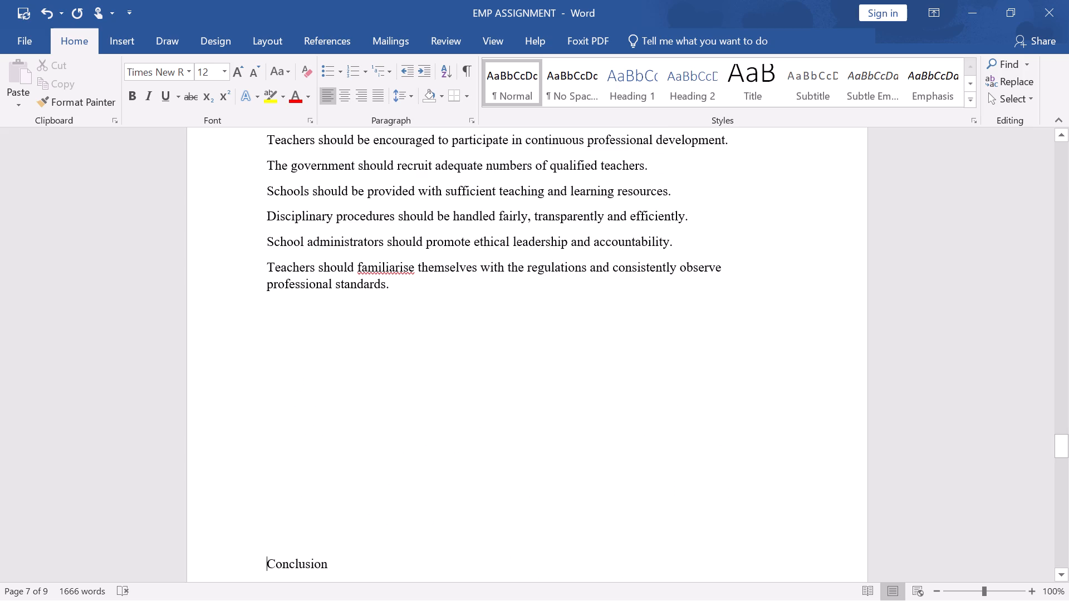
key(Return)
key(Return)
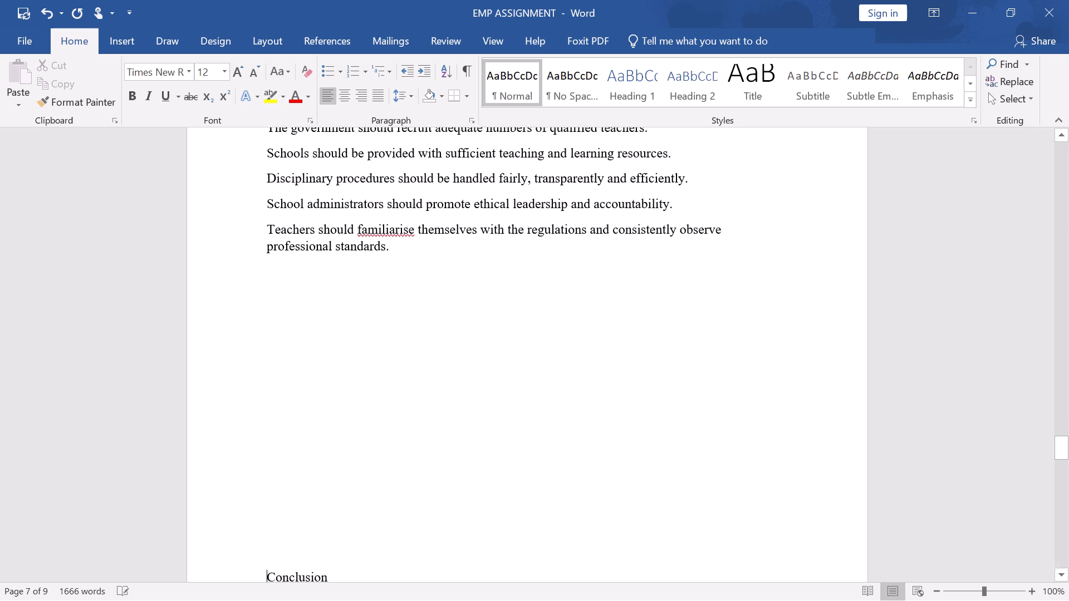
key(Return)
key(Return)
key(Return)
key(Return)
key(Return)
scroll(298, 422, down, 4)
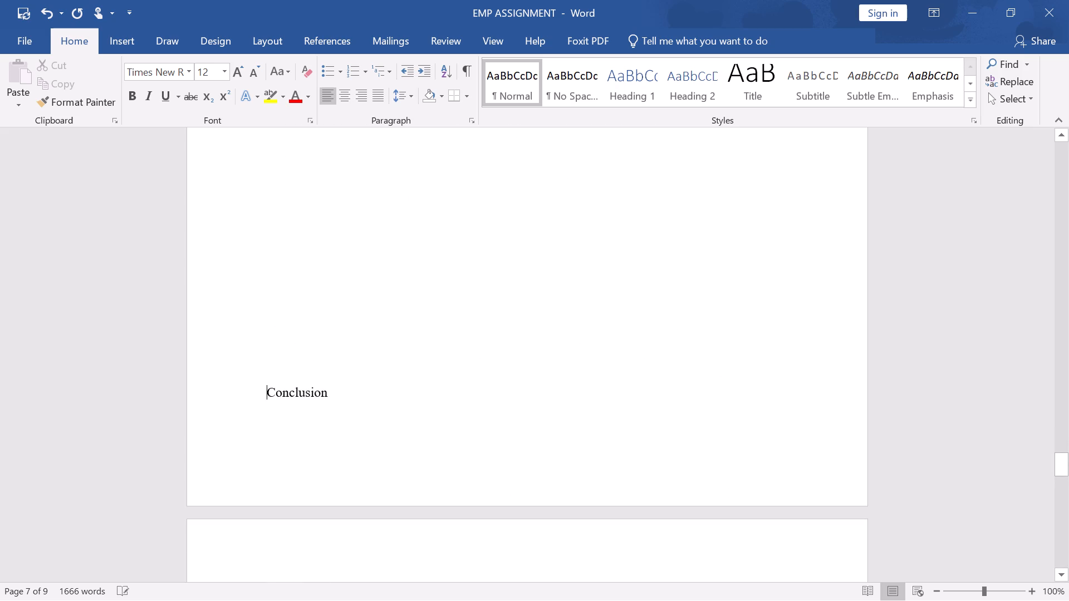
key(Return)
key(Return)
Delete the "### 7\." prefix from the References heading.
scroll(296, 309, down, 11)
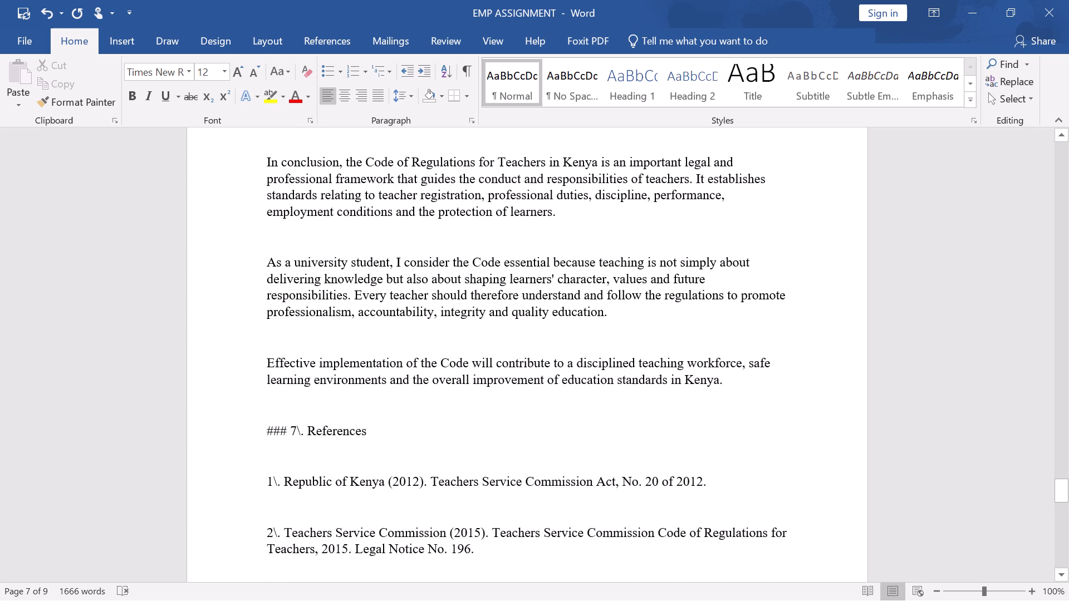
scroll(300, 303, down, 3)
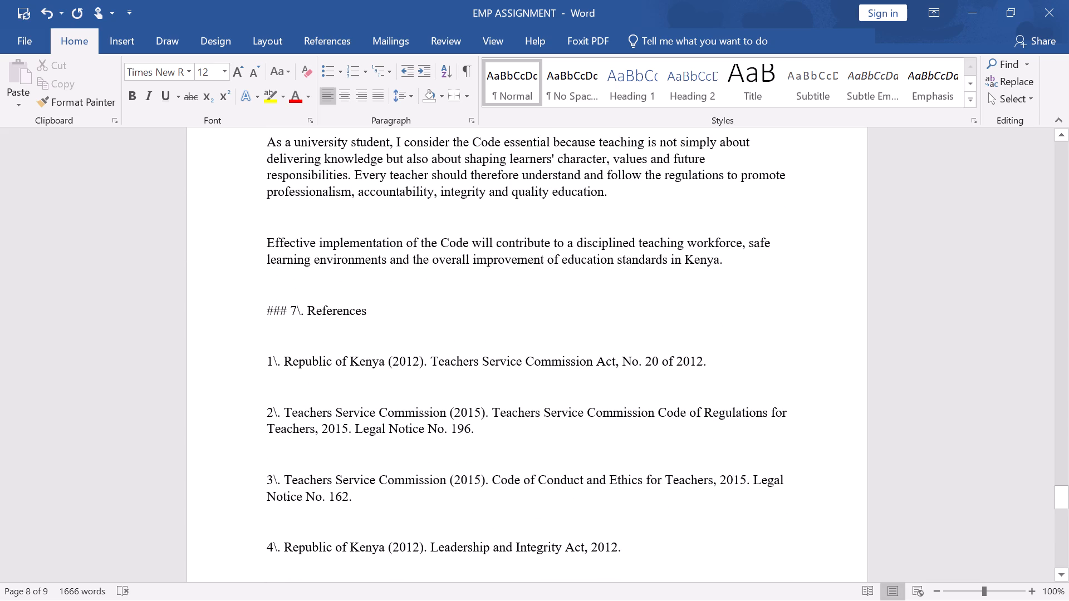
click(308, 309)
key(BackSpace)
key(BackSpace)
key(BackSpace)
key(BackSpace)
key(BackSpace)
key(BackSpace)
key(BackSpace)
key(BackSpace)
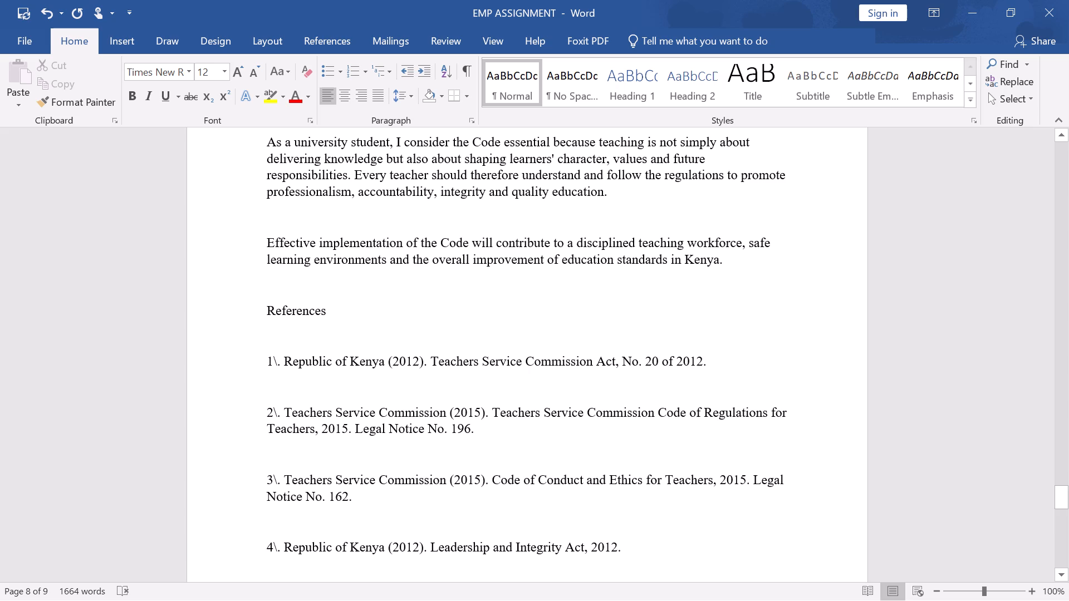
Insert blank lines above the References heading to push it from page 8 onto the next page.
key(Return)
key(Return)
key(Return)
key(Return)
key(Return)
key(Return)
key(Return)
scroll(359, 336, down, 2)
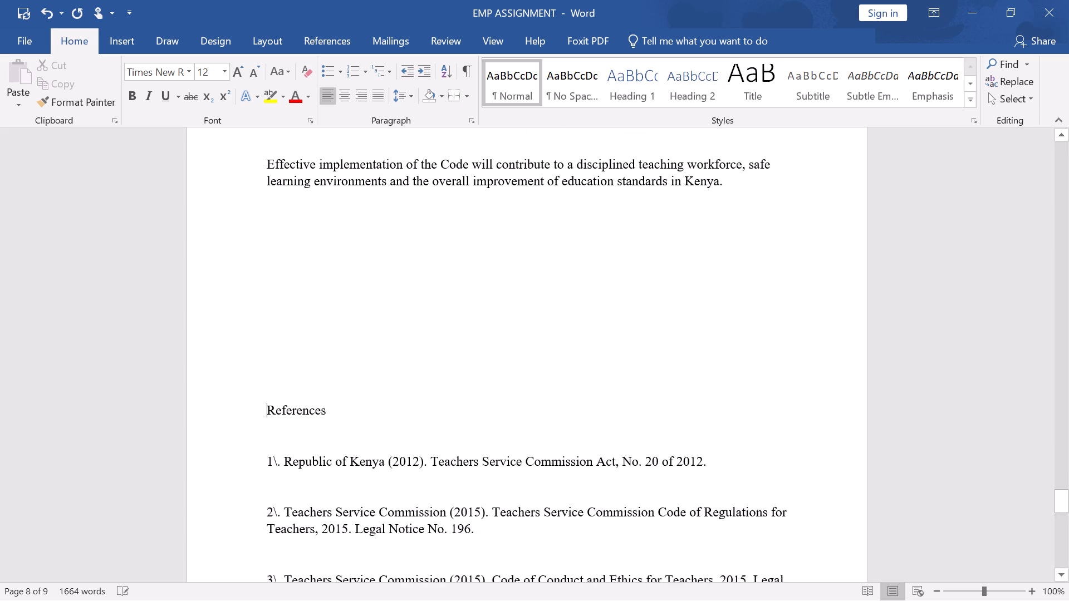
key(Return)
key(Return)
key(Return)
key(Return)
key(Return)
scroll(360, 325, down, 4)
key(Return)
key(Return)
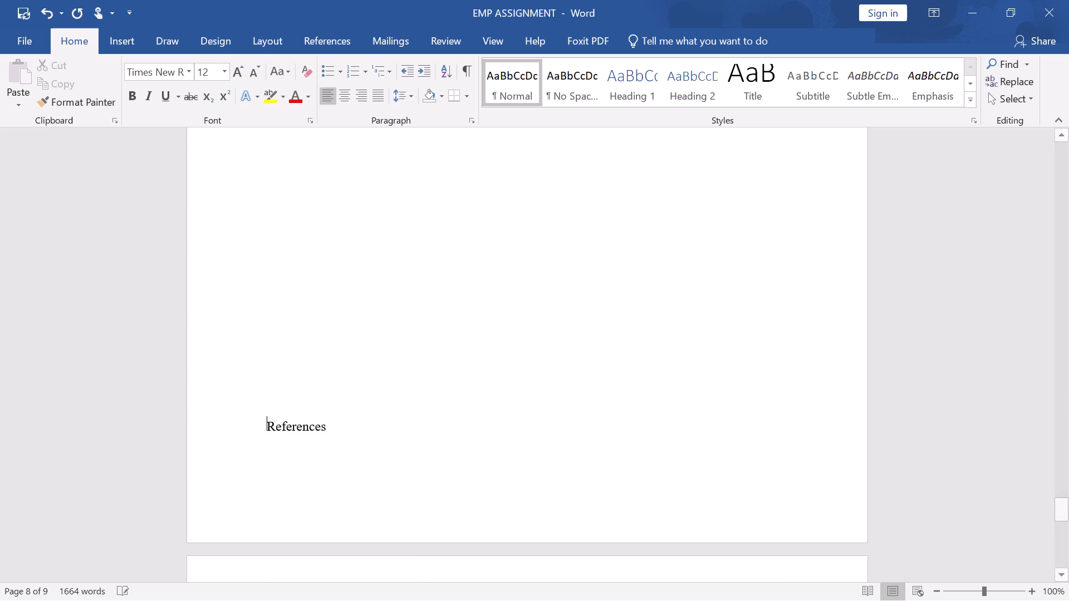
key(Return)
key(Return)
Delete the "1\." prefix from the Teachers Service Commission Act reference under the References heading.
scroll(358, 319, down, 10)
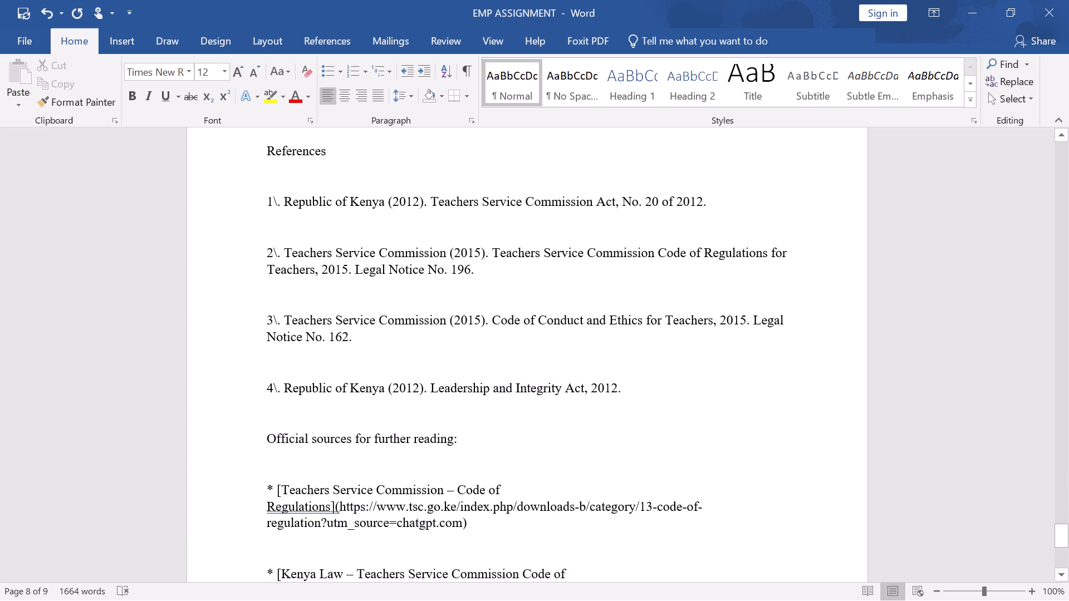
click(283, 202)
key(BackSpace)
key(BackSpace)
key(BackSpace)
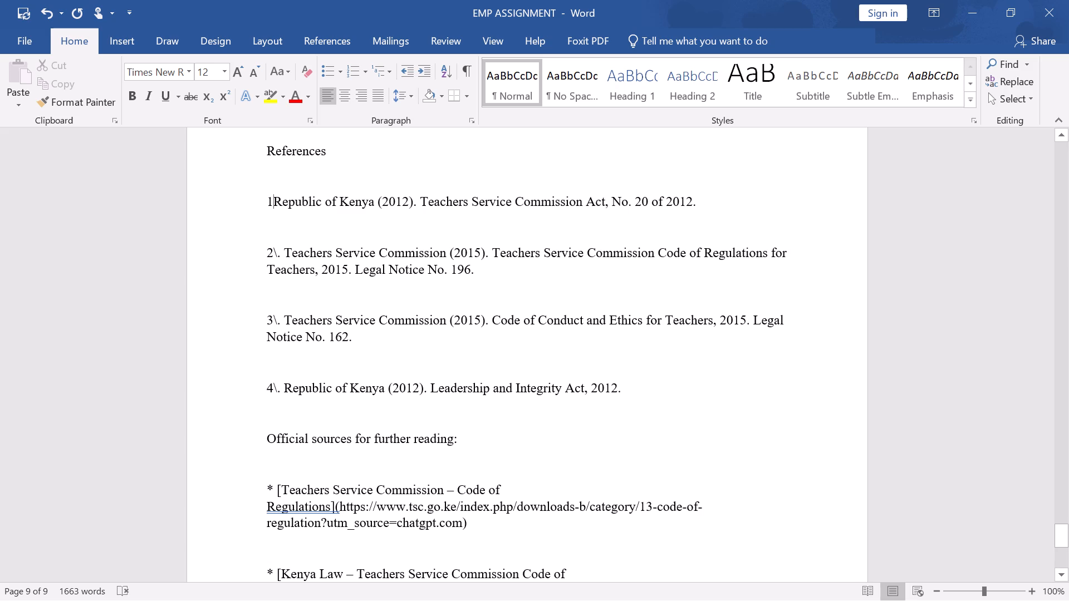
key(BackSpace)
Delete the "2\." prefix from the Legal Notice No. 196 reference and the blank line above it.
click(284, 255)
key(BackSpace)
key(BackSpace)
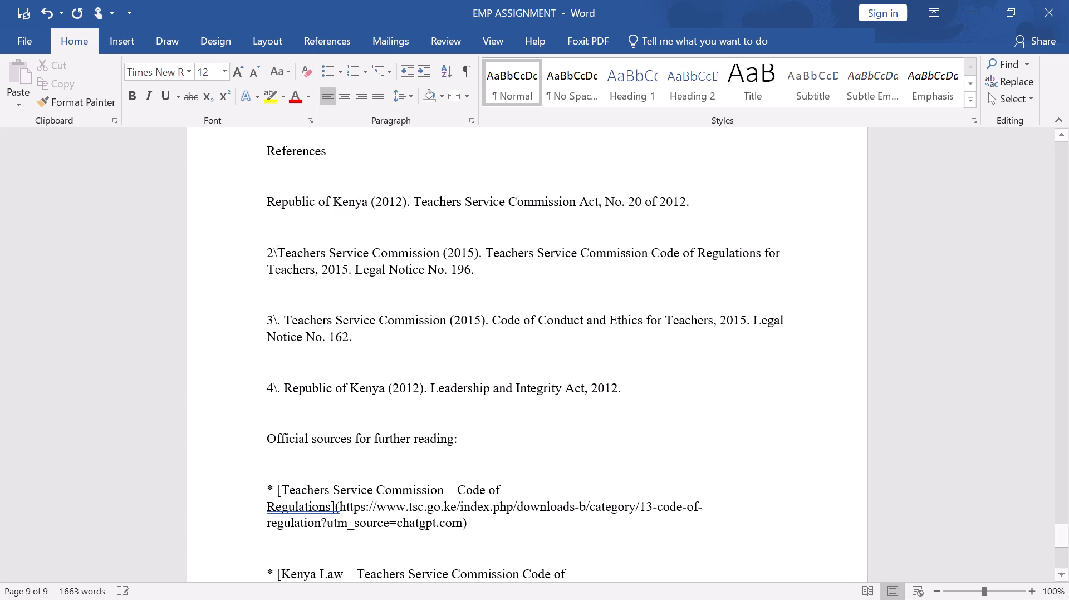
key(BackSpace)
key(BackSpace)
key(BackSpace)
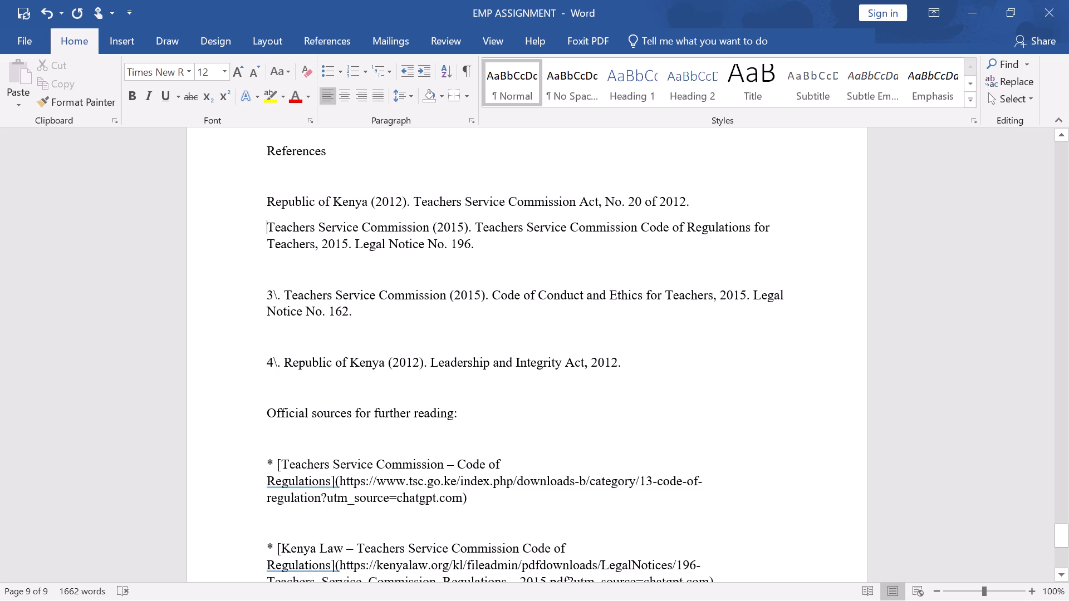
Delete the "3\." prefix from the Legal Notice No. 162 reference and the blank line above it.
click(283, 296)
key(BackSpace)
key(BackSpace)
key(BackSpace)
key(BackSpace)
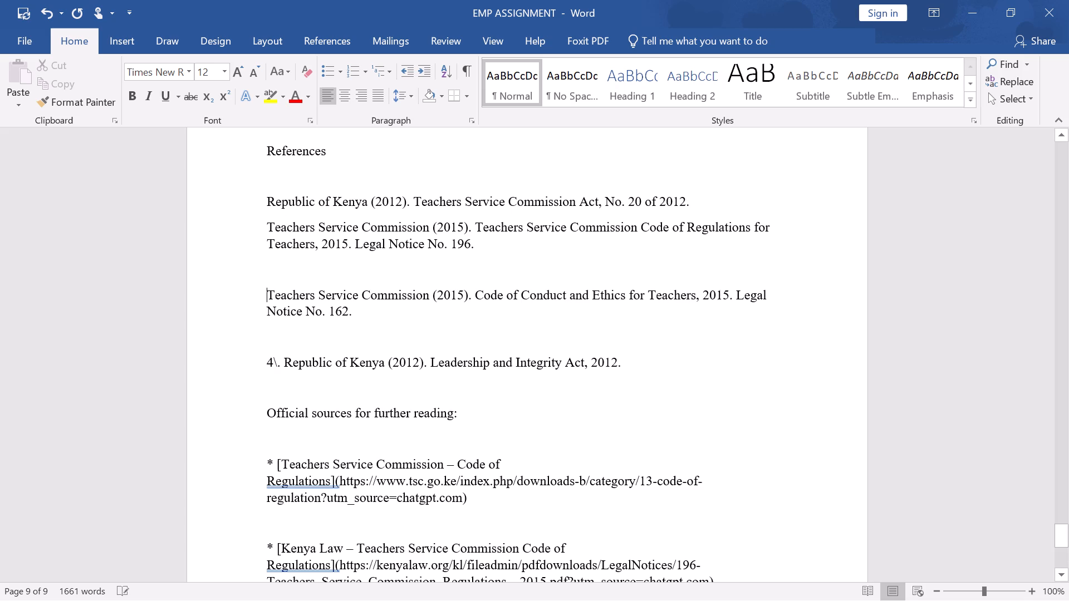
key(BackSpace)
Delete the "4\." prefix from the Leadership and Integrity Act reference and the blank line above it.
click(284, 334)
key(BackSpace)
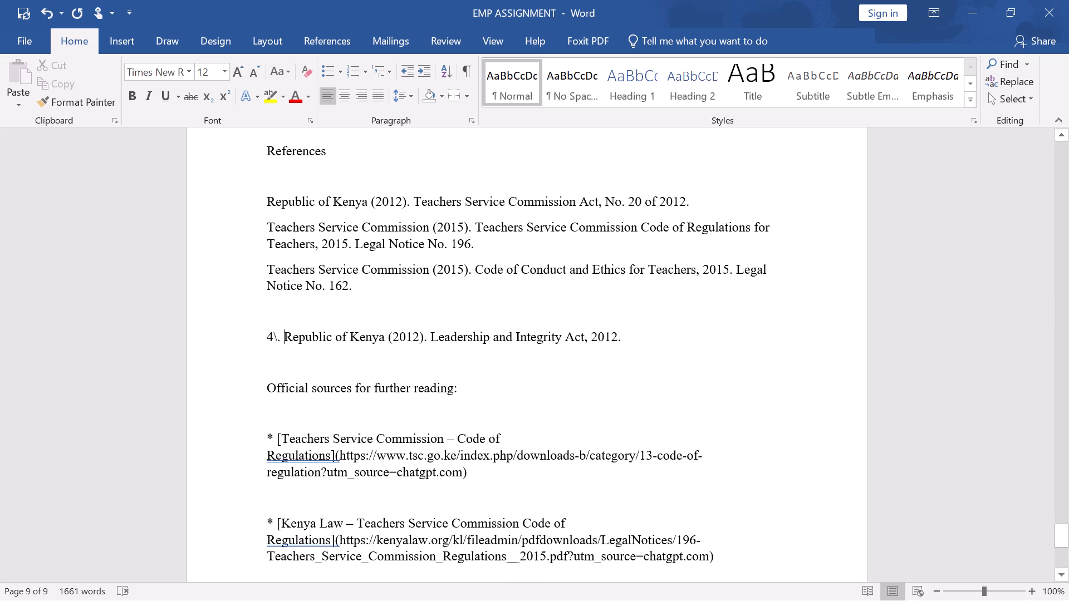
key(BackSpace)
key(BackSpace)
key(BackSpace)
key(BackSpace)
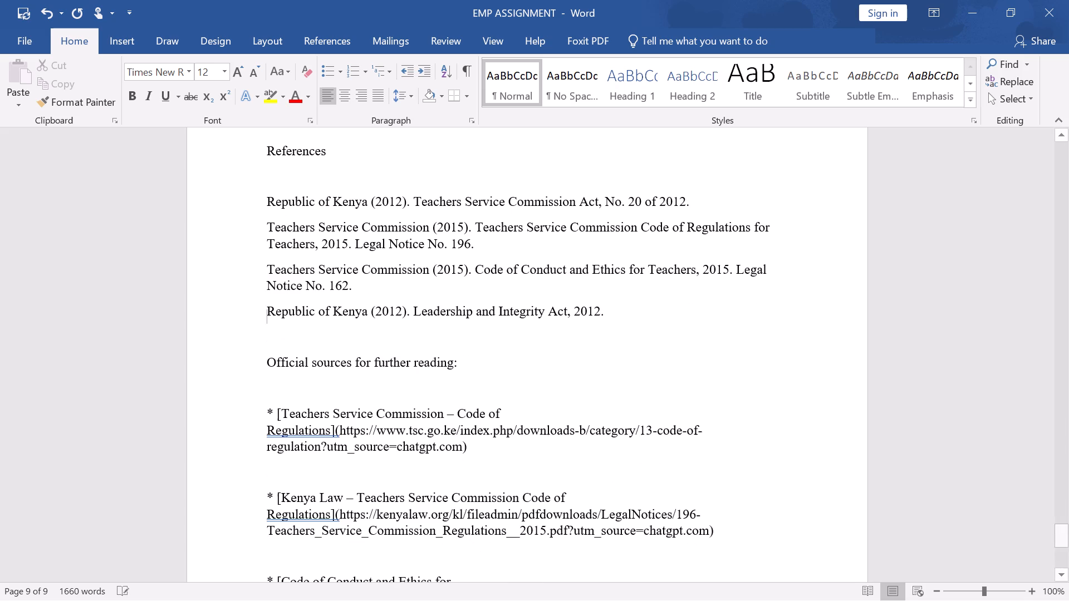
Review the references, the official sources for further reading and the academic note at the end of the document.
scroll(345, 382, down, 4)
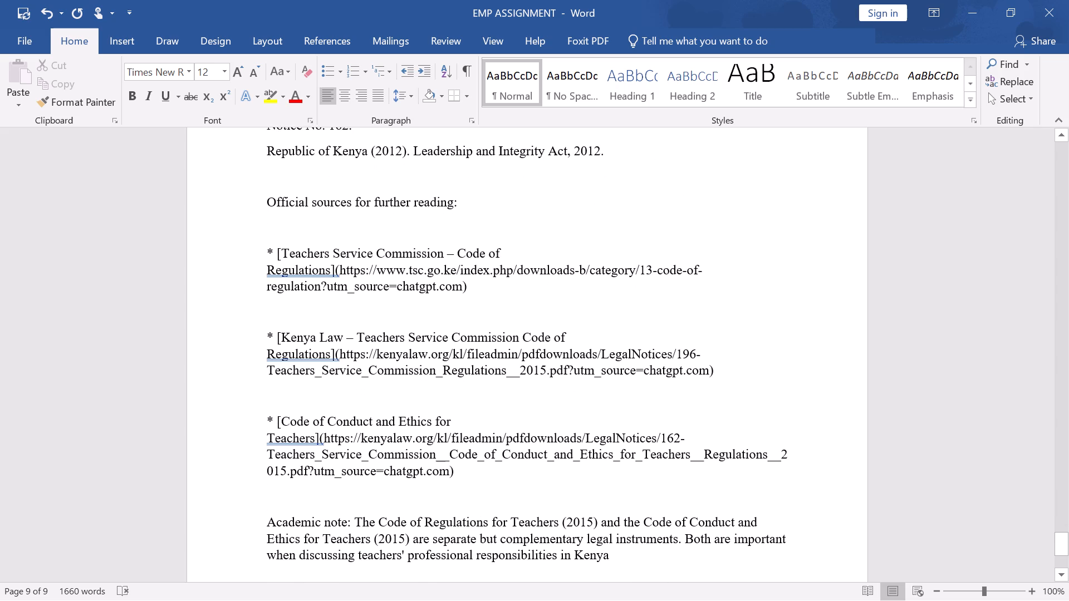
scroll(321, 328, down, 6)
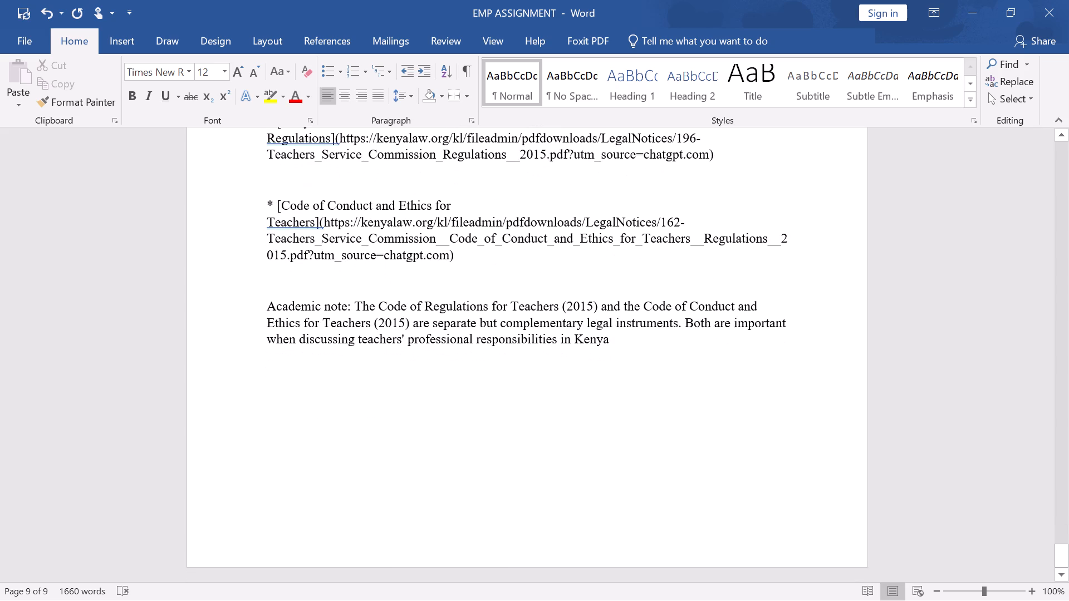
scroll(333, 345, down, 2)
scroll(333, 345, up, 11)
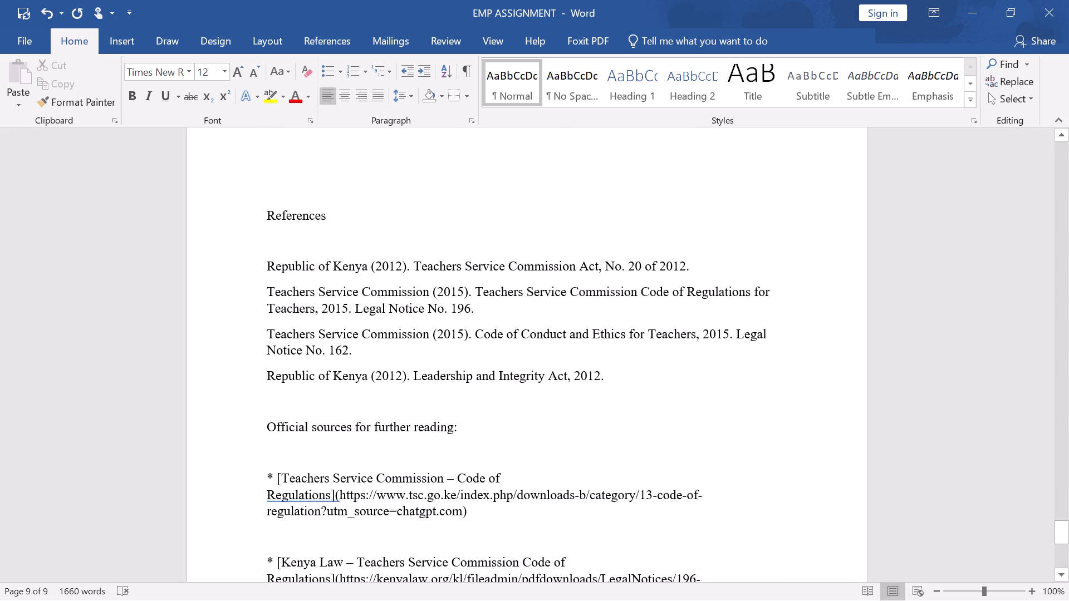
scroll(285, 459, down, 2)
scroll(302, 357, down, 1)
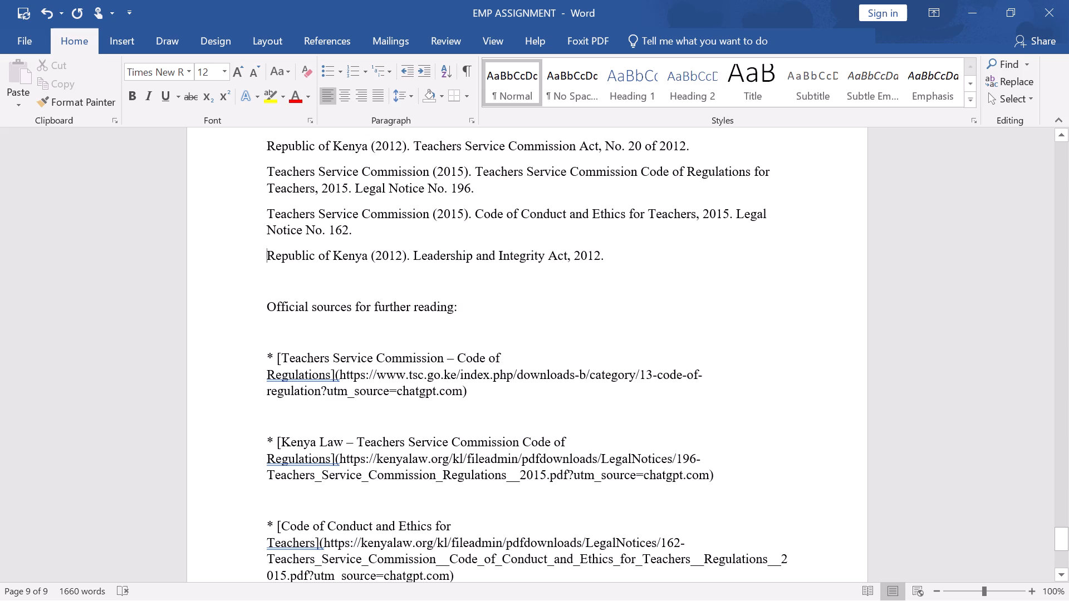
scroll(381, 402, down, 2)
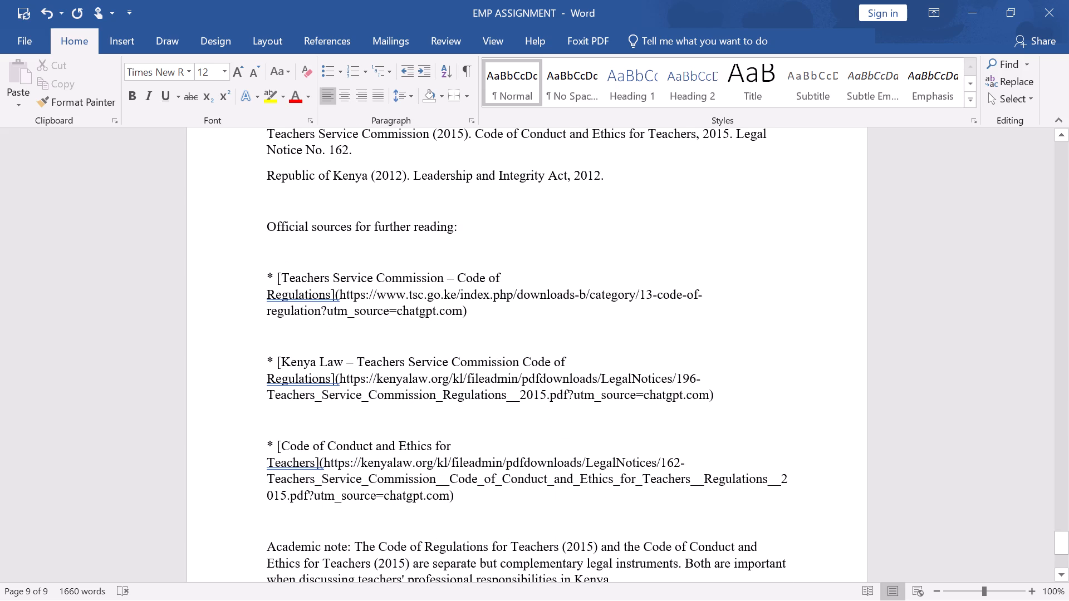
scroll(306, 412, down, 2)
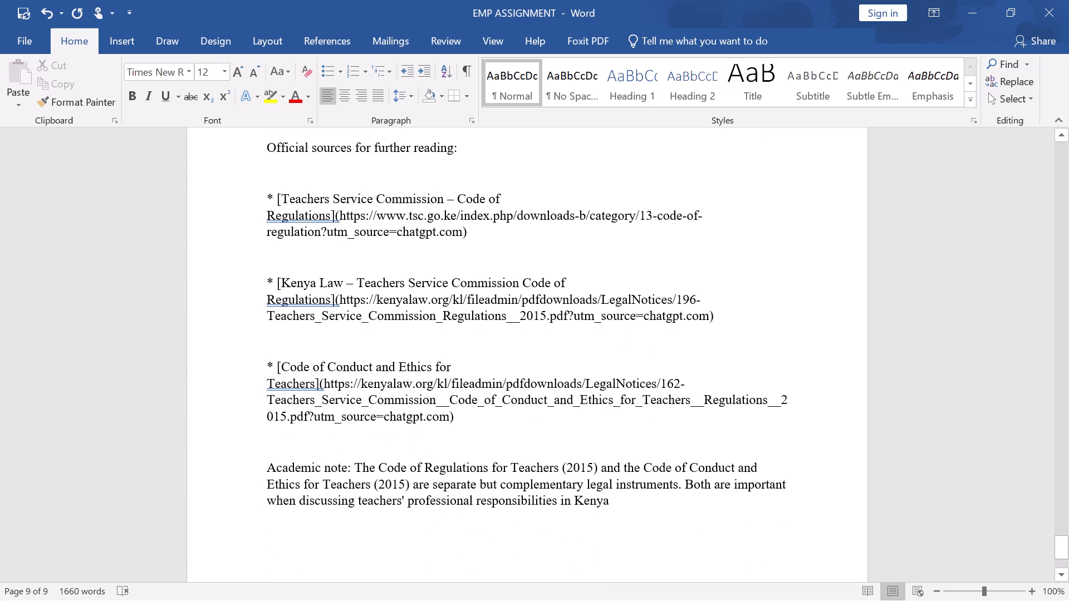
scroll(348, 391, down, 2)
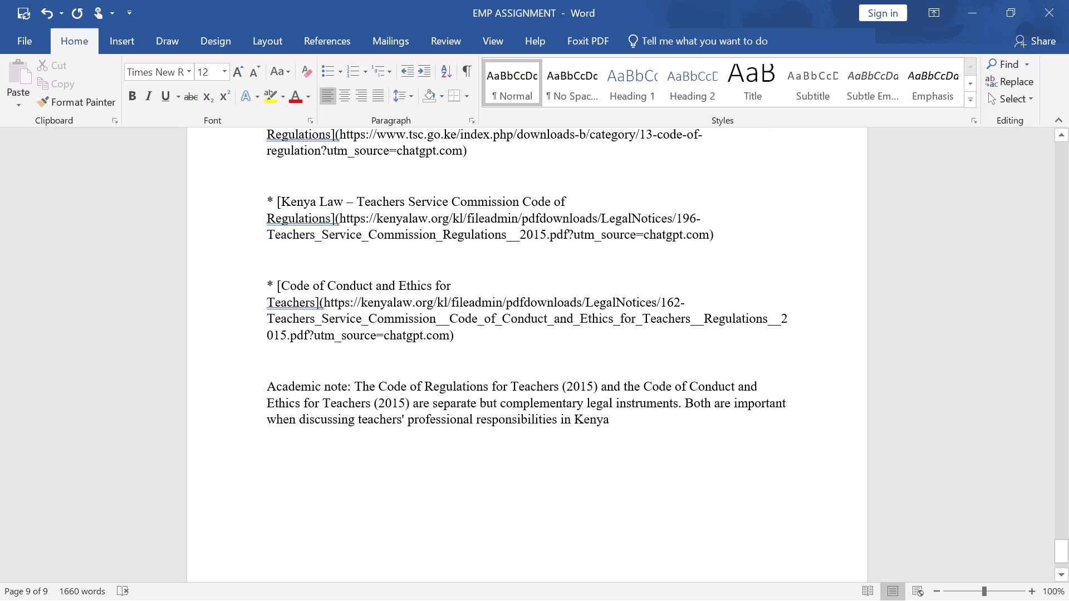
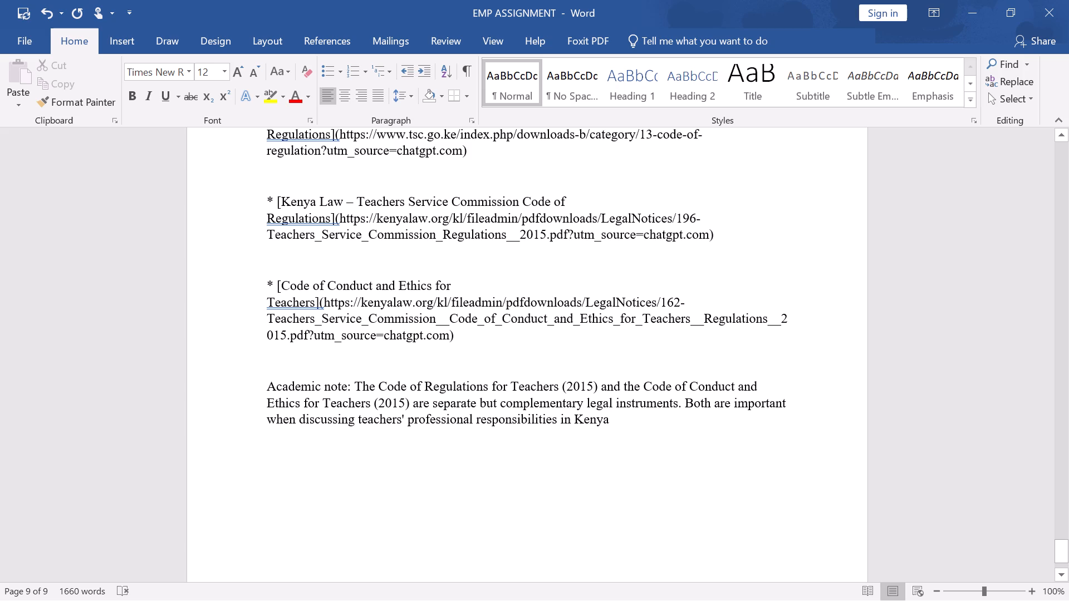
Delete everything after the Leadership and Integrity Act reference, from "Official sources for further reading:" through the academic note.
scroll(316, 413, up, 1)
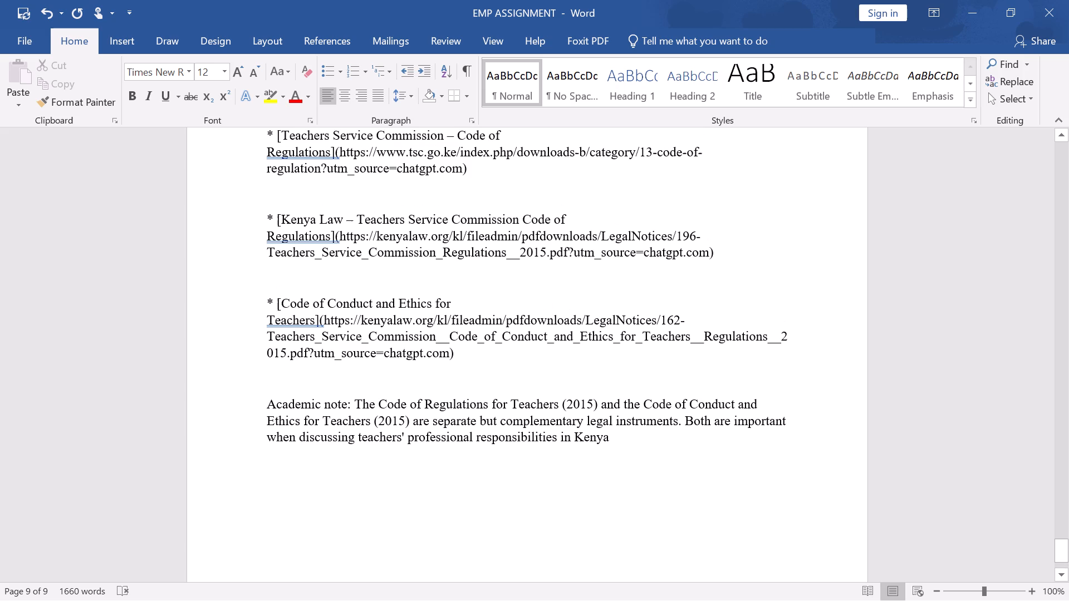
scroll(316, 413, up, 2)
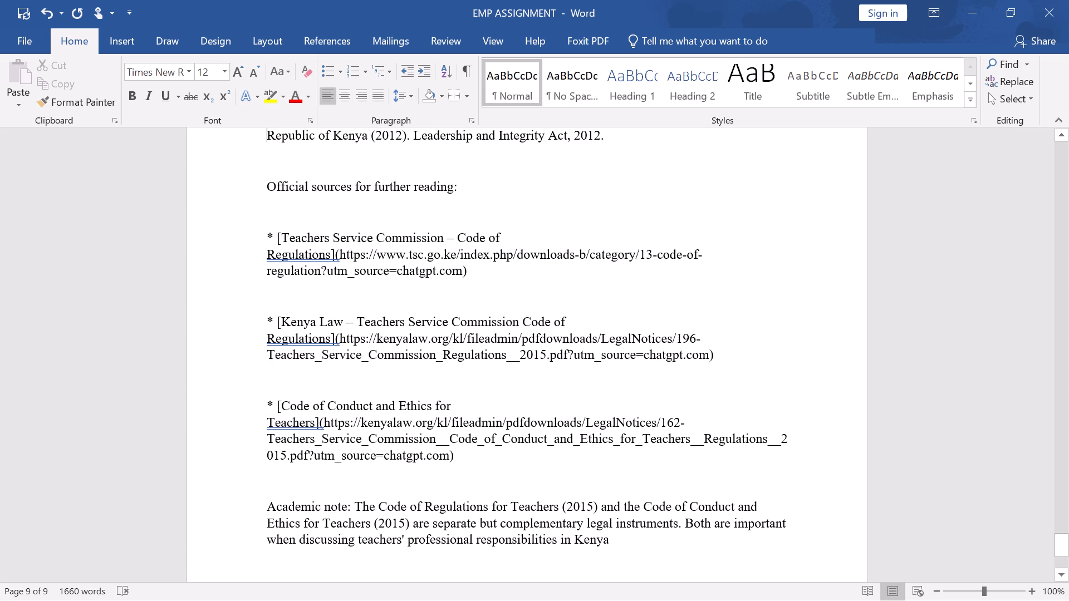
drag(263, 184, 415, 311)
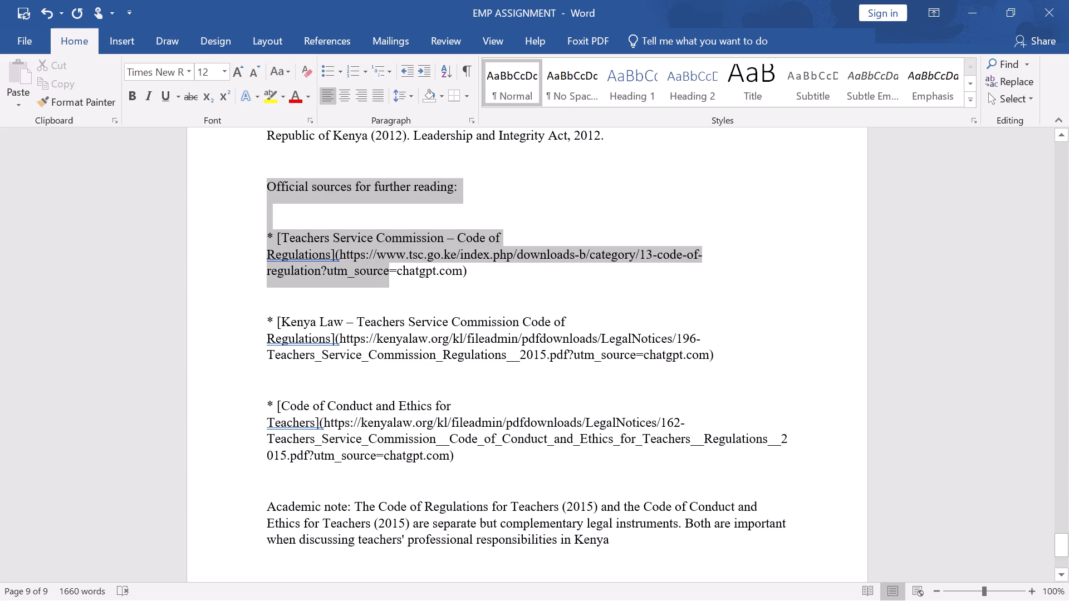
drag(415, 311, 629, 553)
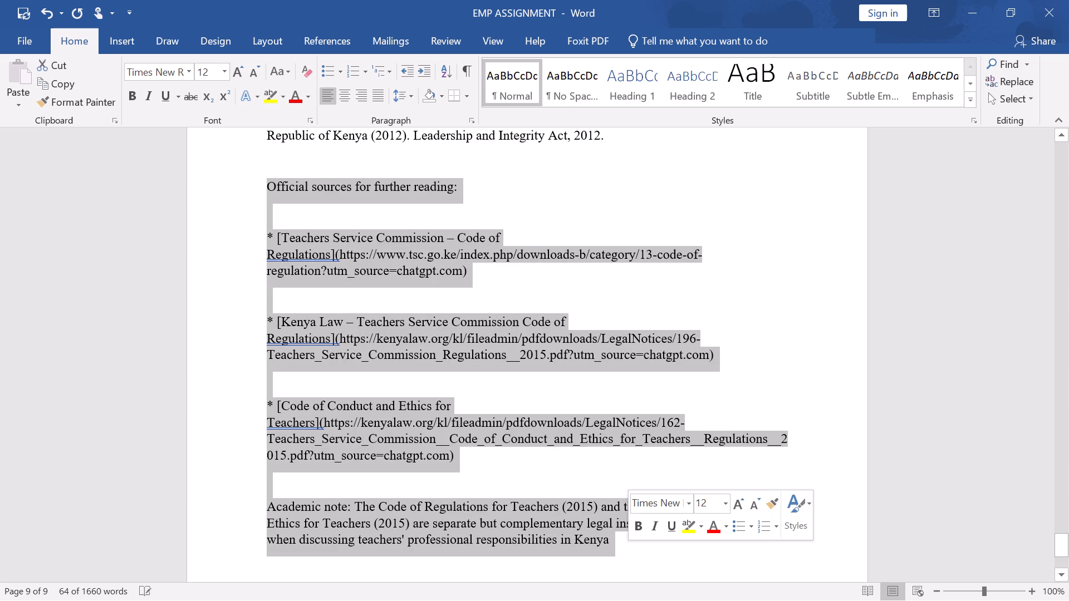
key(BackSpace)
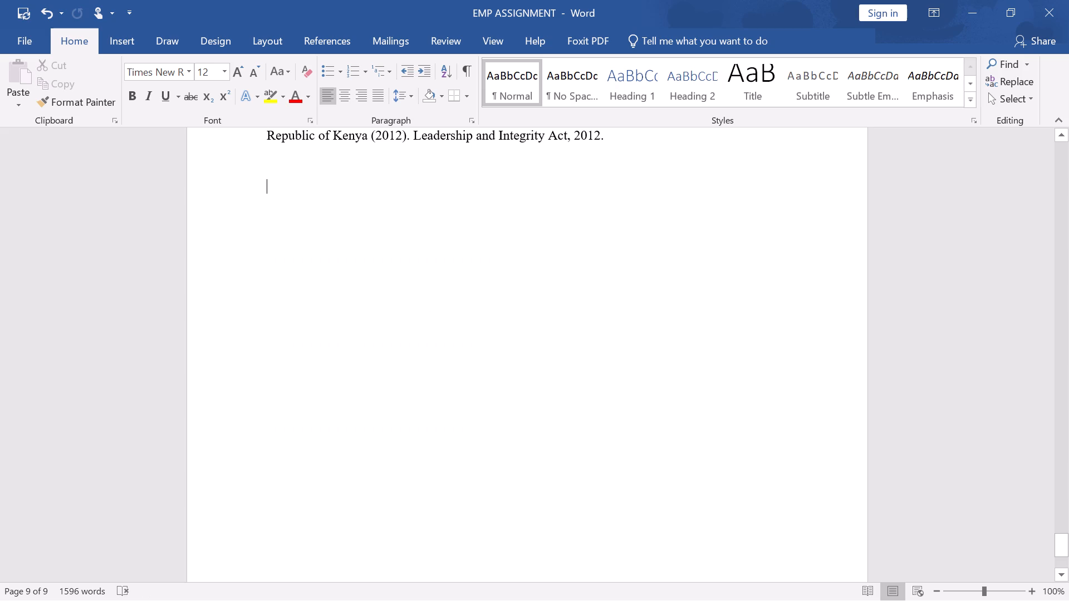
Delete the blank lines above the "Effective implementation of the Code" and "As a university student" paragraphs in the Conclusion.
scroll(573, 426, up, 14)
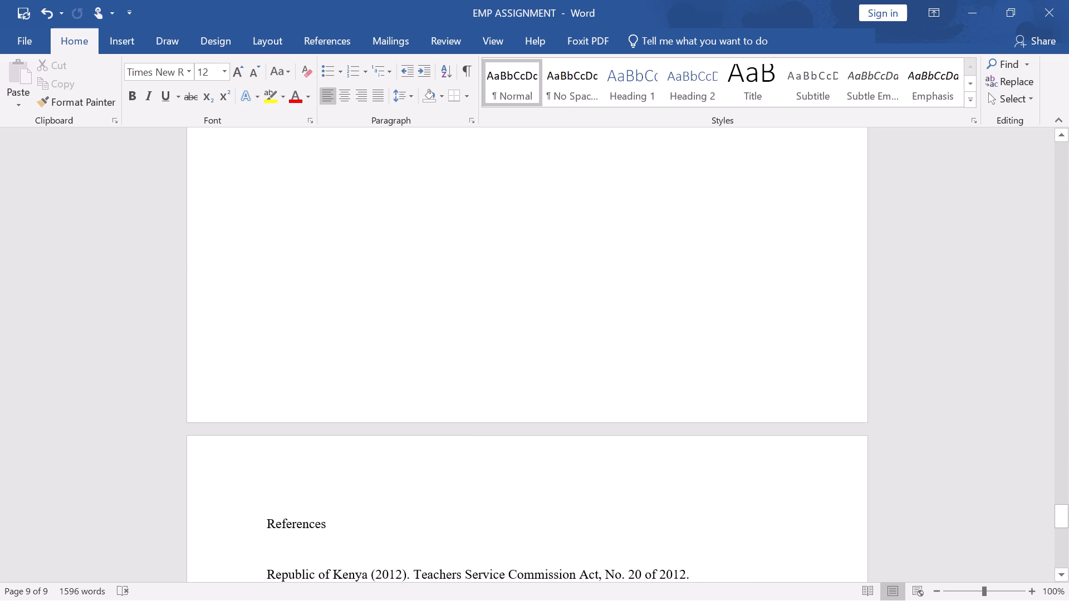
scroll(596, 454, up, 20)
scroll(596, 454, up, 1)
scroll(635, 422, up, 2)
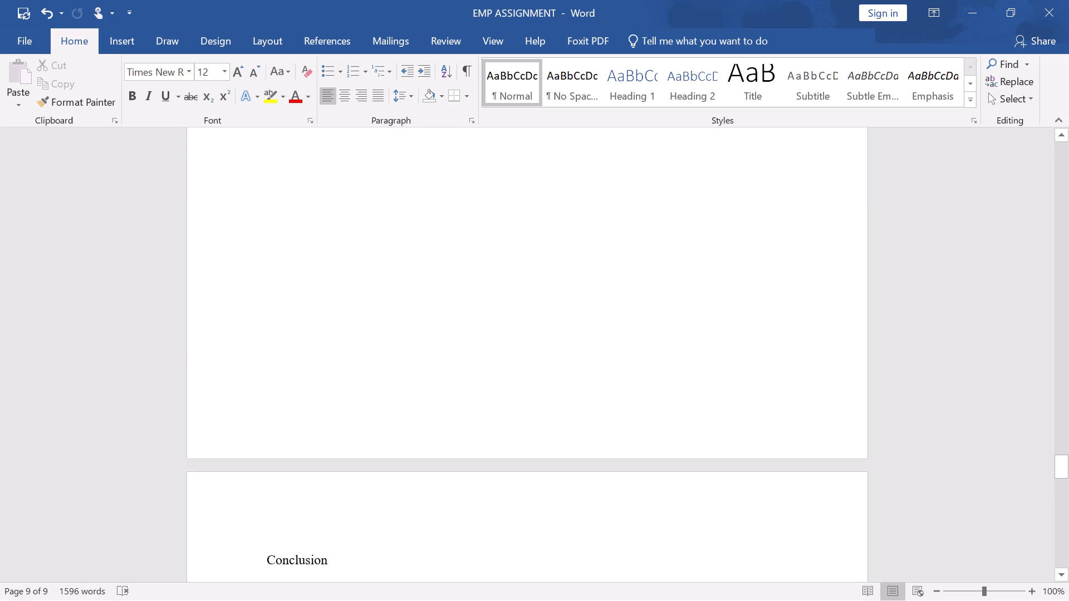
scroll(632, 425, down, 6)
scroll(359, 432, down, 5)
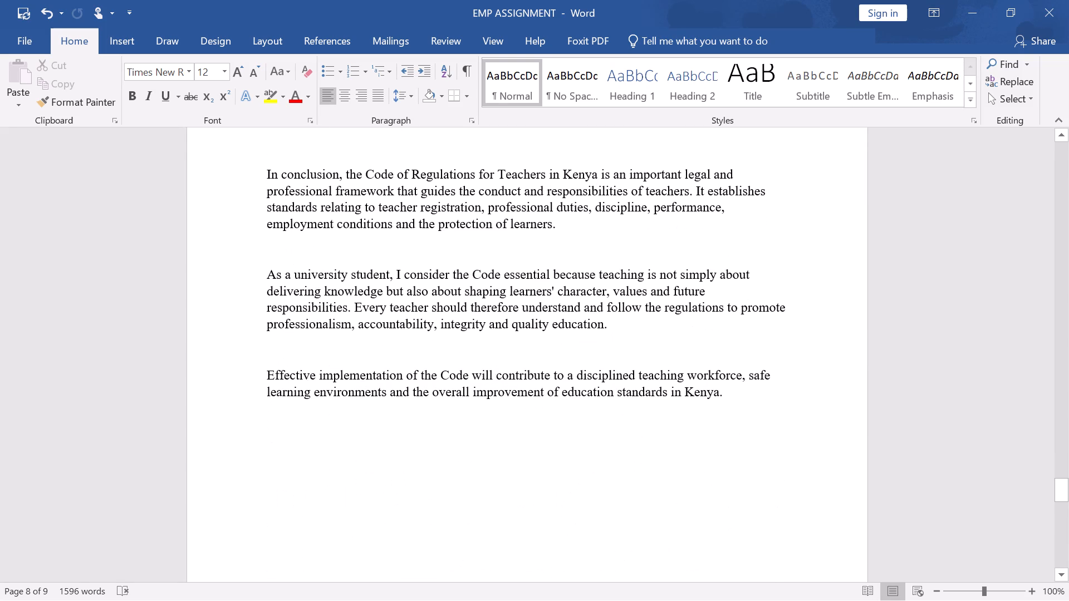
scroll(362, 384, down, 5)
scroll(365, 373, up, 4)
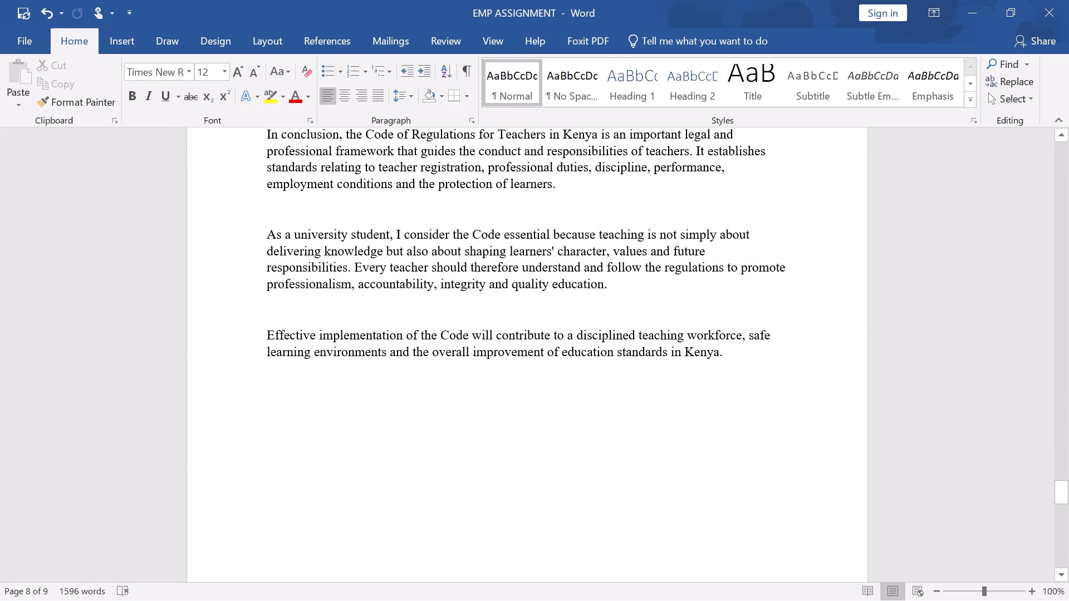
scroll(438, 242, up, 1)
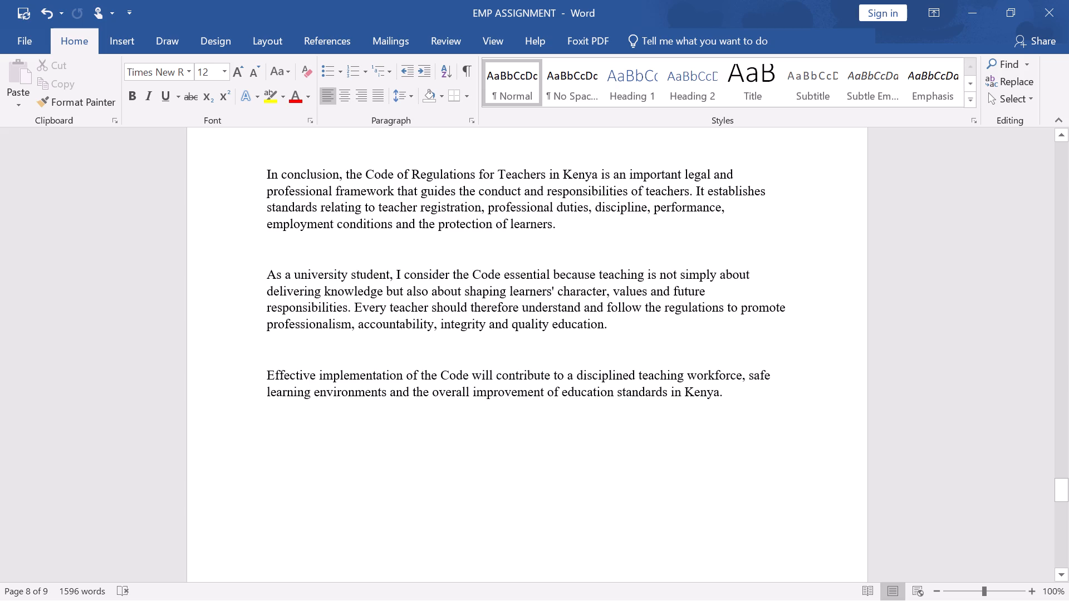
click(264, 373)
key(BackSpace)
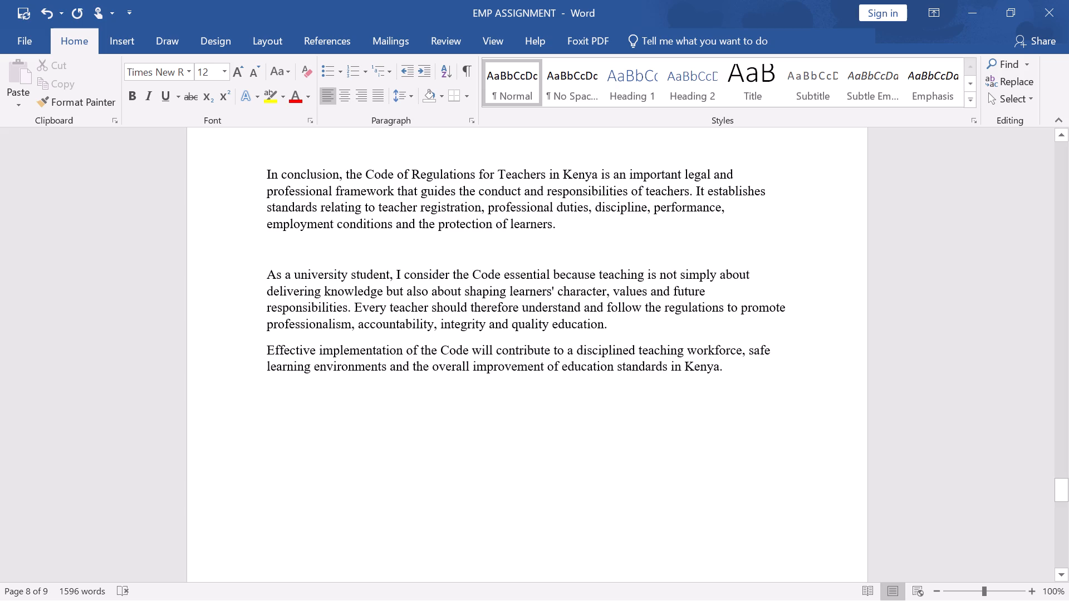
click(261, 274)
key(BackSpace)
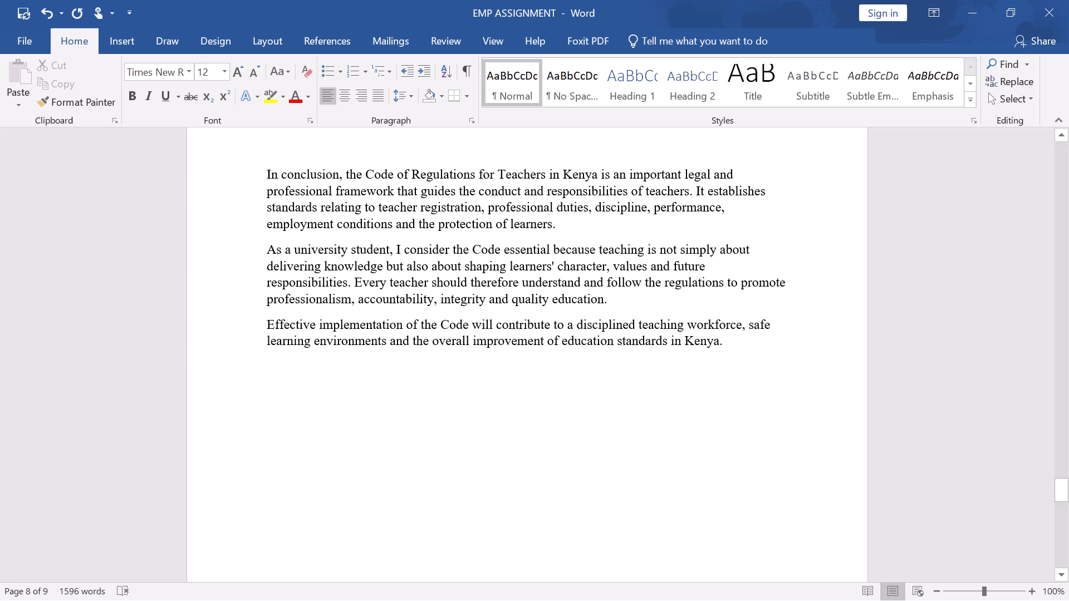
Reword the opening of the Conclusion's second paragraph from "As a university student" to "The Code is essential".
scroll(286, 246, up, 3)
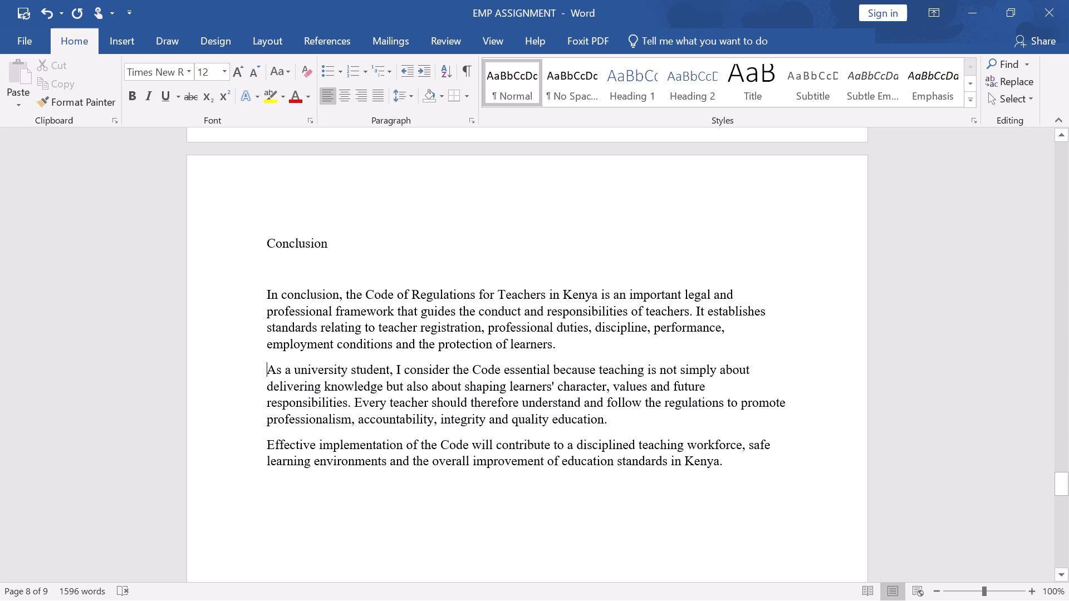
drag(453, 368, 418, 371)
drag(418, 371, 288, 370)
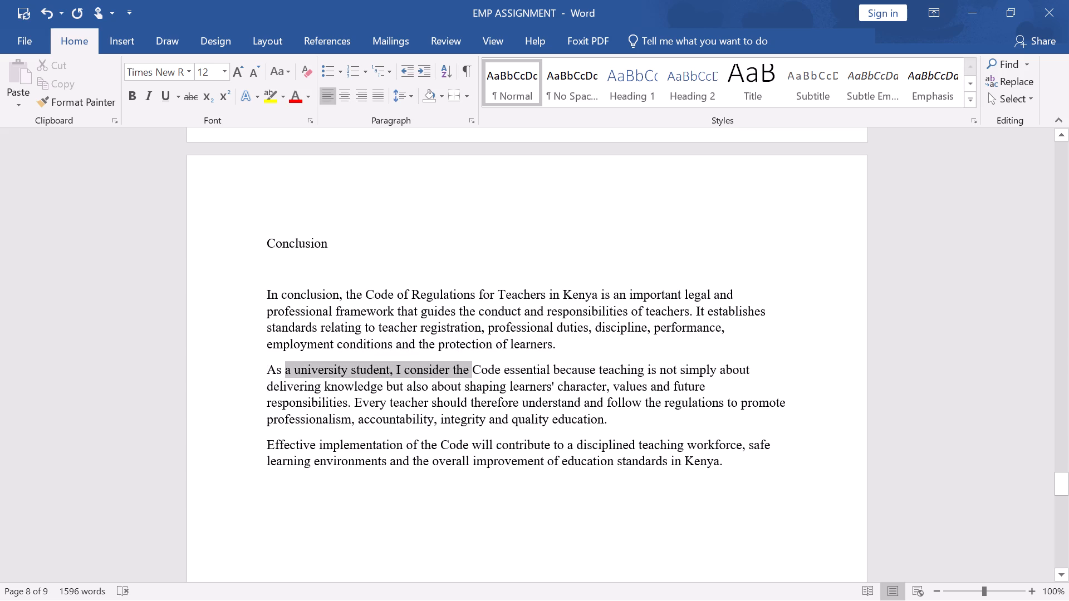
drag(288, 370, 259, 374)
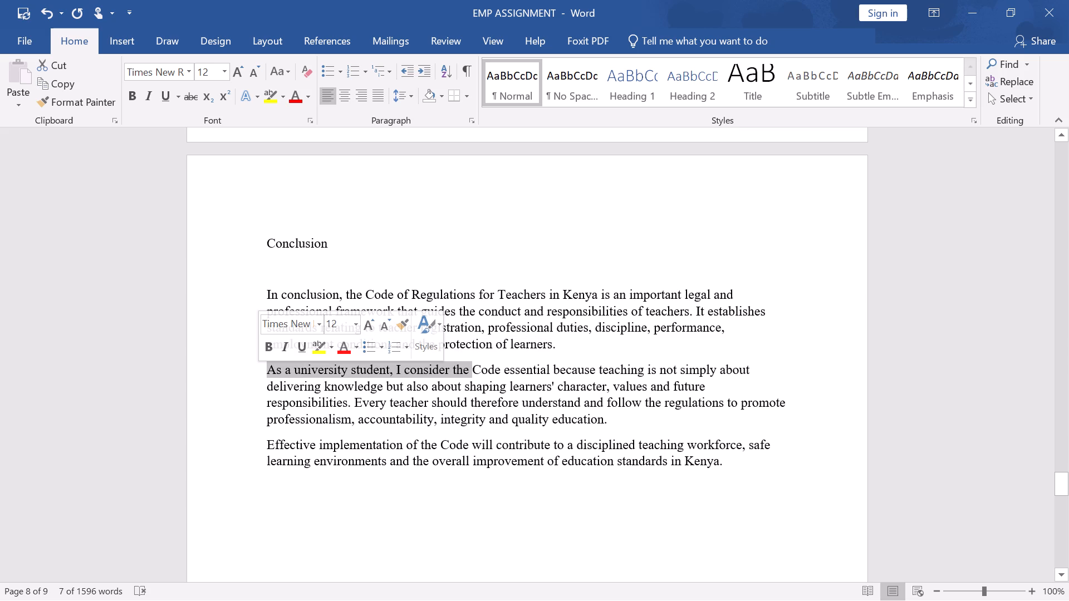
key(BackSpace)
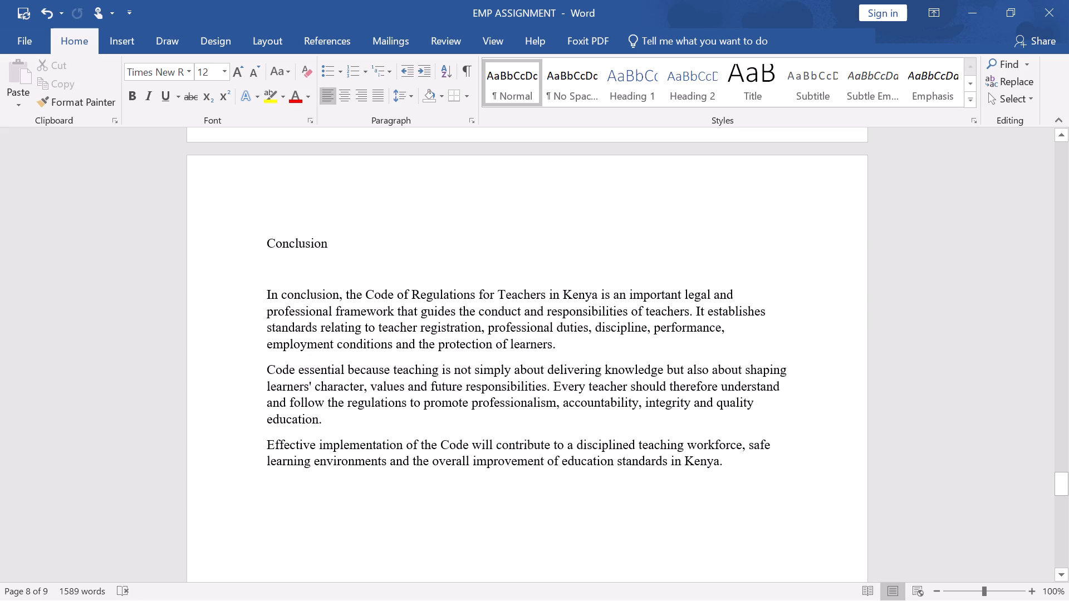
key(t)
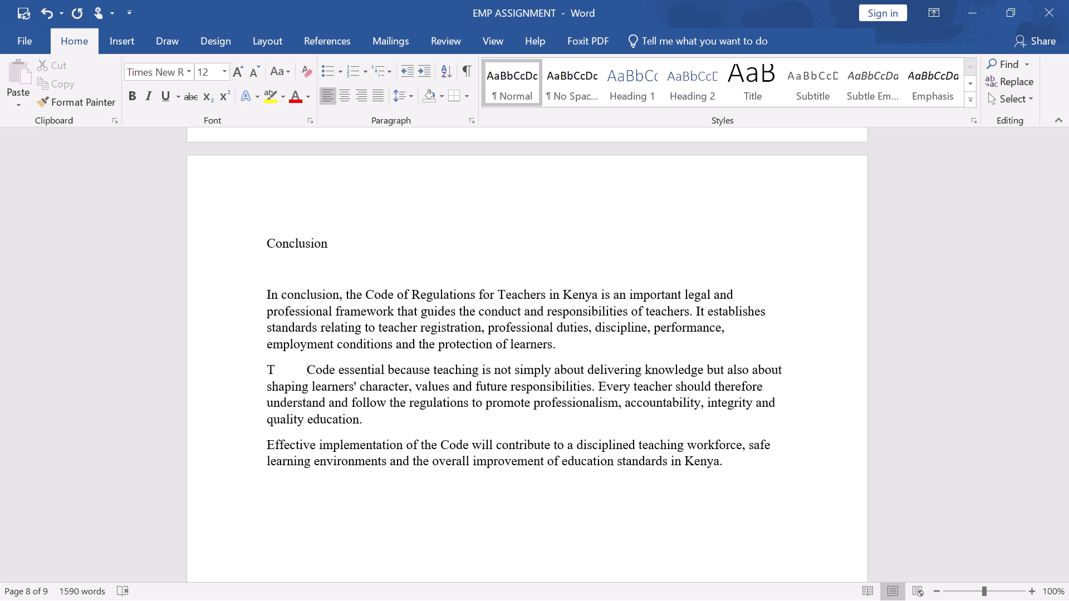
key(BackSpace)
key(h)
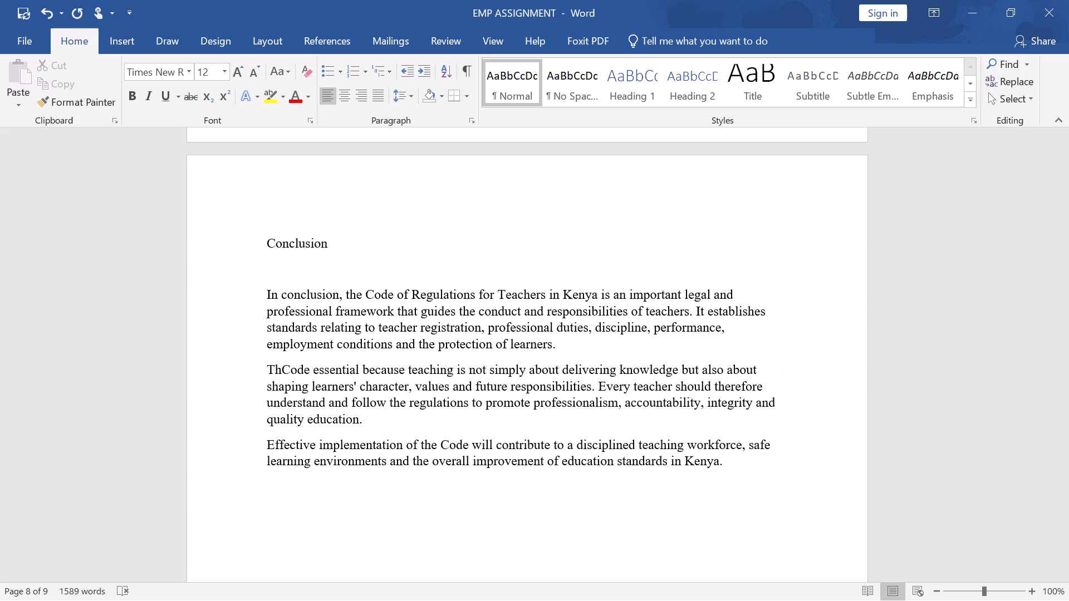
text(e)
key(space)
key(space)
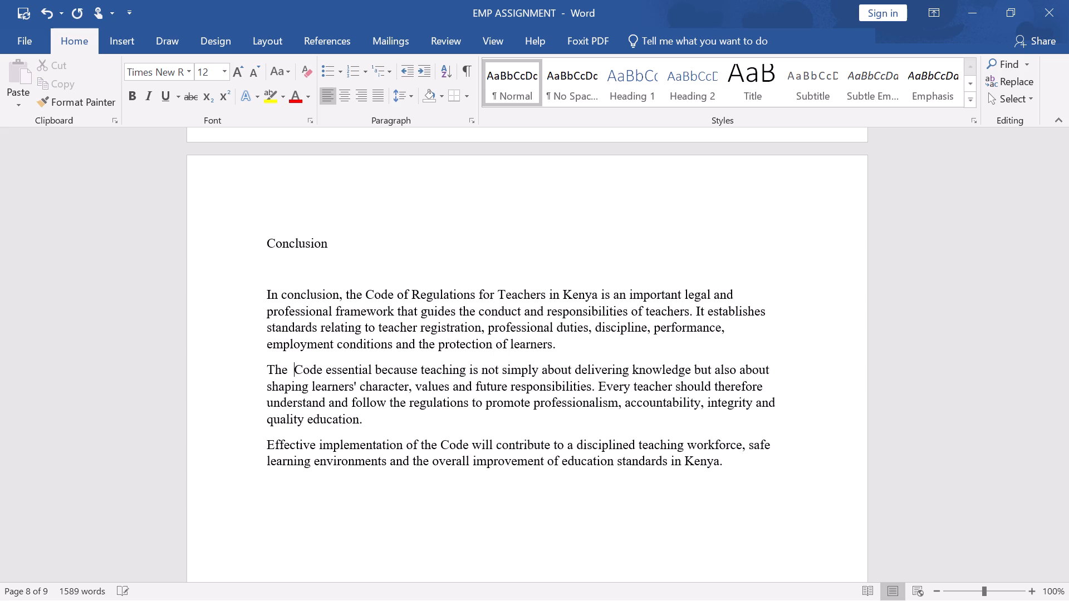
key(BackSpace)
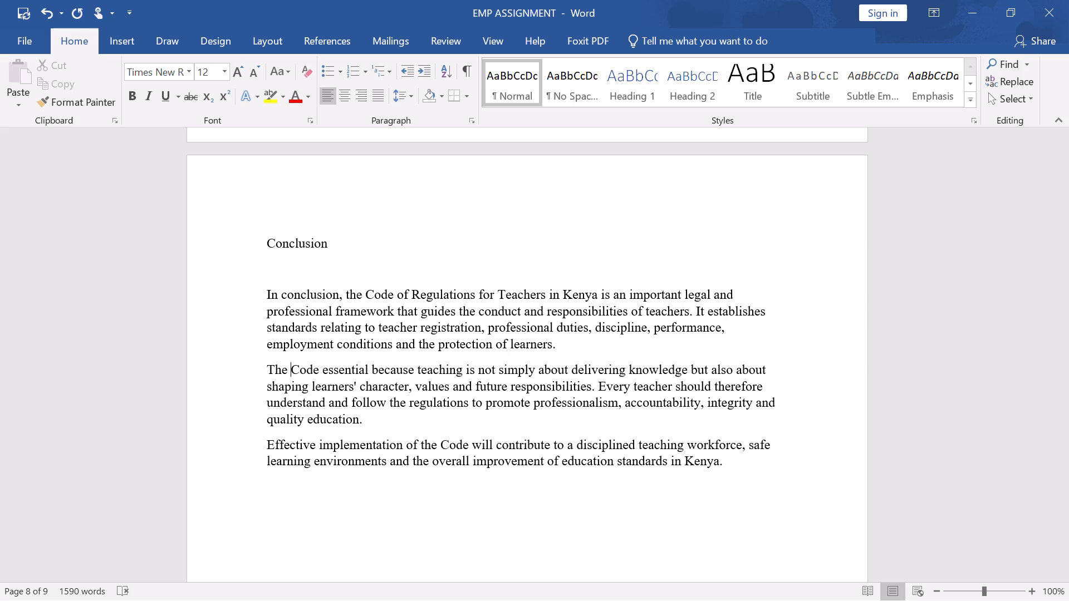
click(324, 370)
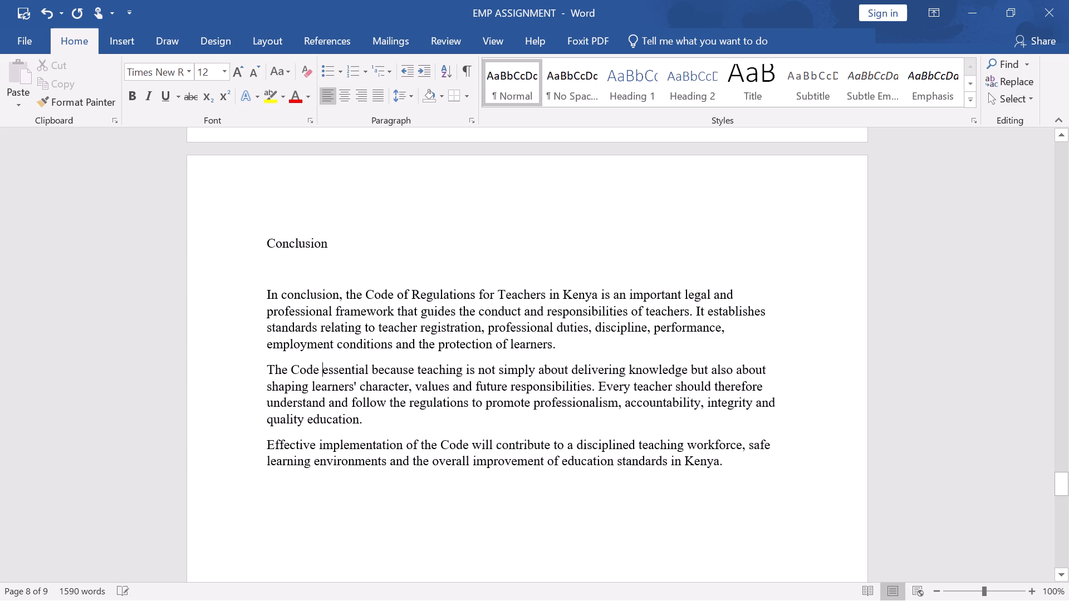
text(is)
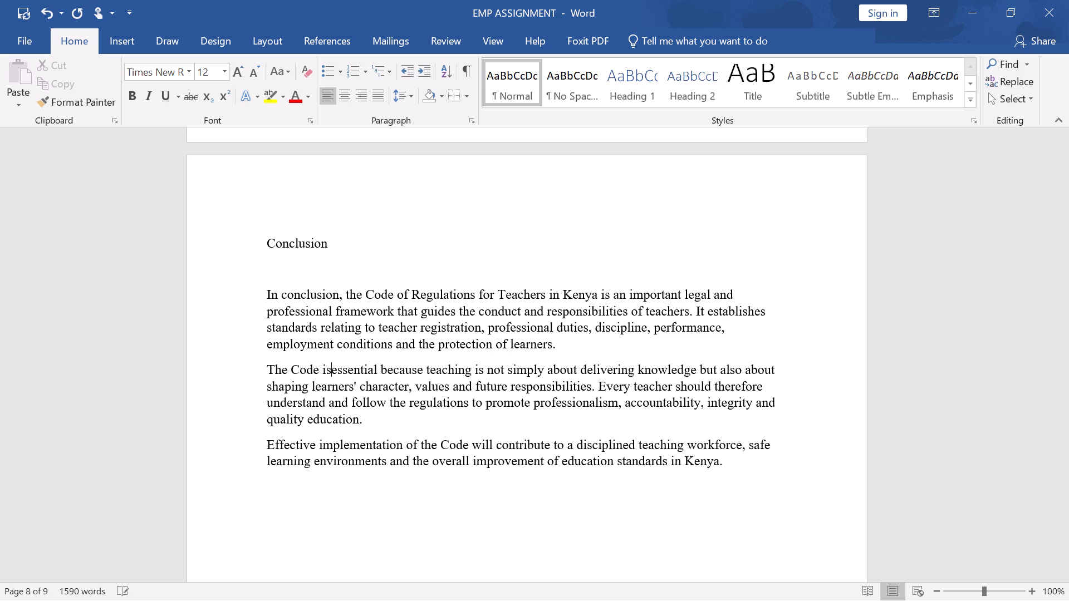
key(space)
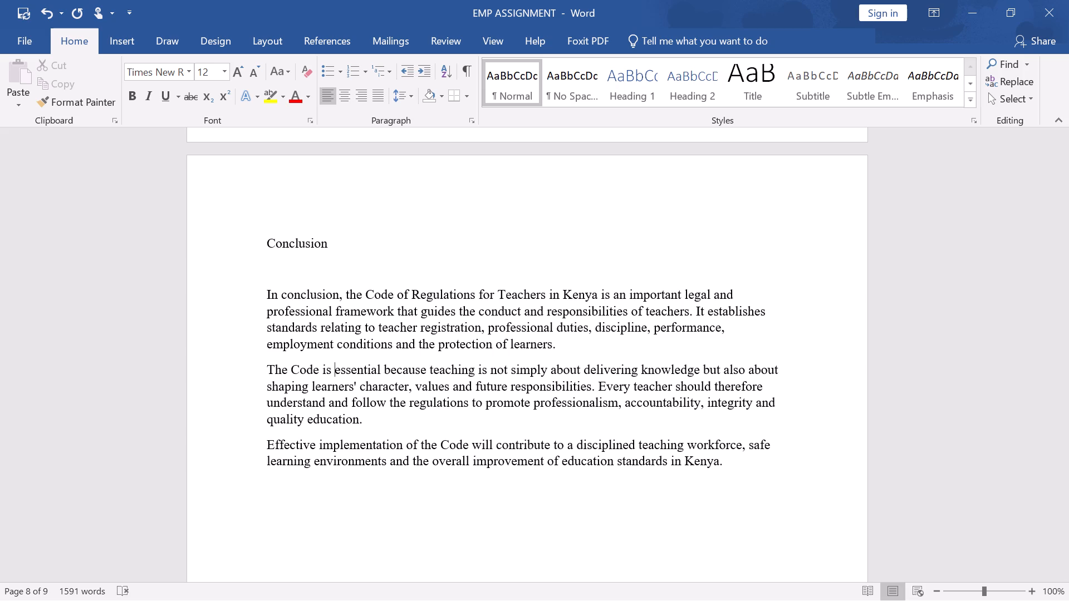
Make the "Recommendations for effective implementation" heading bold.
scroll(465, 309, up, 9)
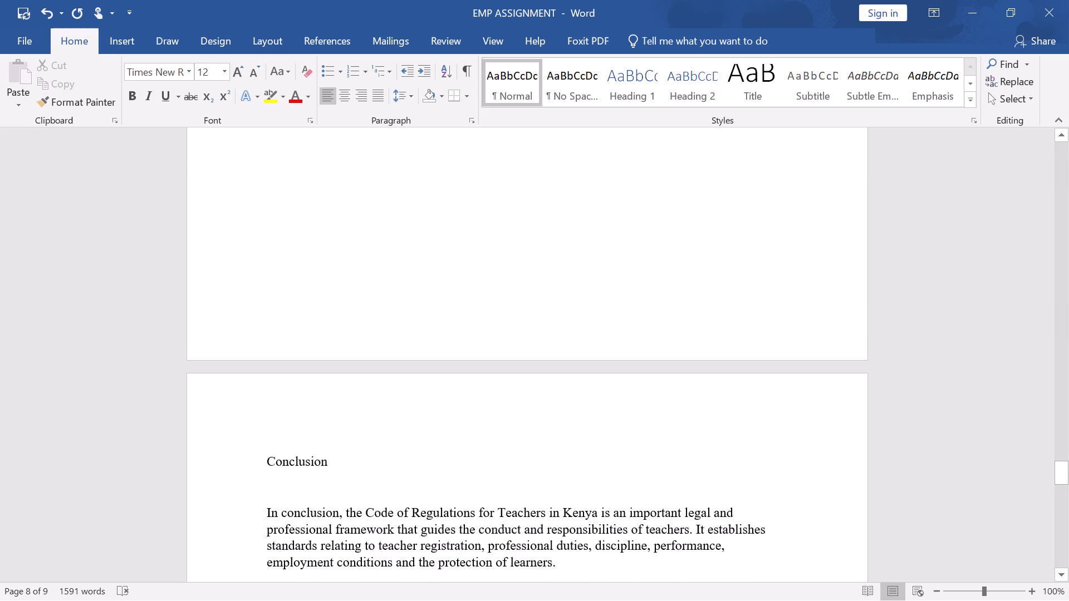
scroll(521, 279, up, 12)
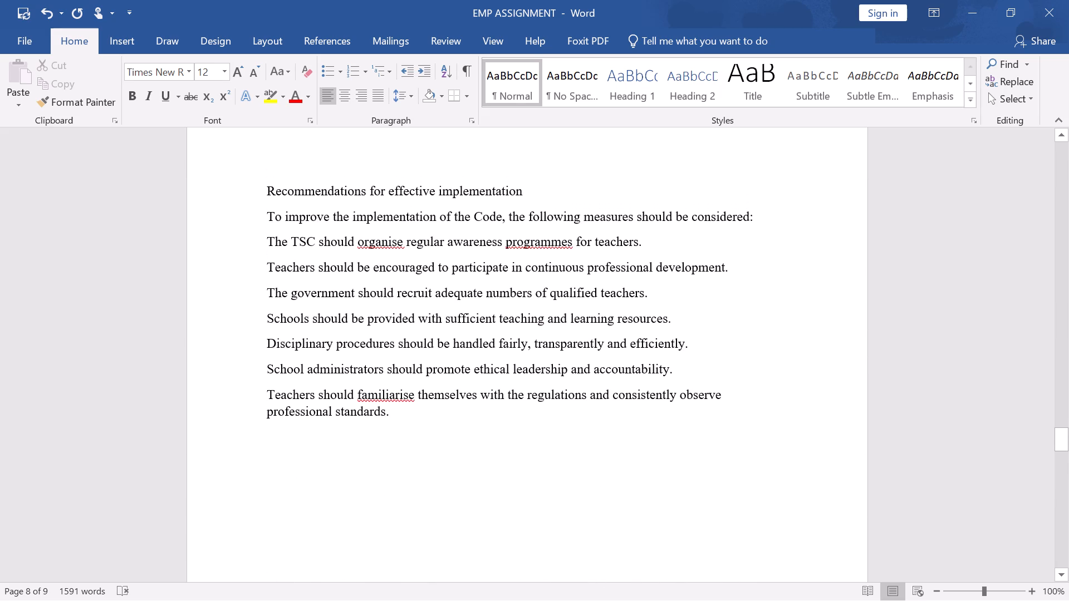
scroll(521, 310, up, 2)
drag(263, 270, 264, 270)
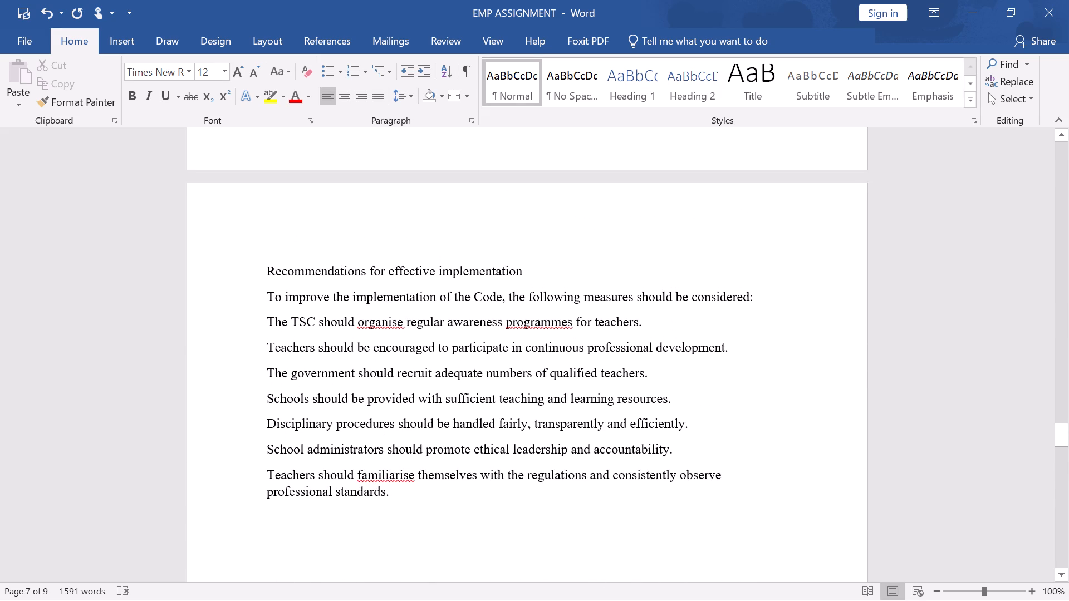
drag(264, 270, 527, 269)
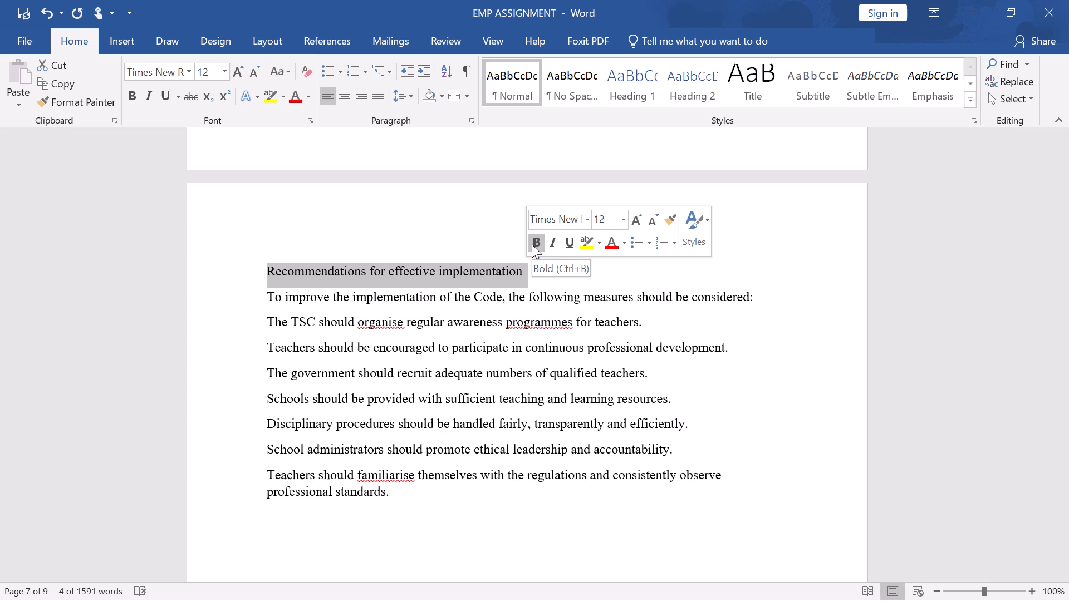
click(537, 242)
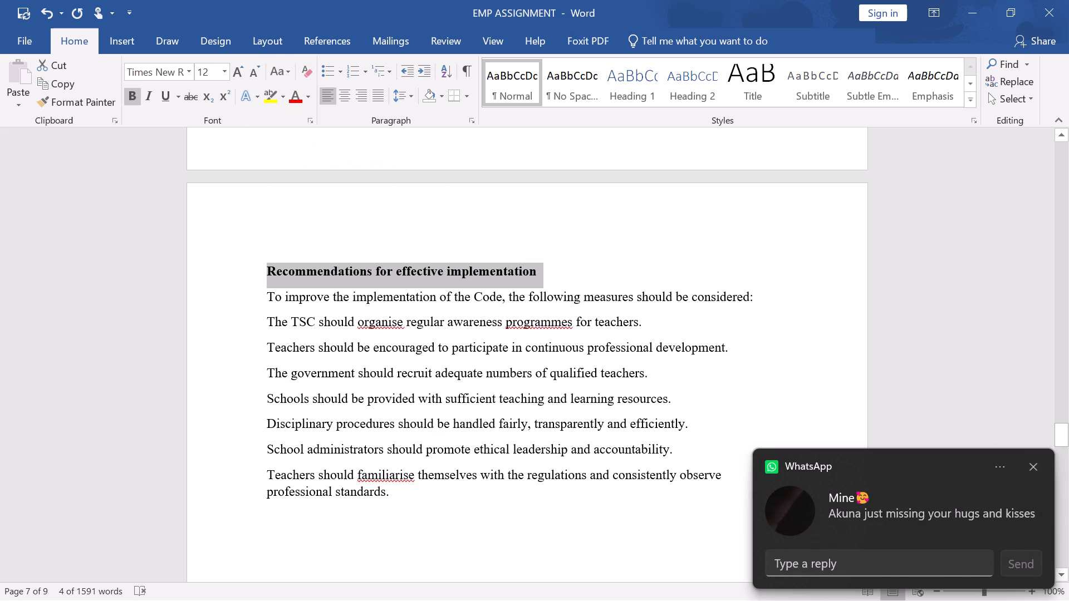
Extend the bold Recommendations heading by adding "of code of regulation for teachers" at its end.
click(552, 273)
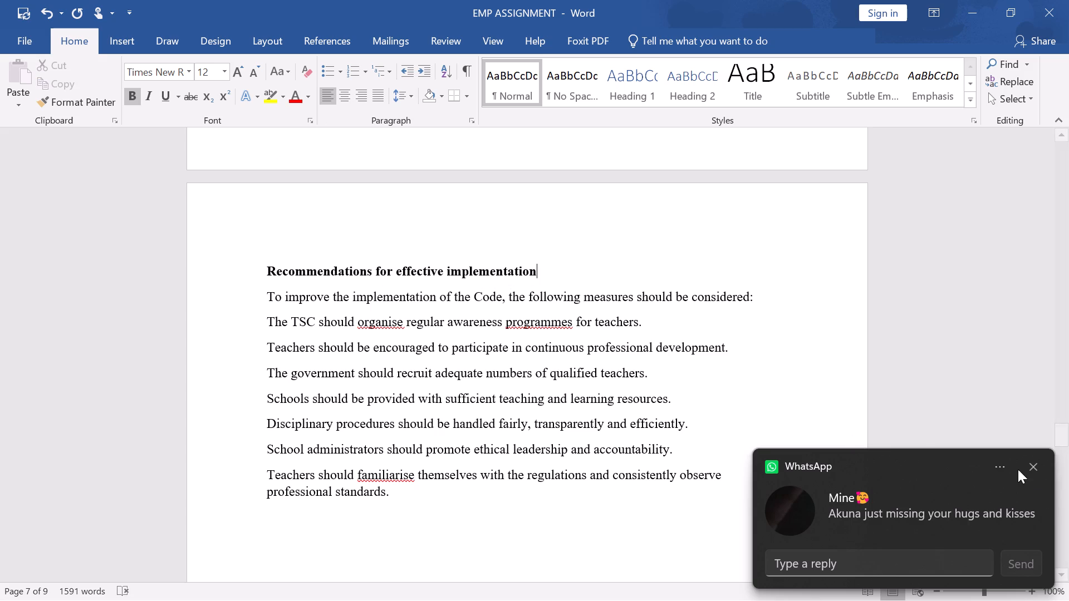
click(1034, 464)
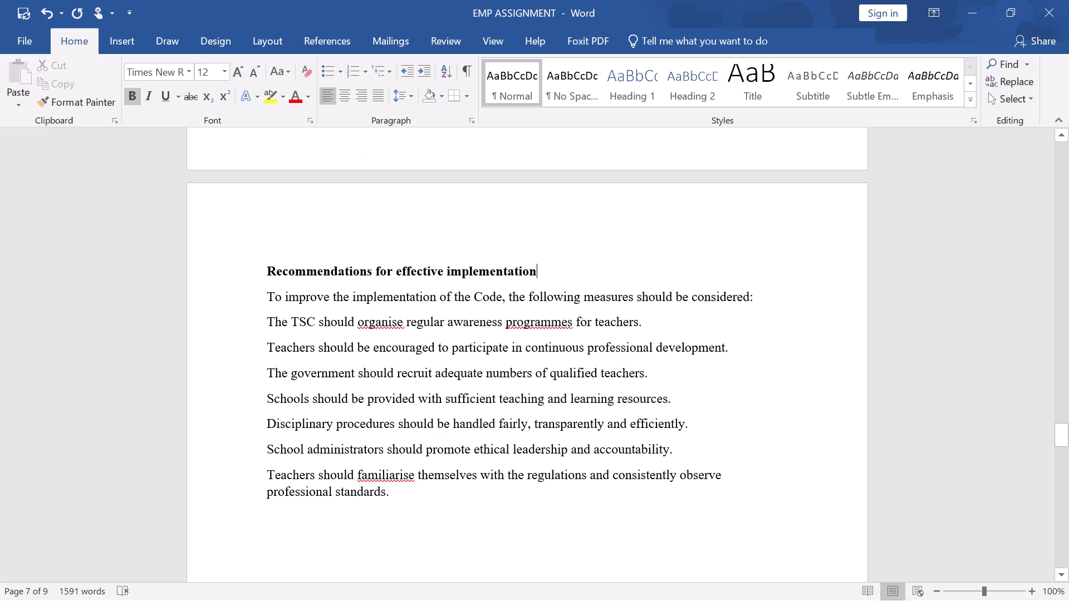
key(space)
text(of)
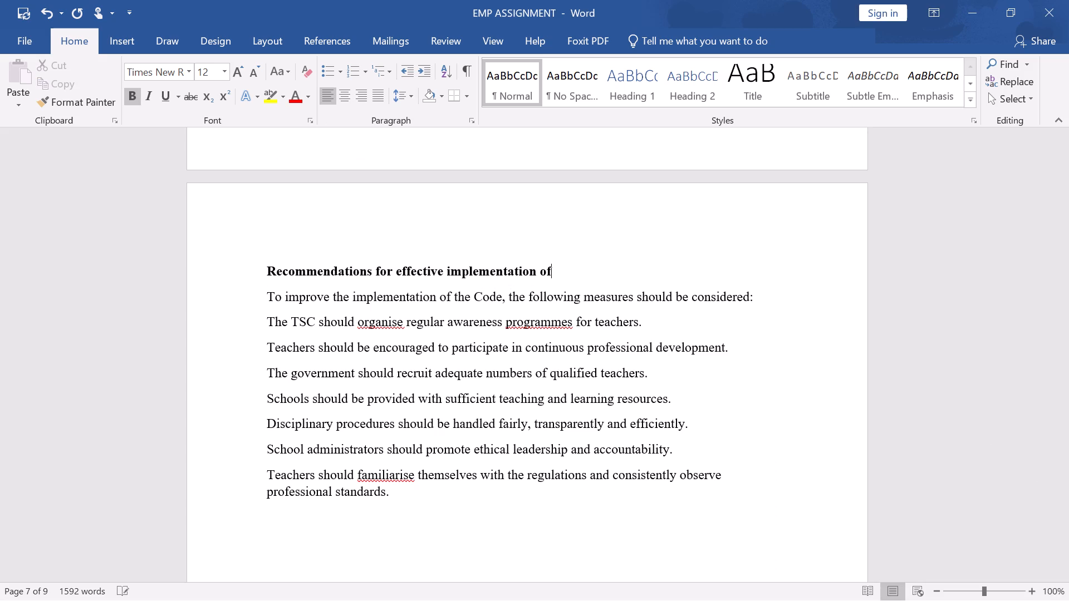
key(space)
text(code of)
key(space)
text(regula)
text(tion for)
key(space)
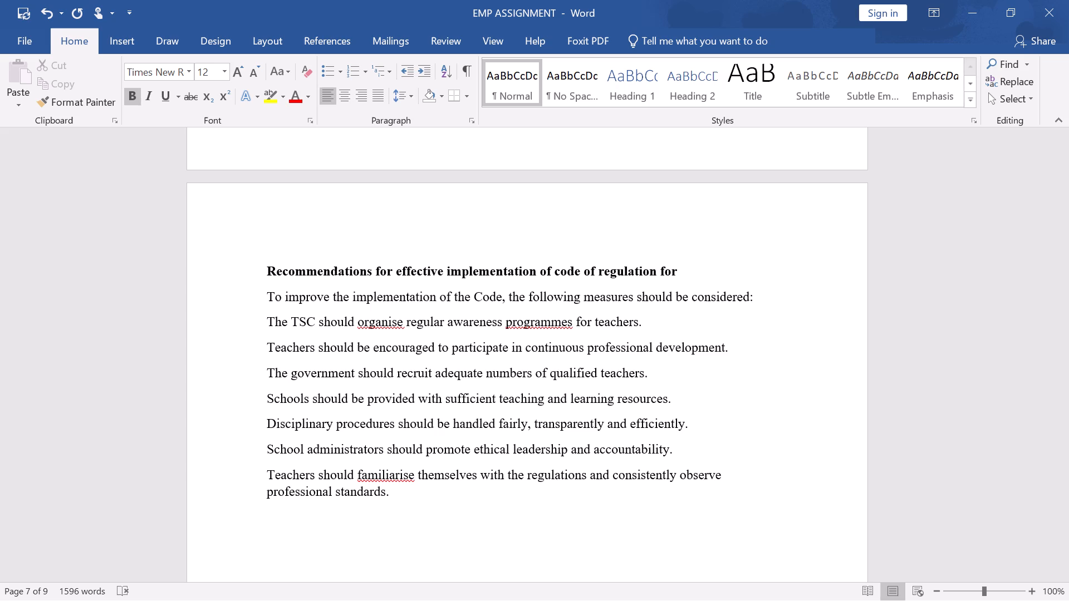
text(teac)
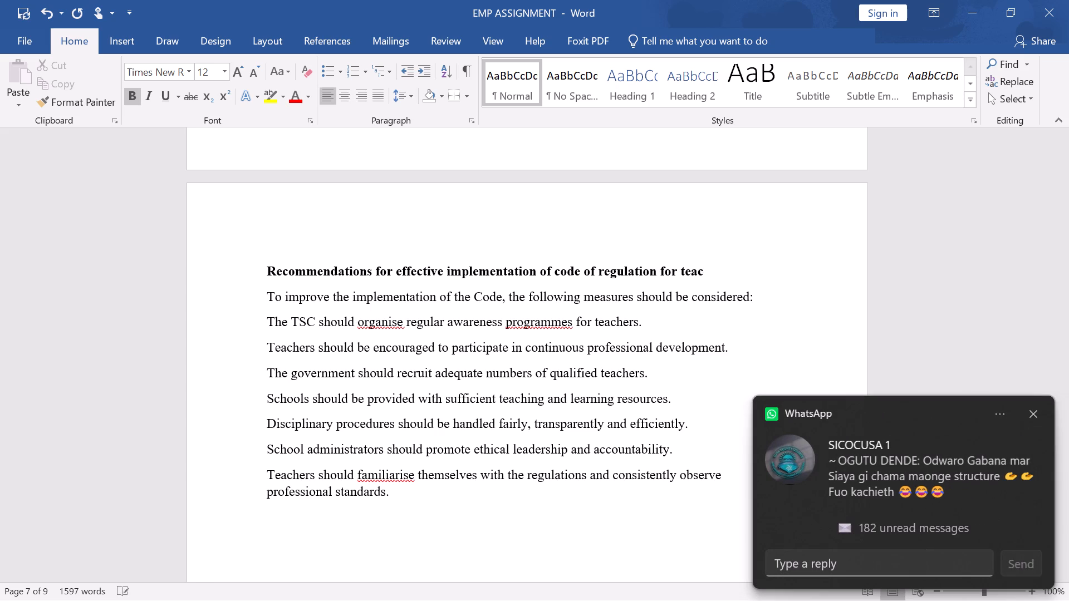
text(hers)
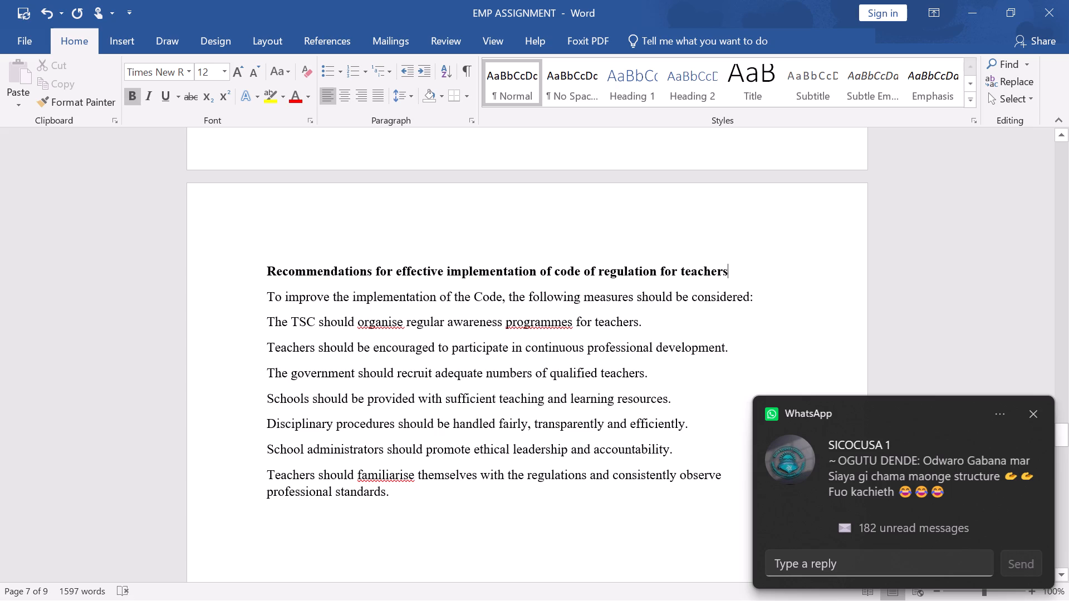
Change the case of the whole Recommendations heading to Capitalize Each Word.
drag(267, 271, 585, 268)
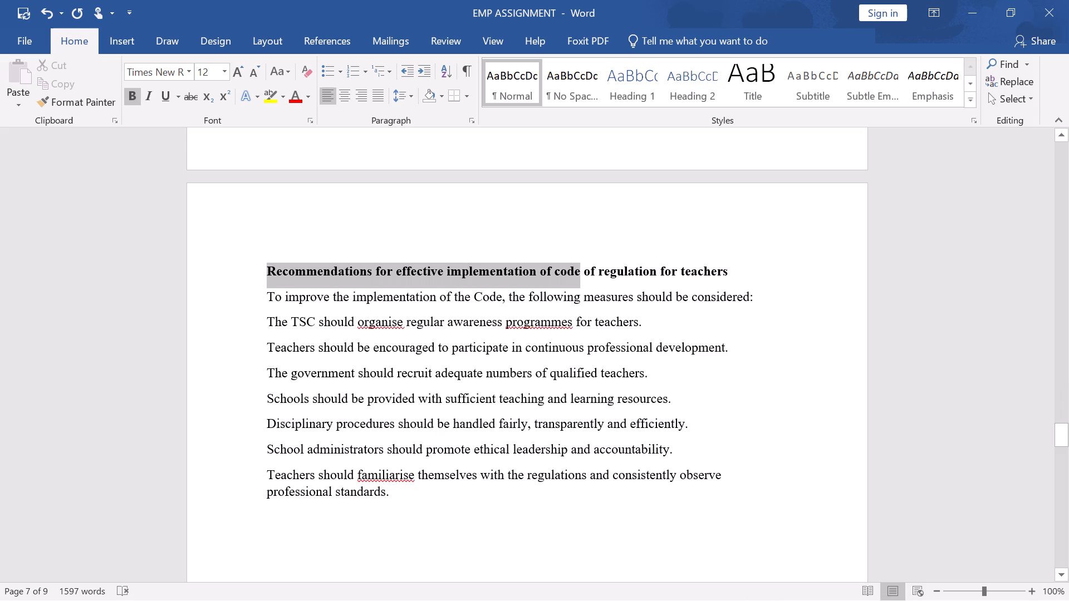
drag(585, 268, 709, 262)
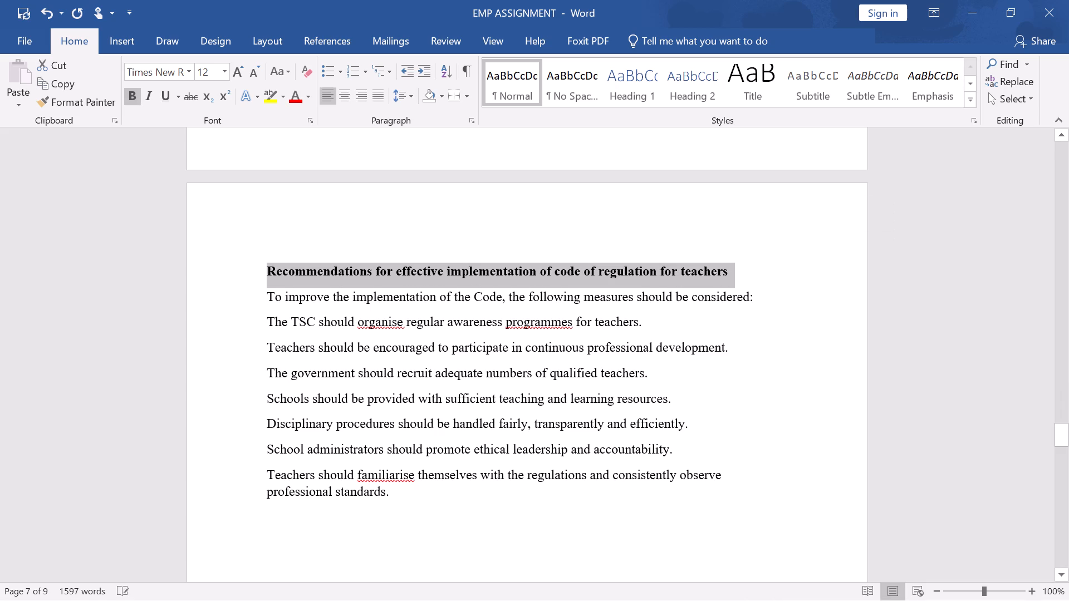
click(289, 70)
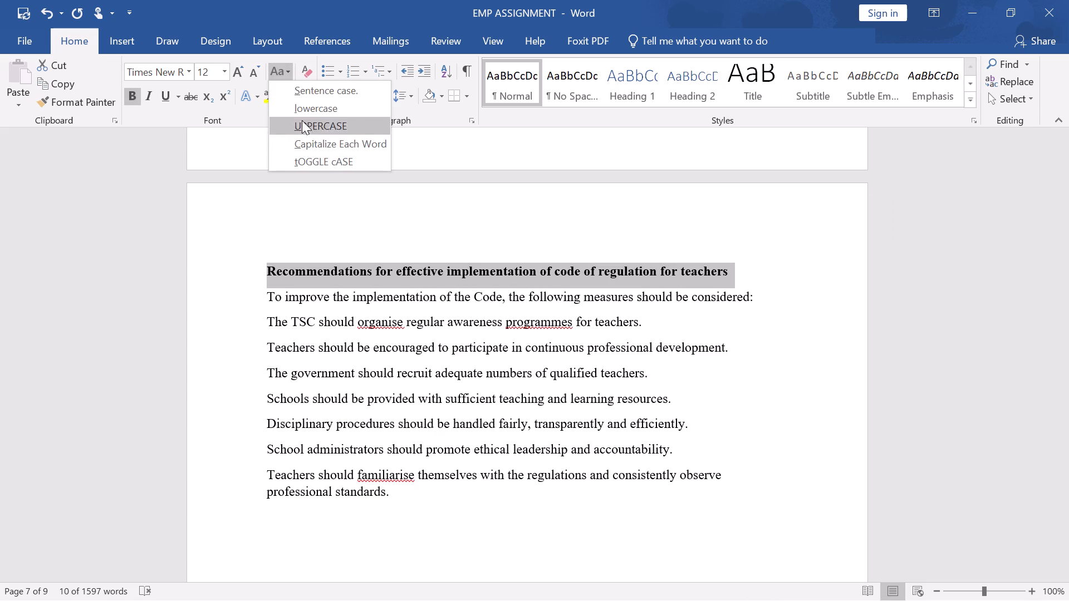
click(318, 140)
click(478, 277)
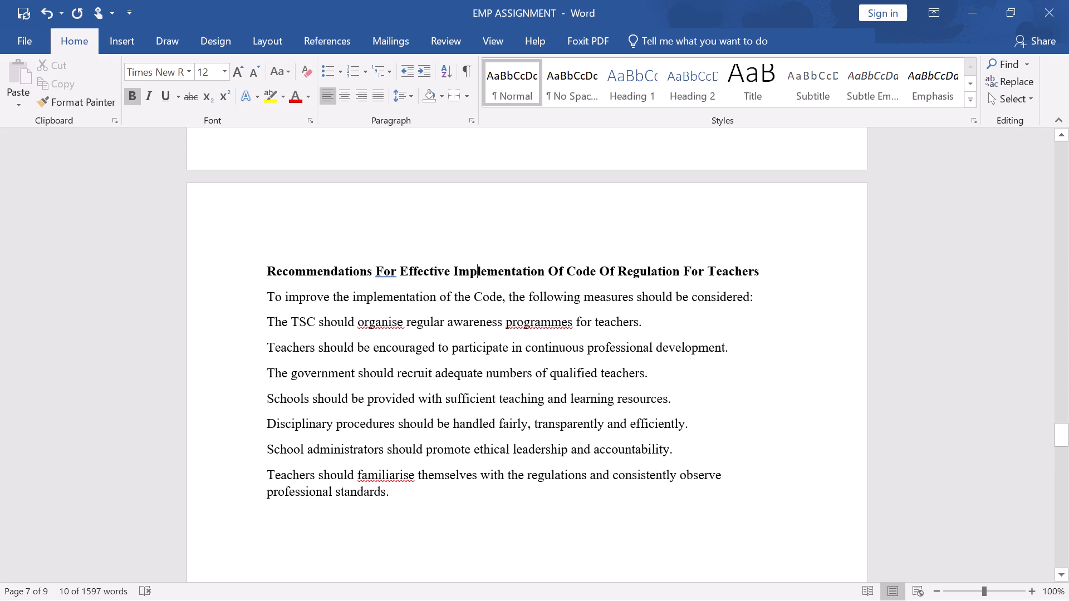
Apply numbering to the paragraph beginning "To improve the implementation of the Code" under the Recommendations heading.
click(262, 294)
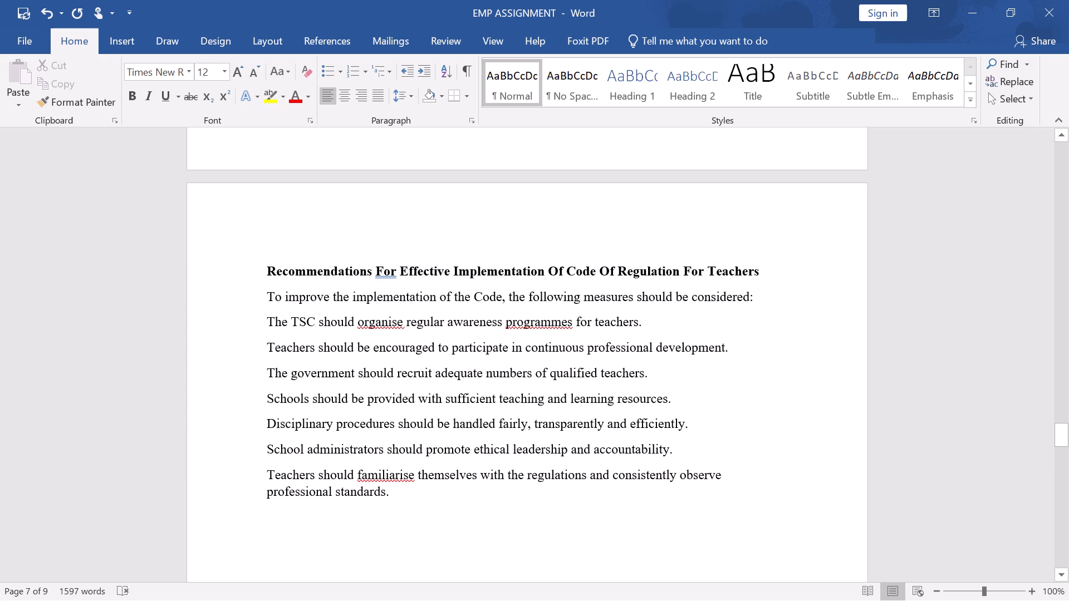
click(352, 73)
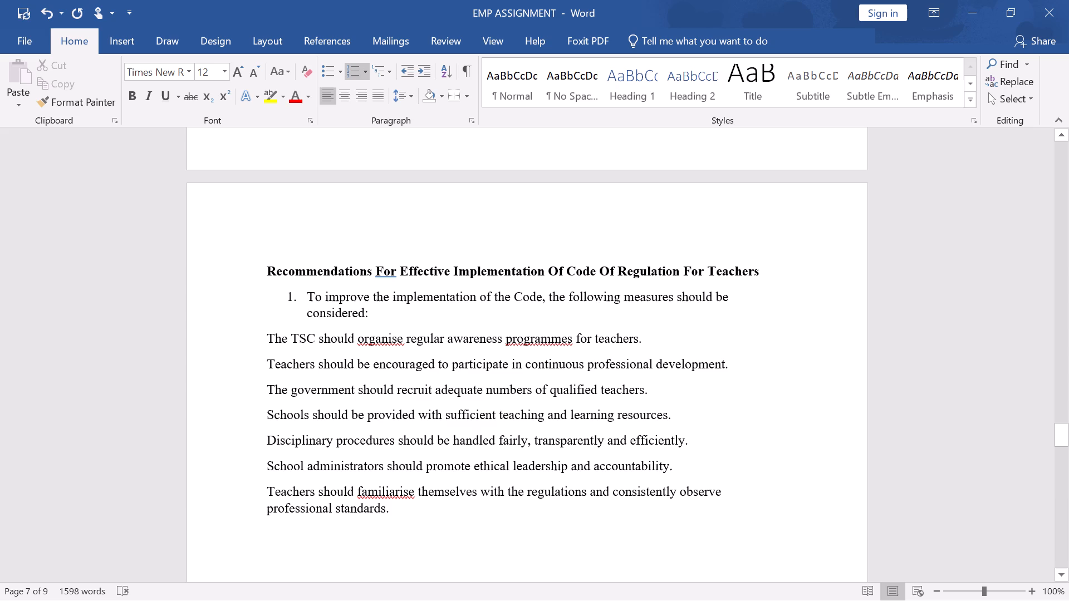
Continue the numbered list through the remaining recommendations, from "The TSC should organise" to "Teachers should familiarise themselves", as items 2 to 8.
click(267, 341)
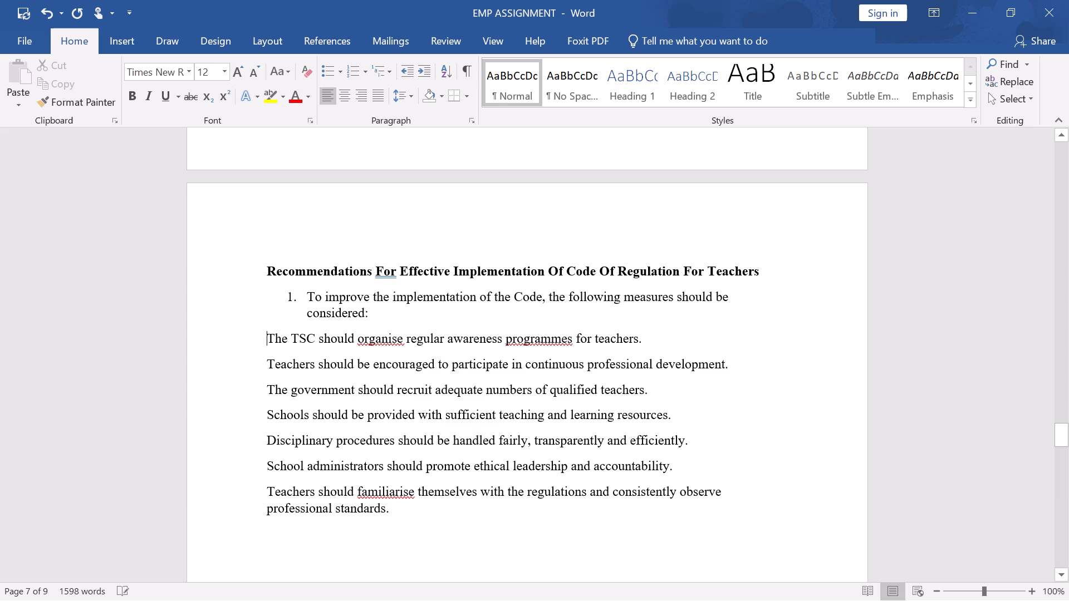
click(354, 73)
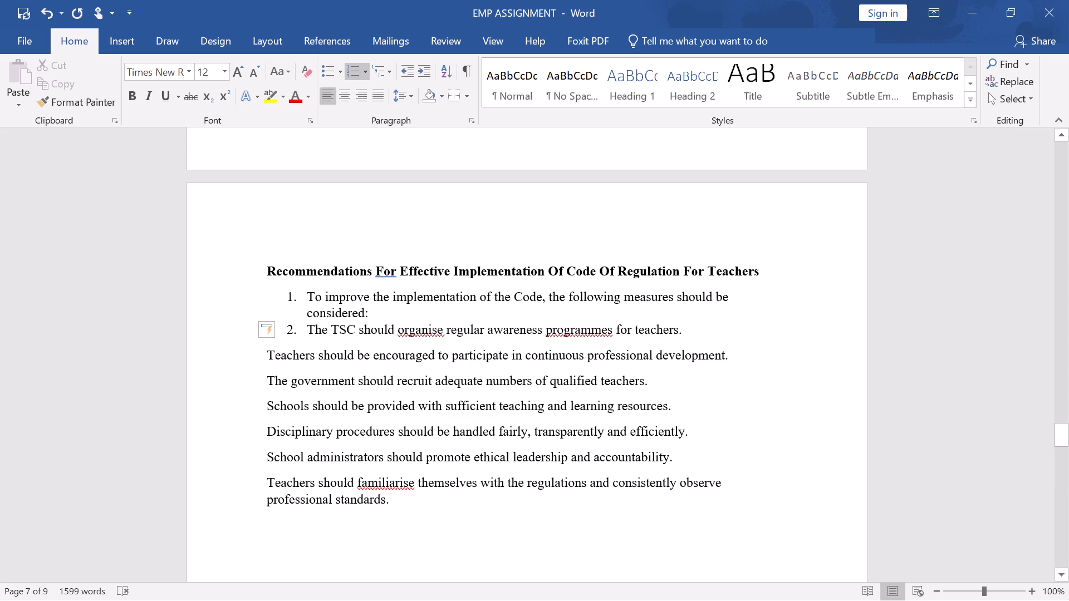
click(264, 361)
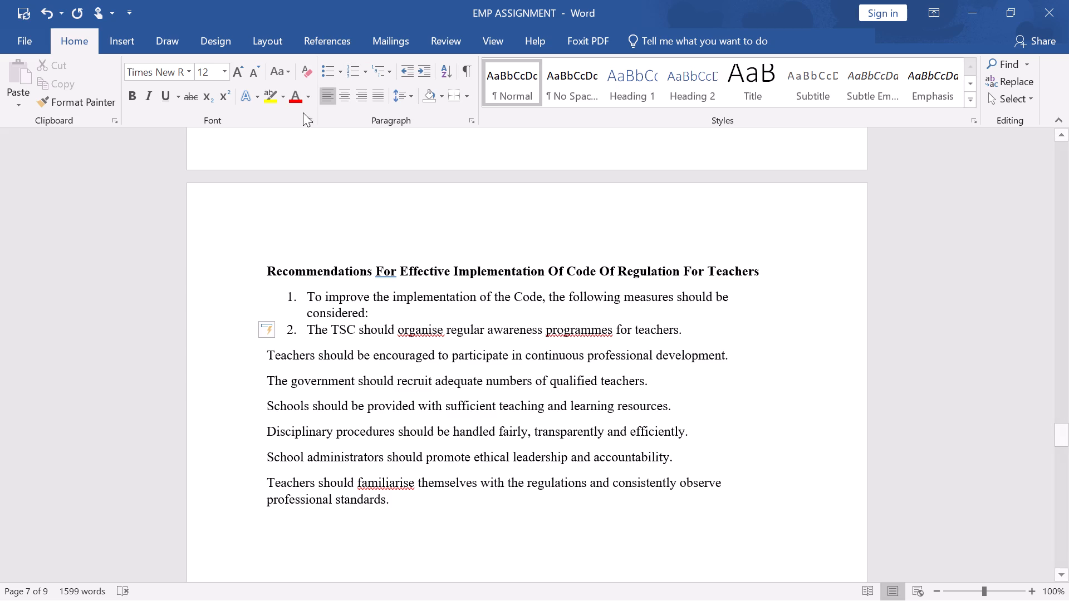
click(347, 69)
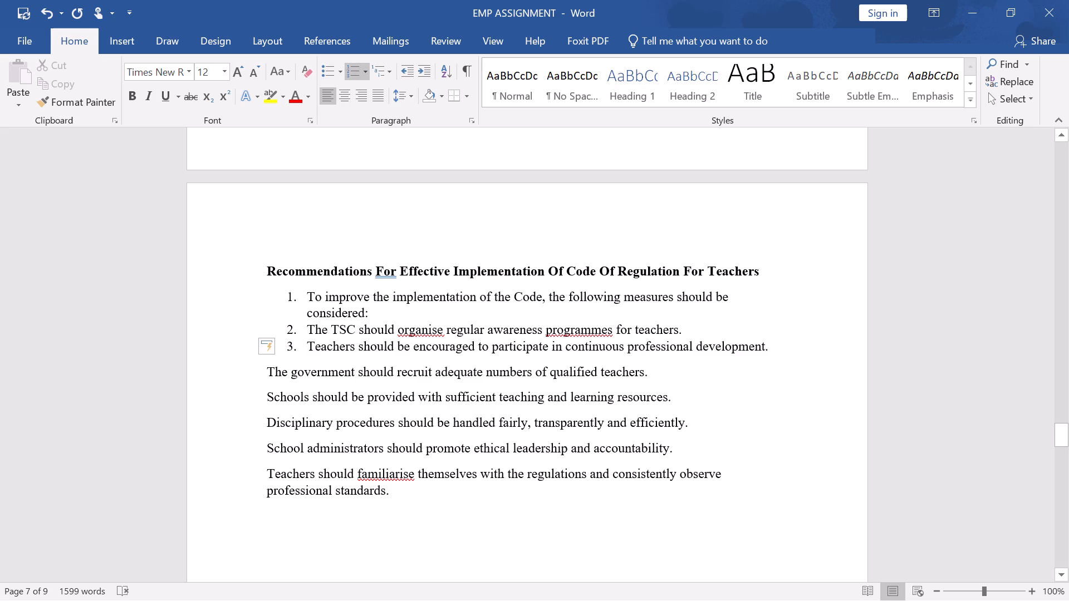
click(263, 376)
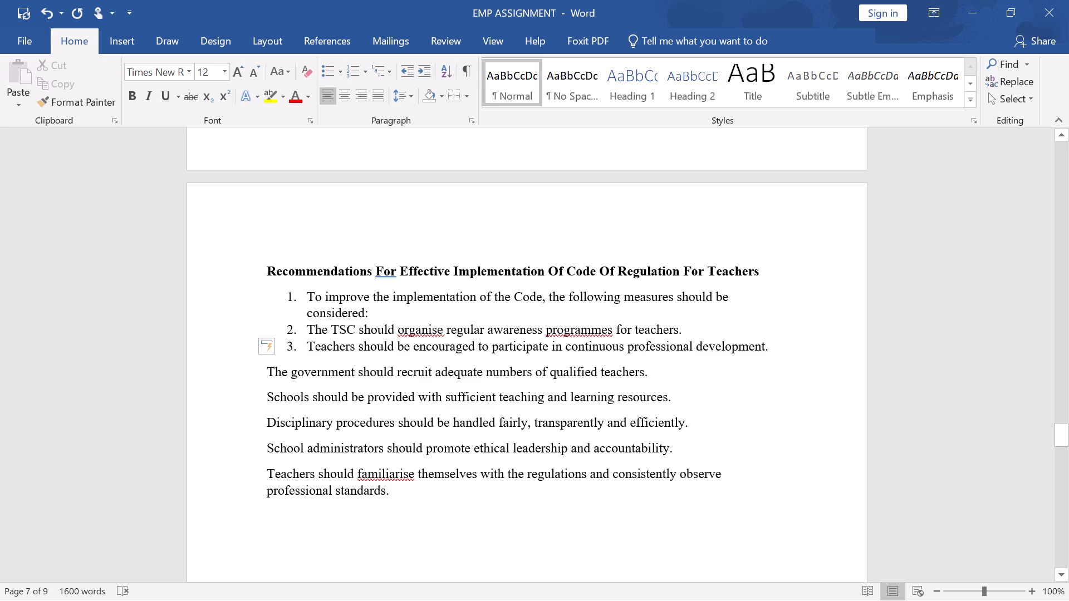
click(350, 66)
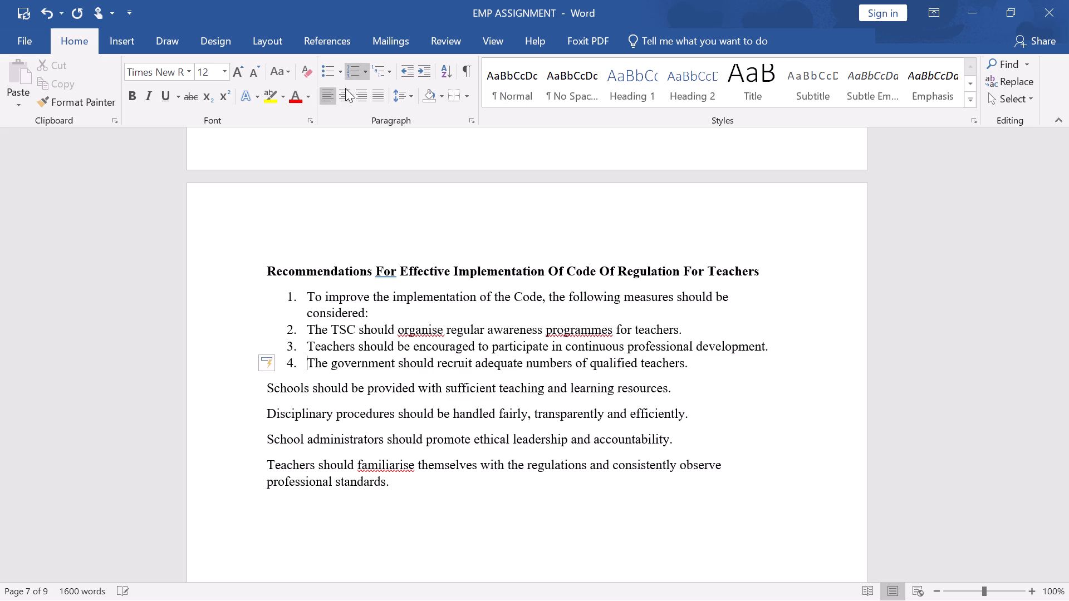
click(266, 392)
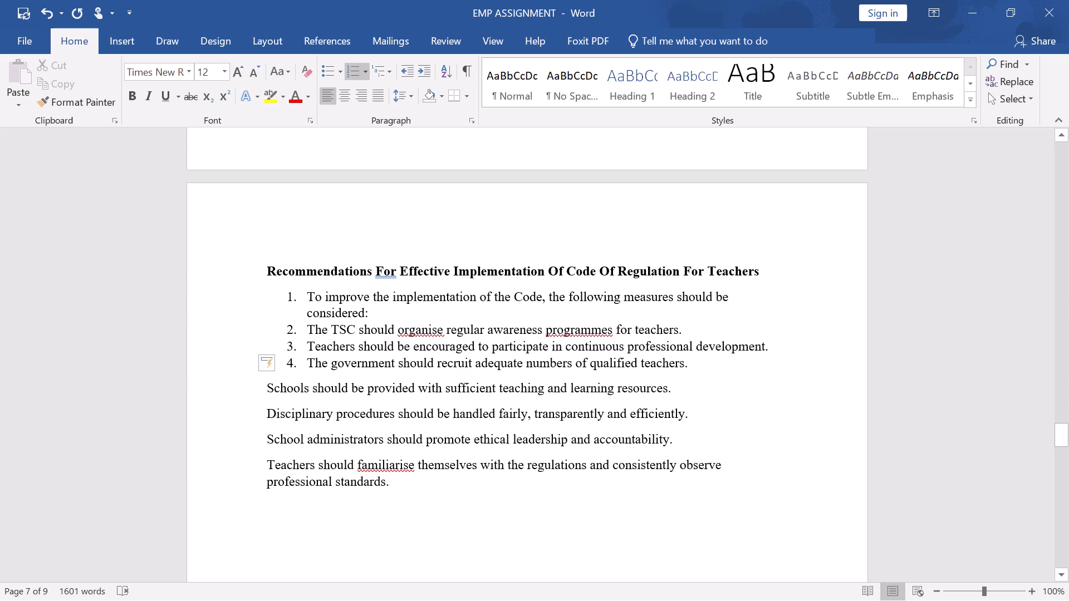
click(350, 71)
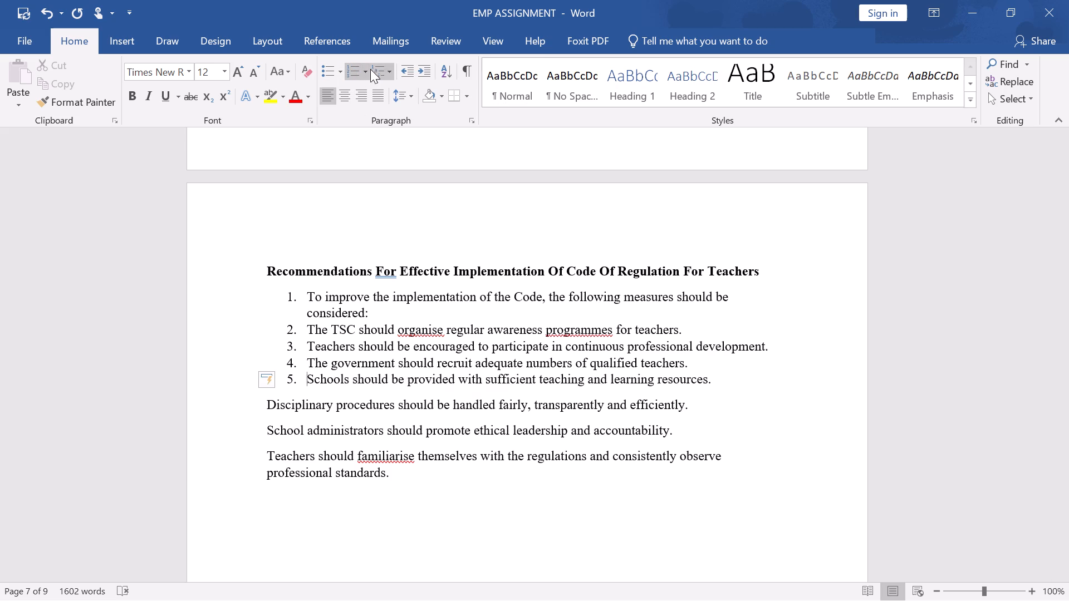
click(366, 74)
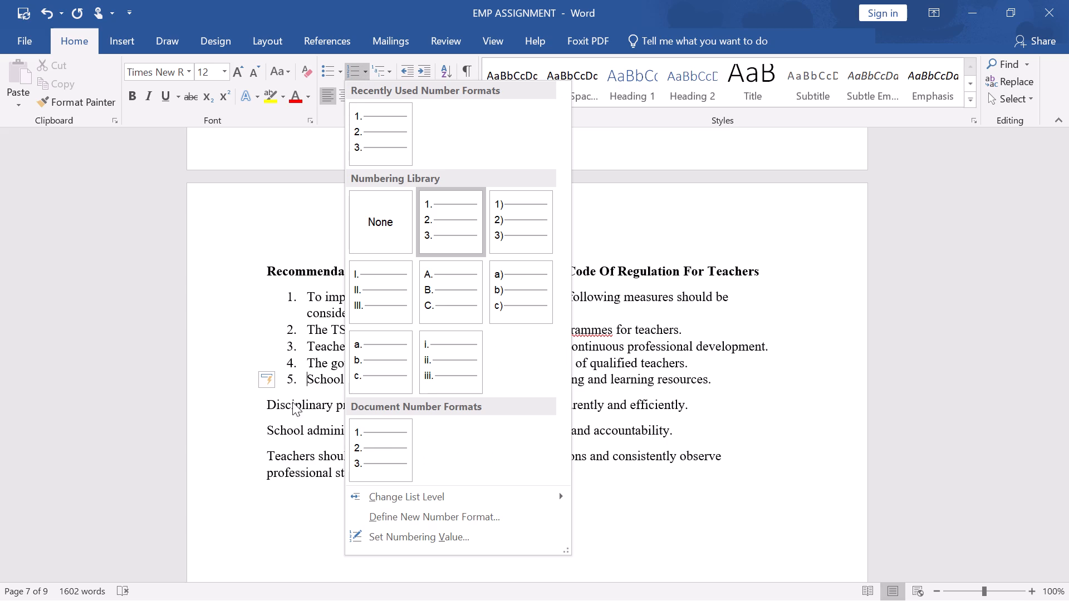
click(261, 410)
click(262, 410)
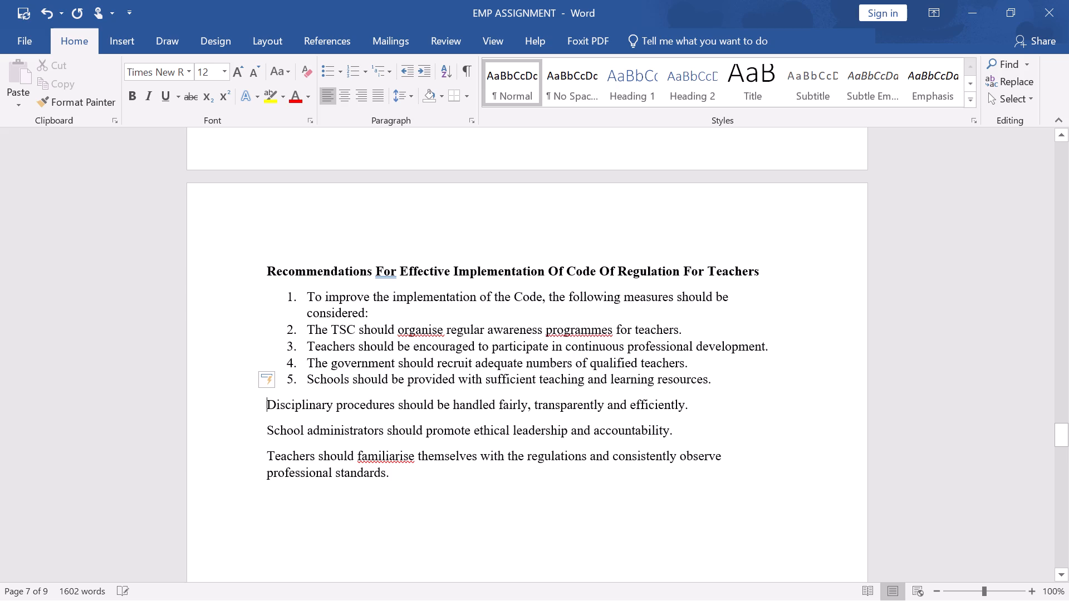
click(347, 77)
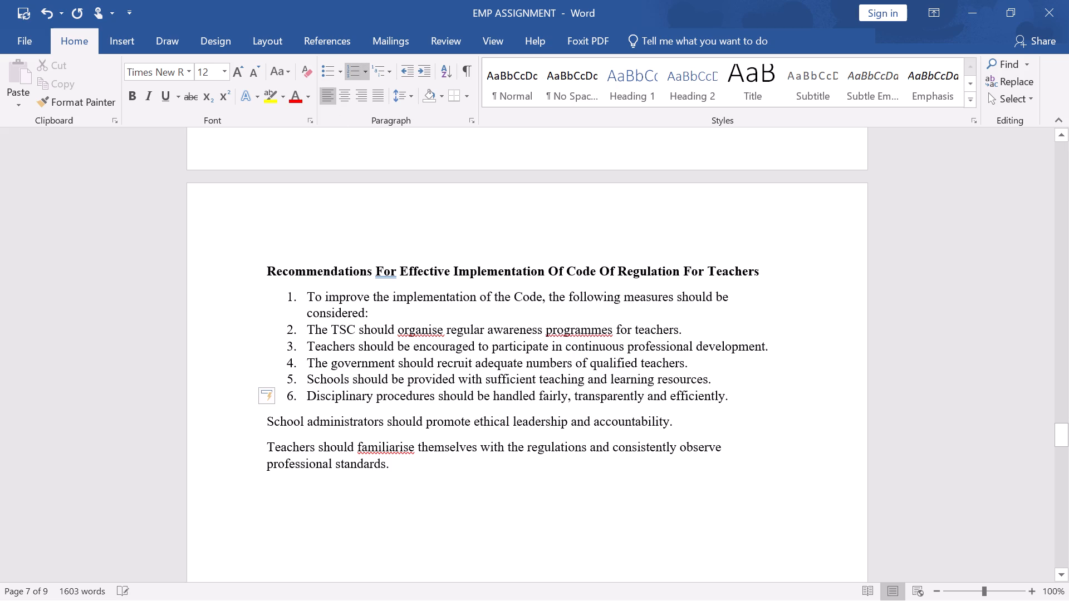
click(268, 422)
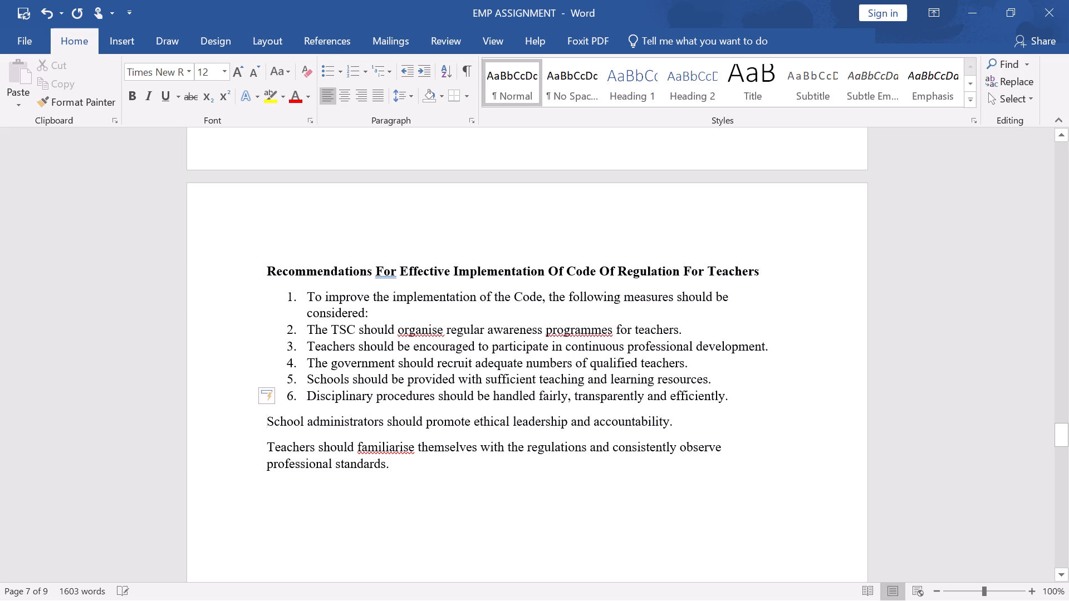
click(356, 69)
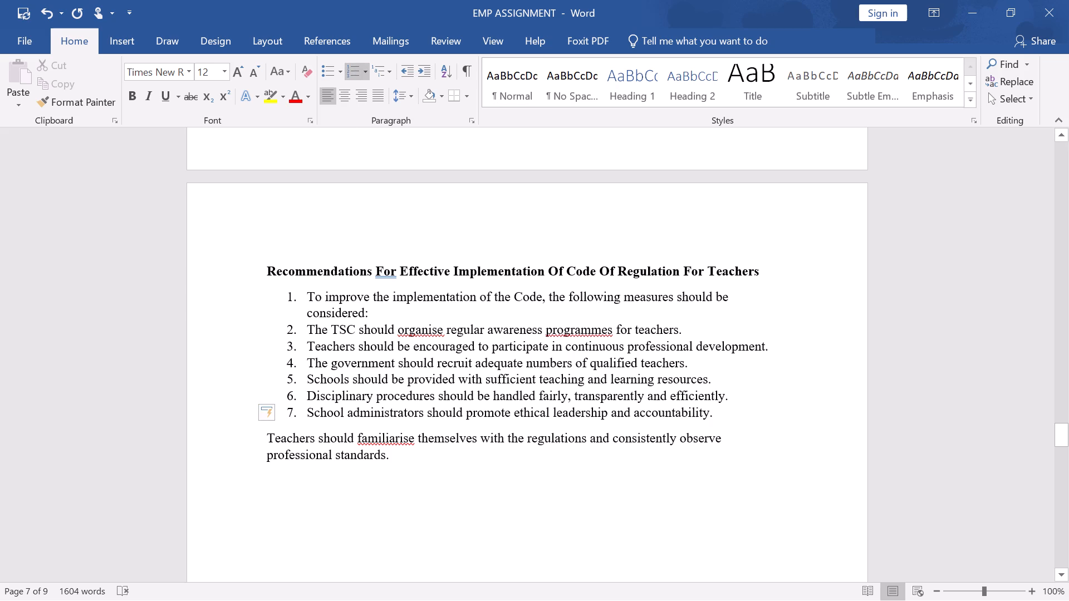
click(266, 440)
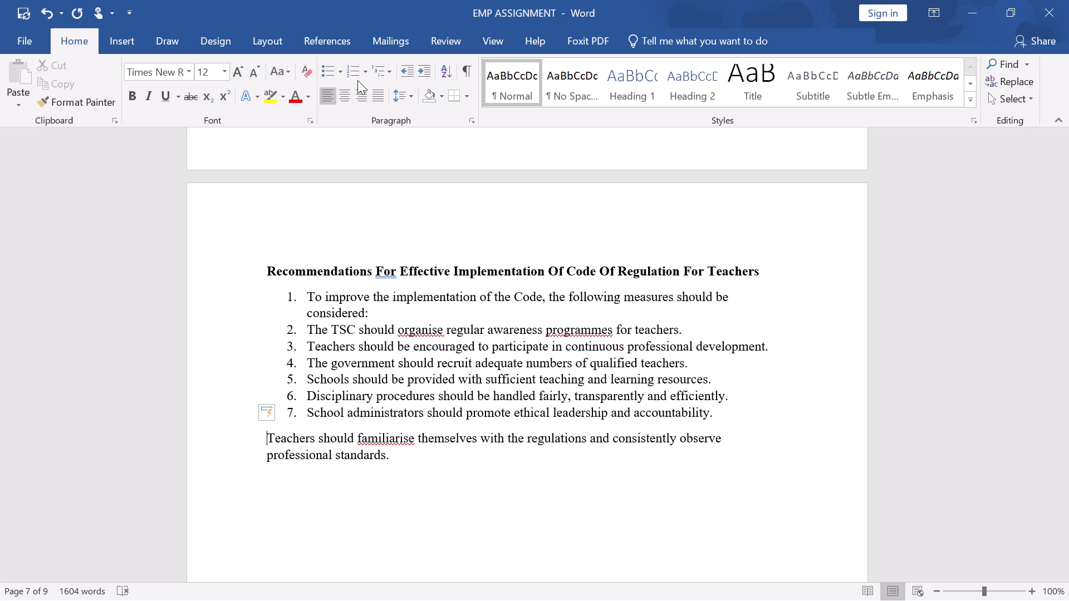
click(347, 68)
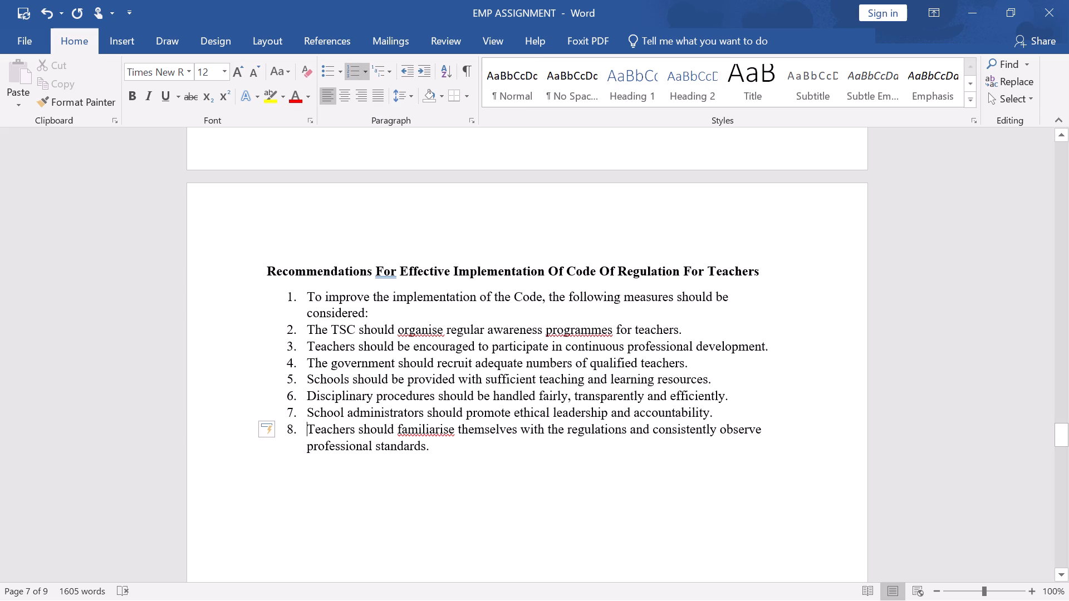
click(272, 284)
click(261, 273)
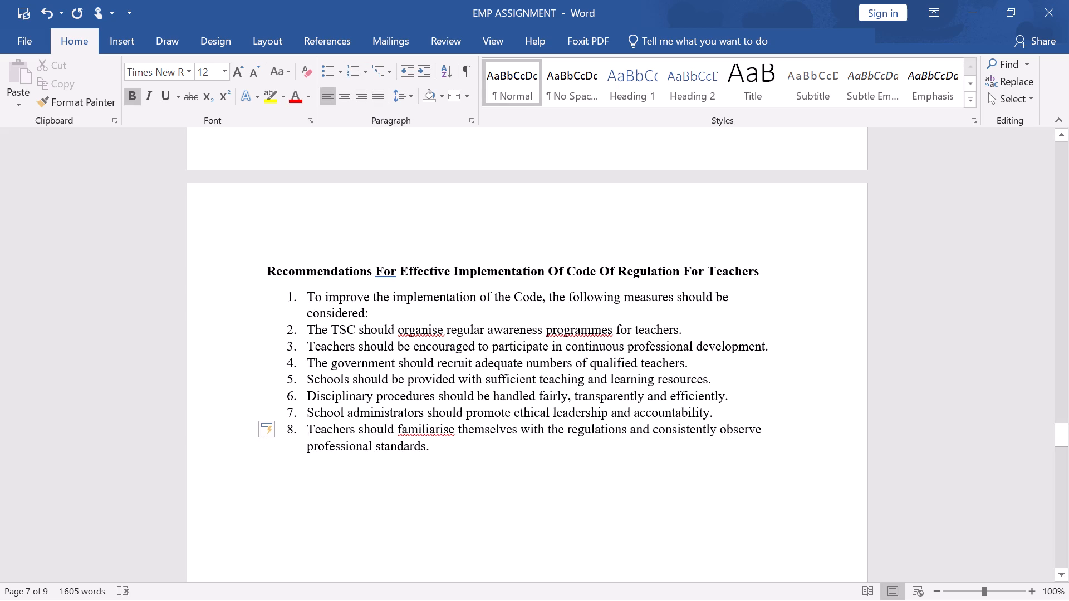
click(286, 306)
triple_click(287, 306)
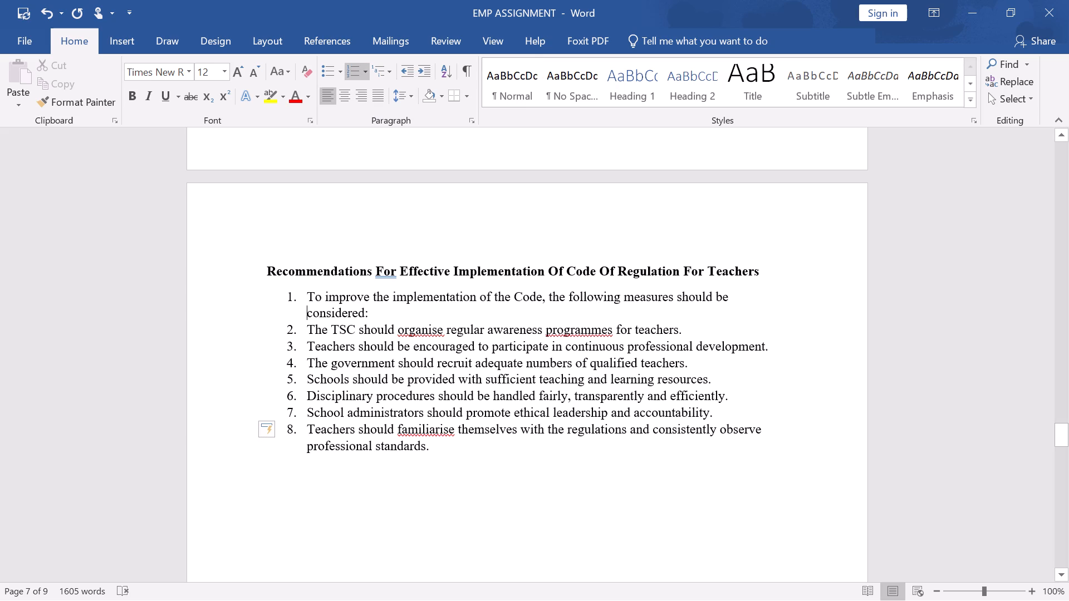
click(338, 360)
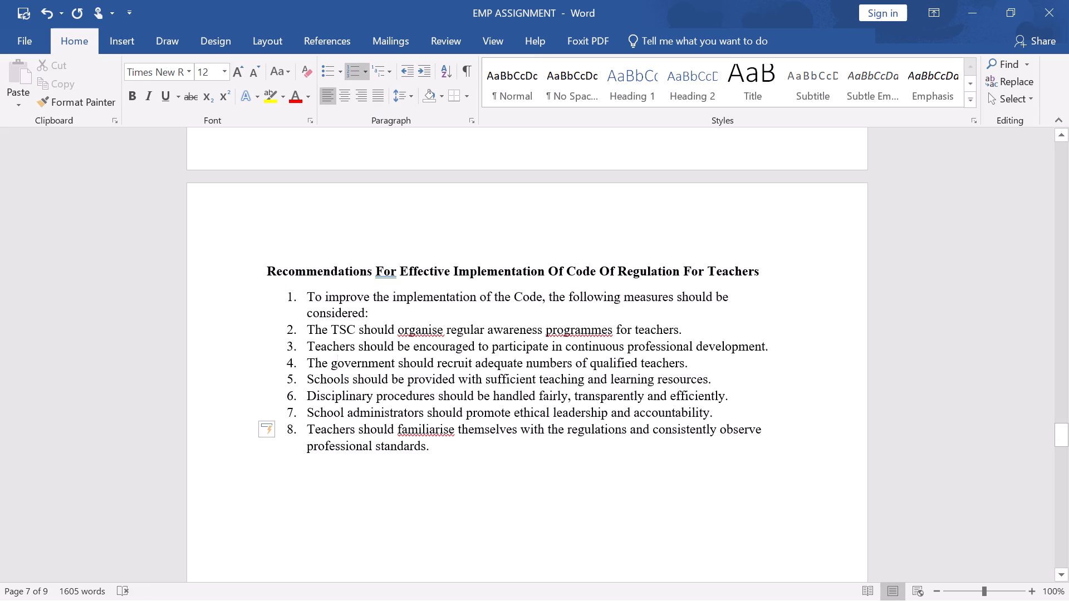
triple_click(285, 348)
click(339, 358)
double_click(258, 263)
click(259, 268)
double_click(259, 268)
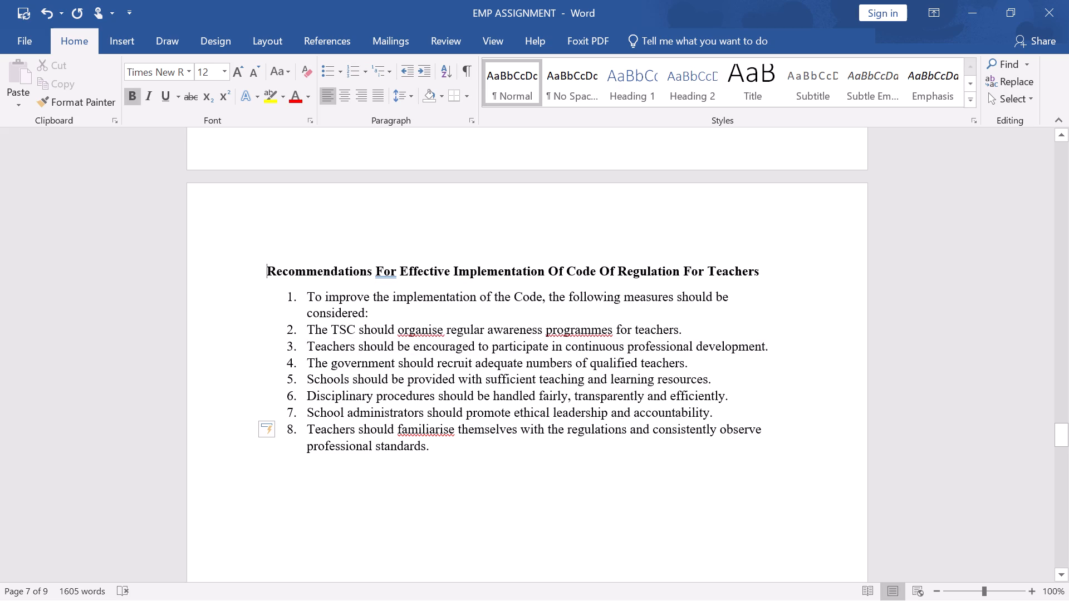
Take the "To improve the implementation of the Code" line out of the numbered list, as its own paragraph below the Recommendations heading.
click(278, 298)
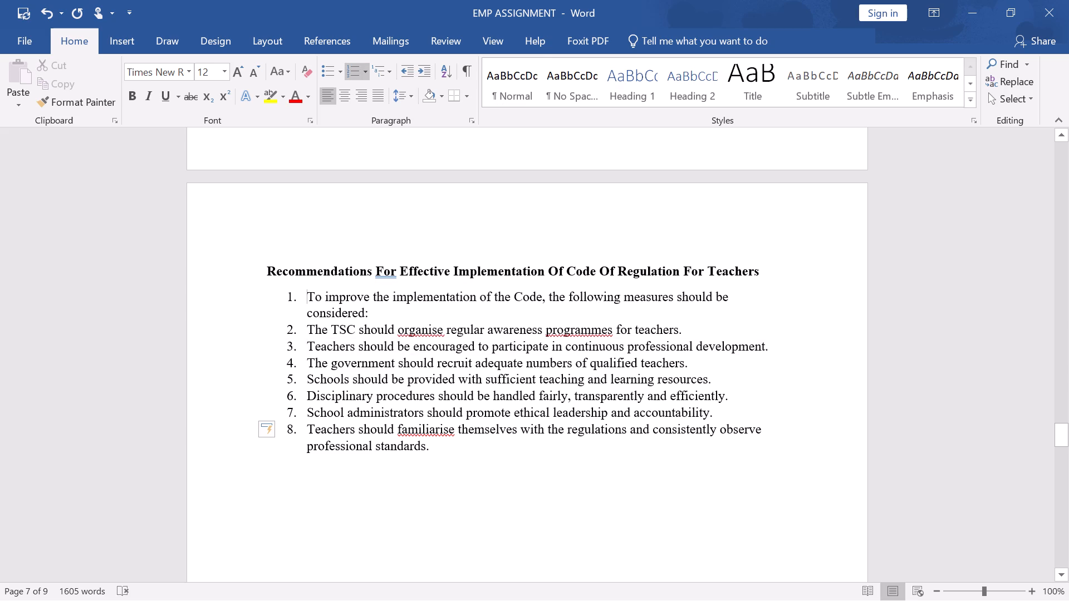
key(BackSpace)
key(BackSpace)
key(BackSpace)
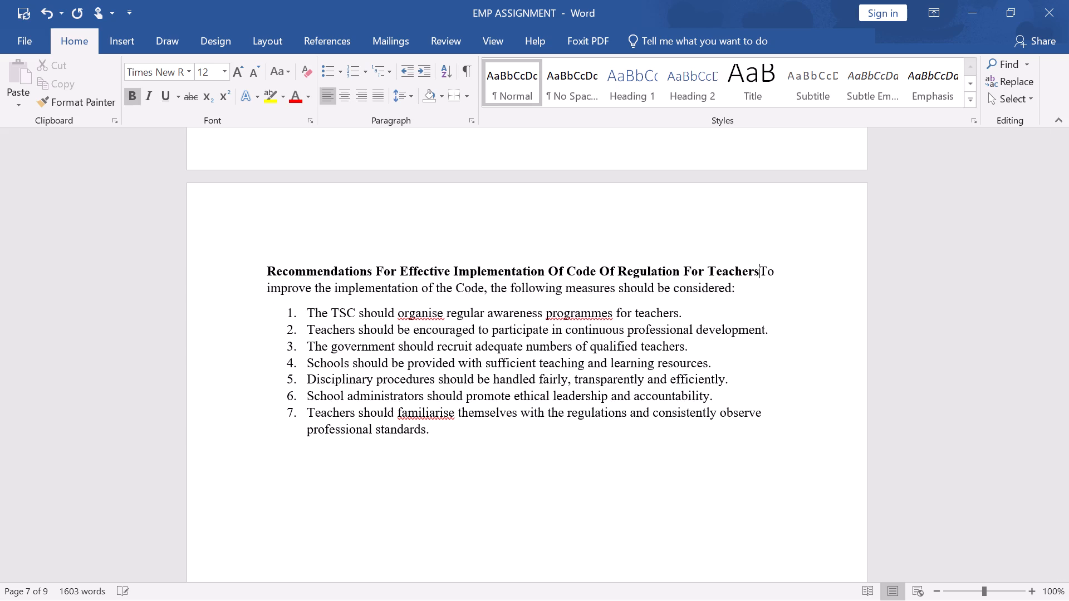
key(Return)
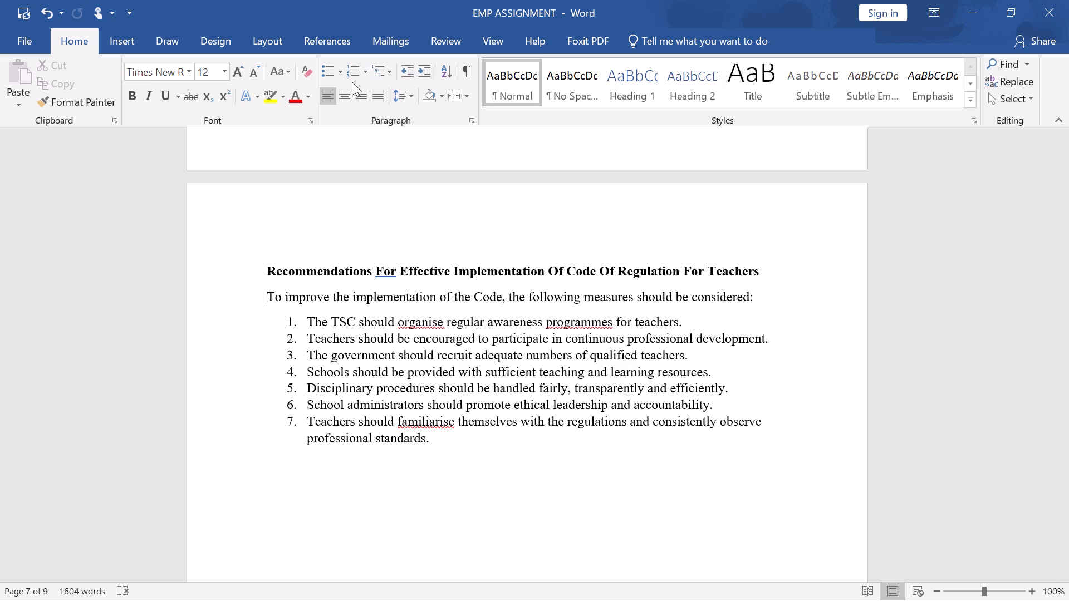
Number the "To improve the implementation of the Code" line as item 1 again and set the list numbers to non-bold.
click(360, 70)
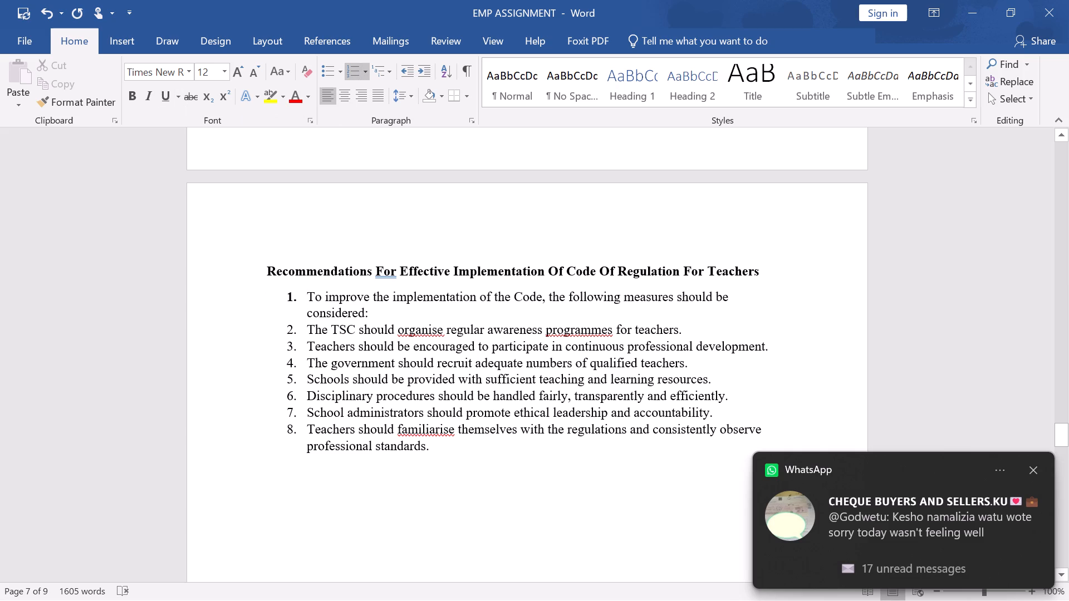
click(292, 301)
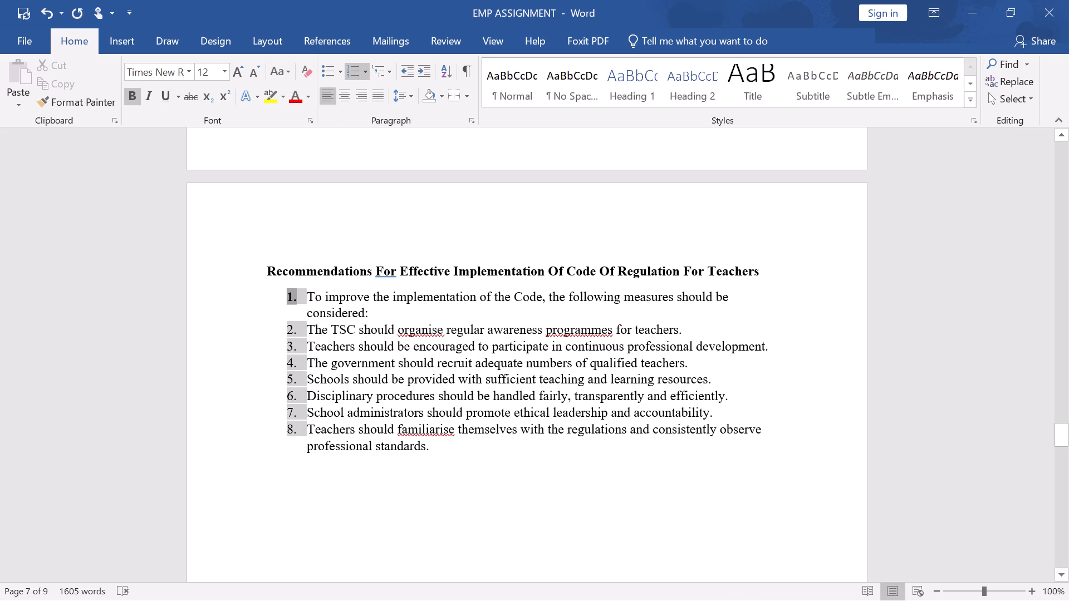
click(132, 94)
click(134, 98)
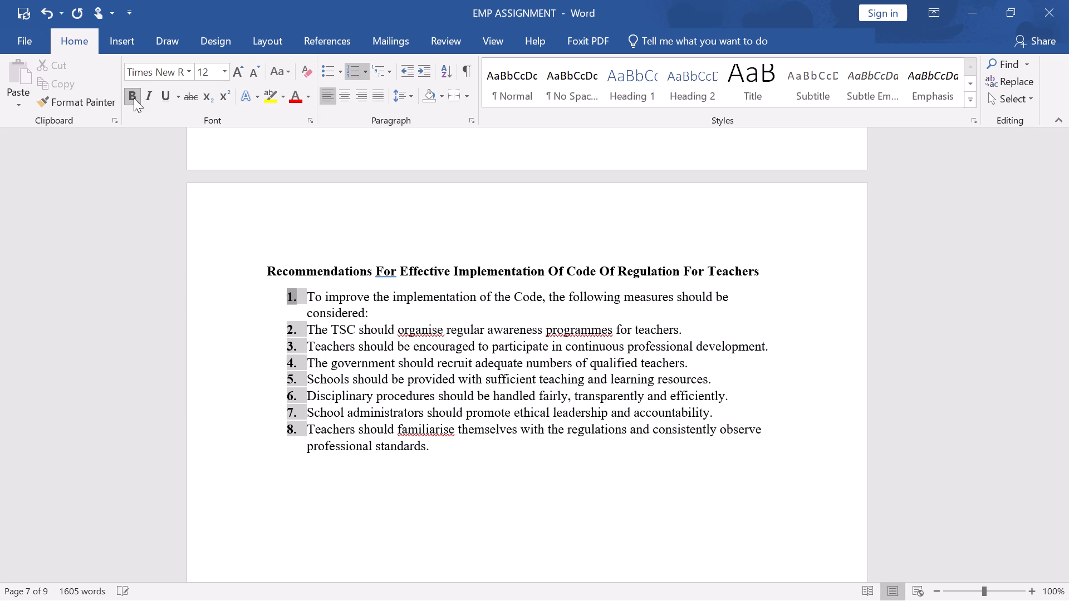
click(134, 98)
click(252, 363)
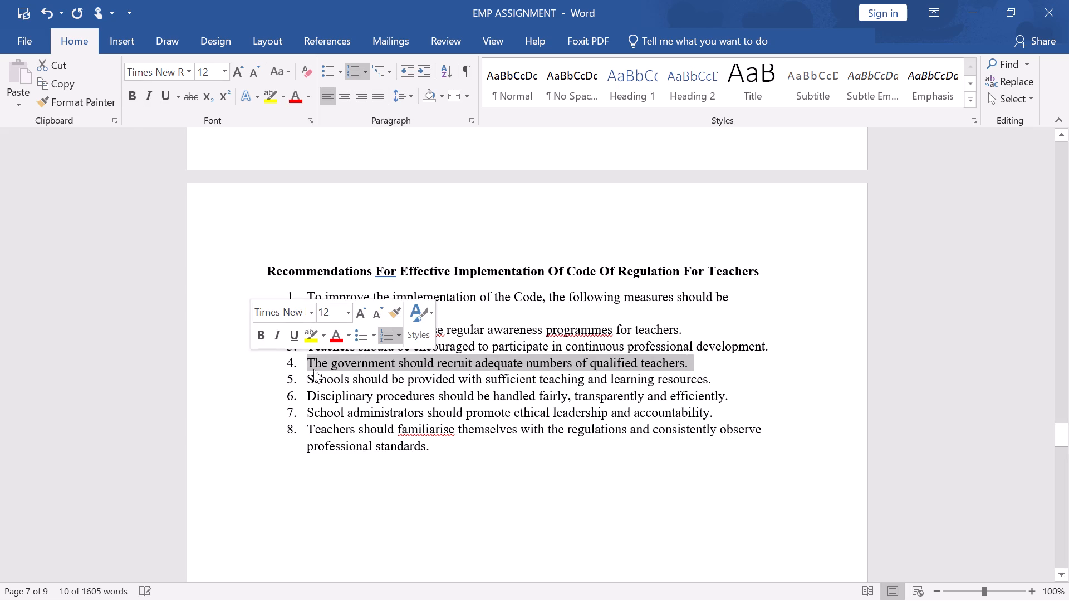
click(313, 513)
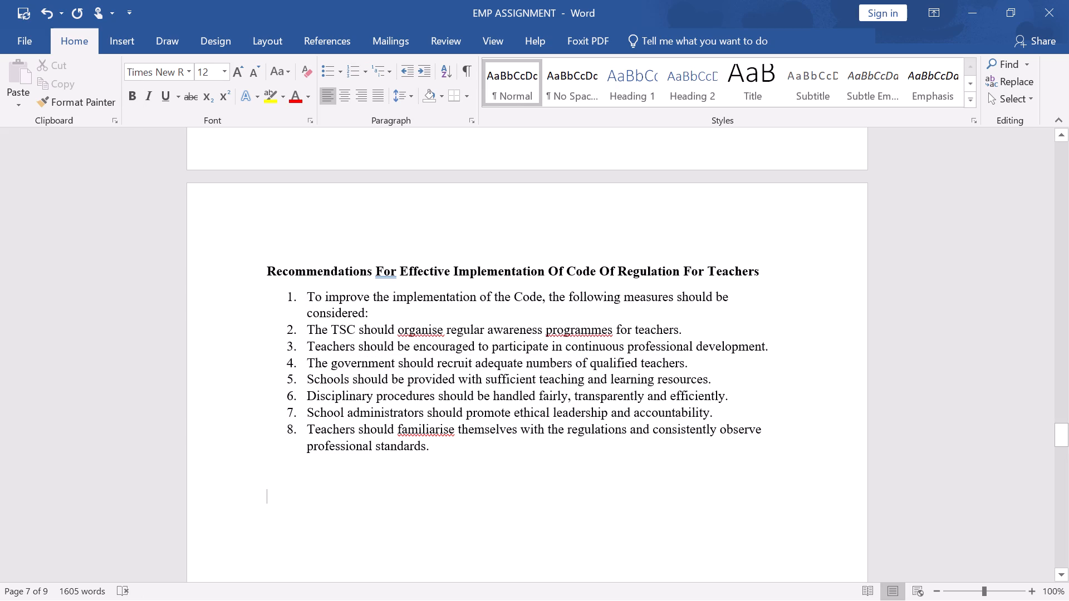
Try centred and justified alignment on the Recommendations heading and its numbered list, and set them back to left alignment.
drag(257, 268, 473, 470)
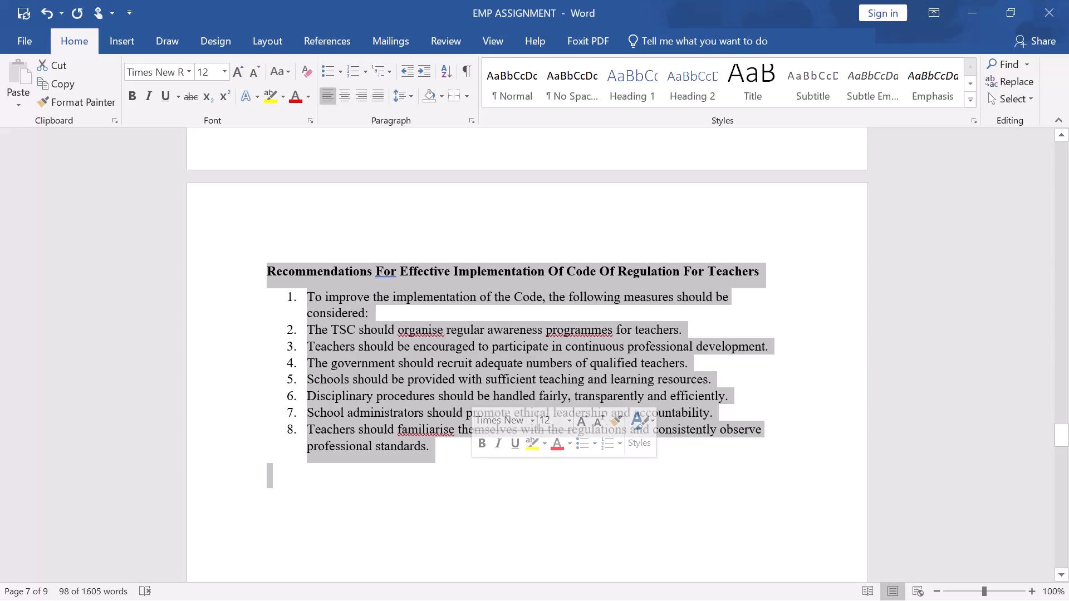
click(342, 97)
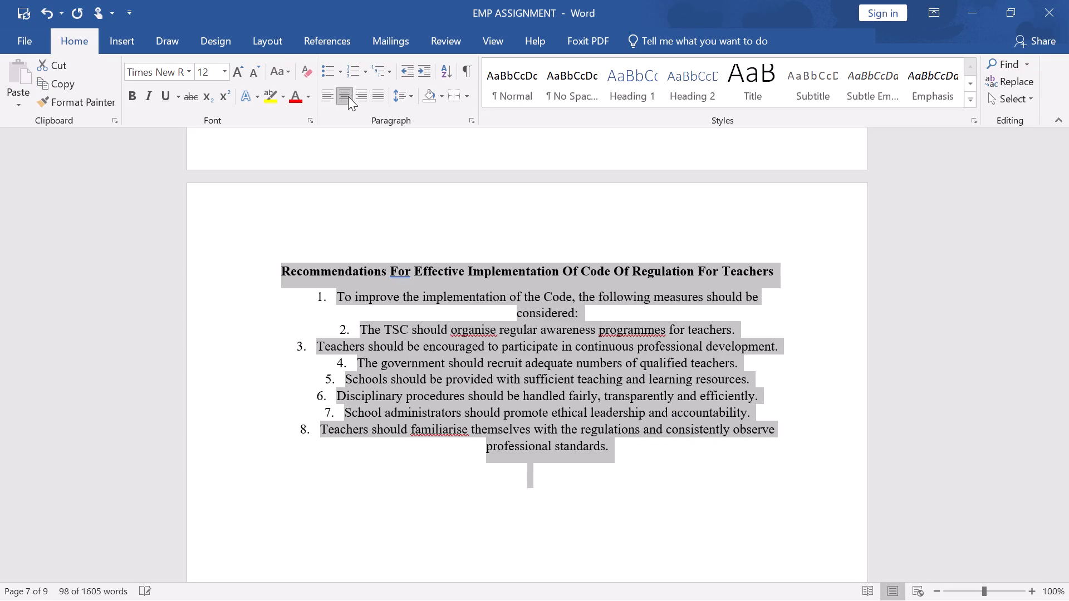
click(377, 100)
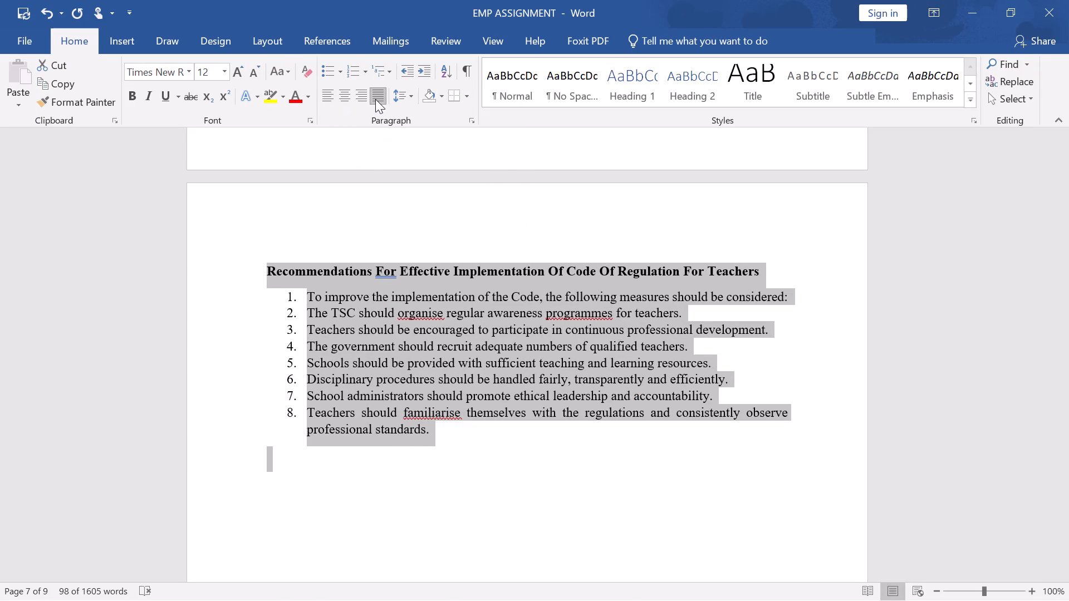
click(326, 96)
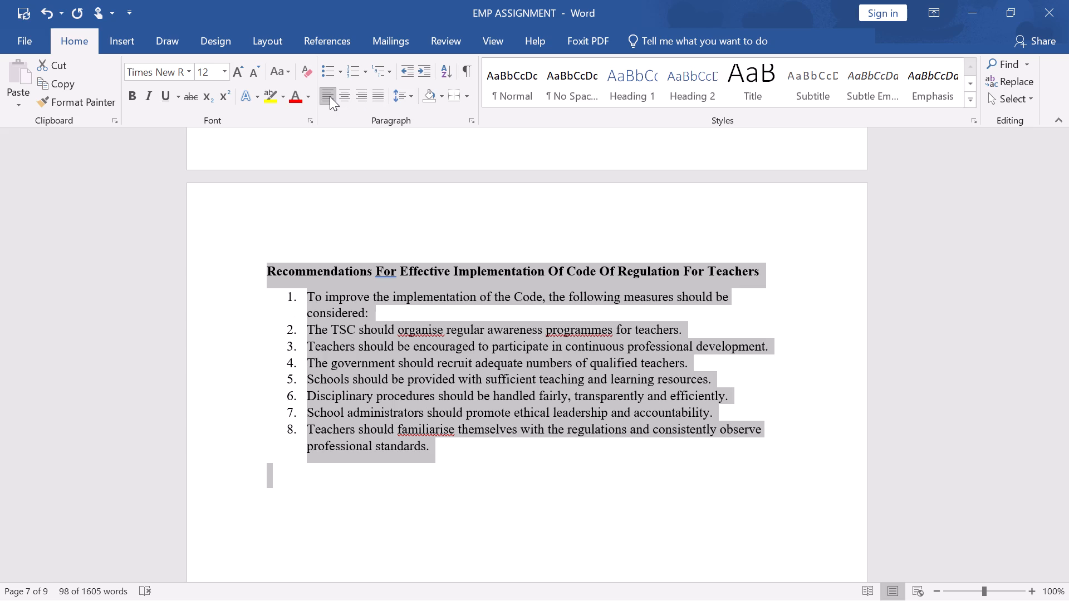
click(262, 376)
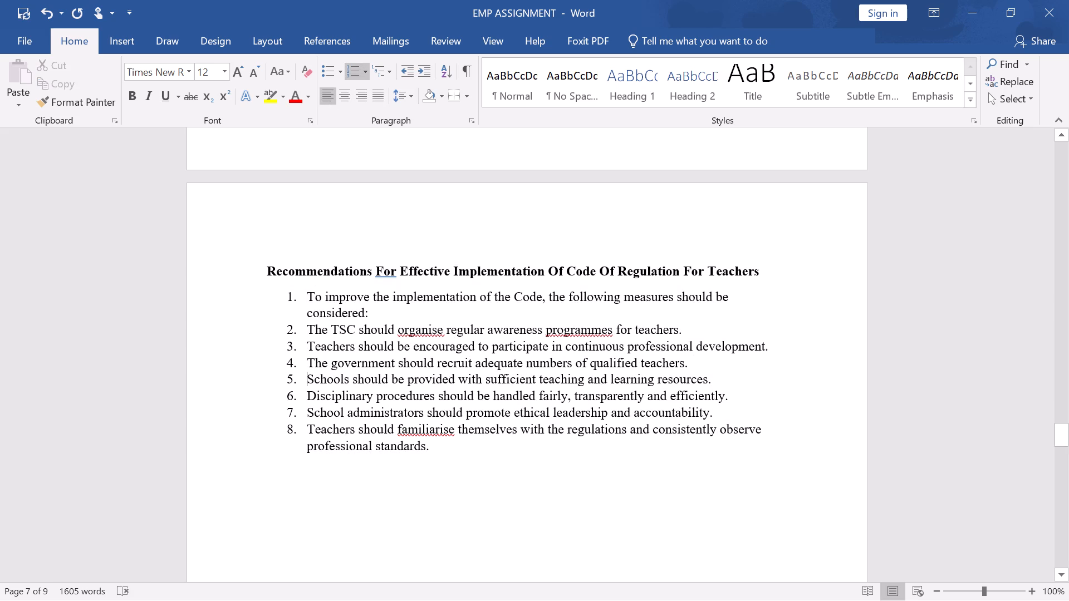
Insert a blank line between the Recommendations heading and its numbered list.
click(767, 268)
key(Return)
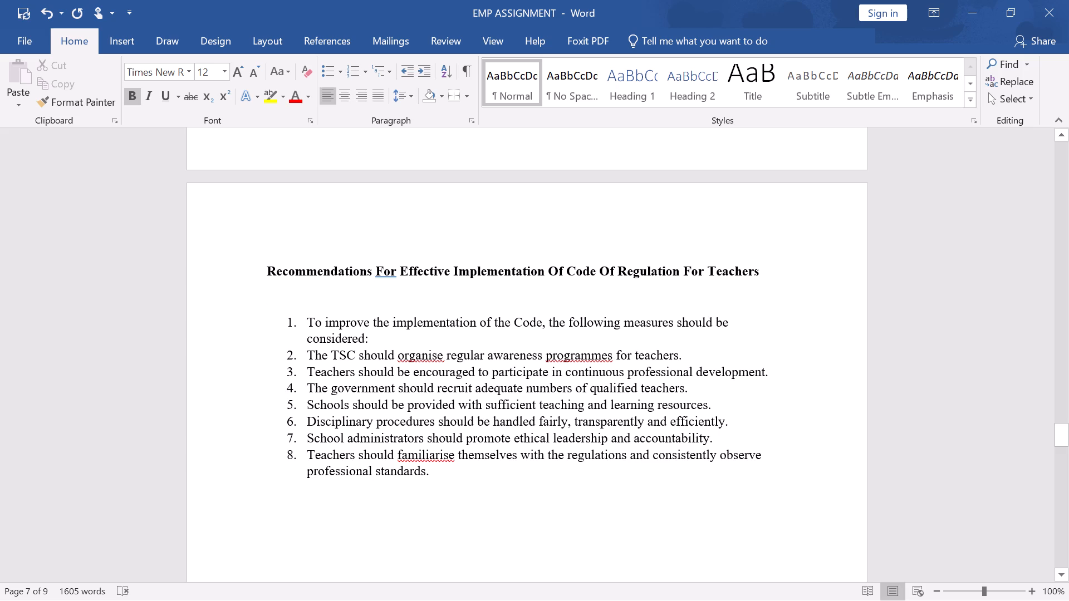
Change the "Conclusion" heading to uppercase and make it bold.
scroll(602, 393, up, 1)
scroll(632, 426, down, 4)
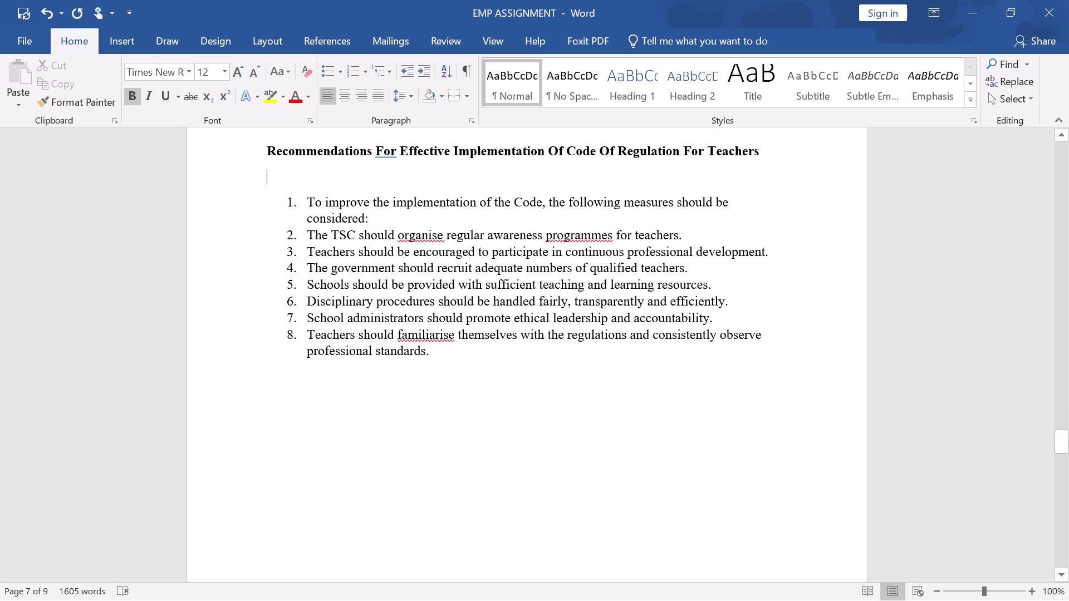
scroll(433, 363, down, 20)
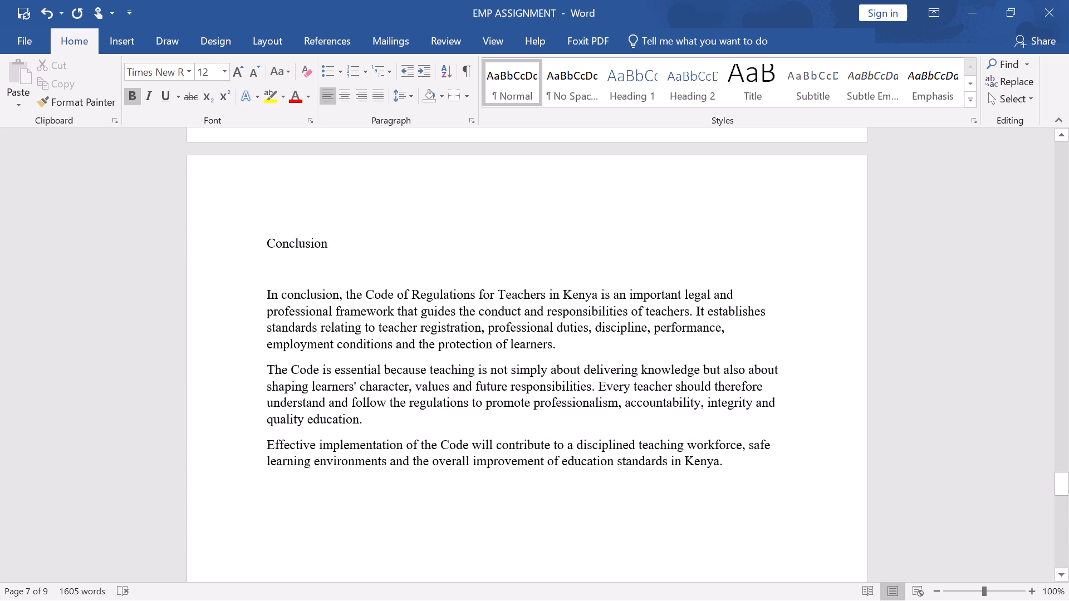
drag(261, 245, 353, 257)
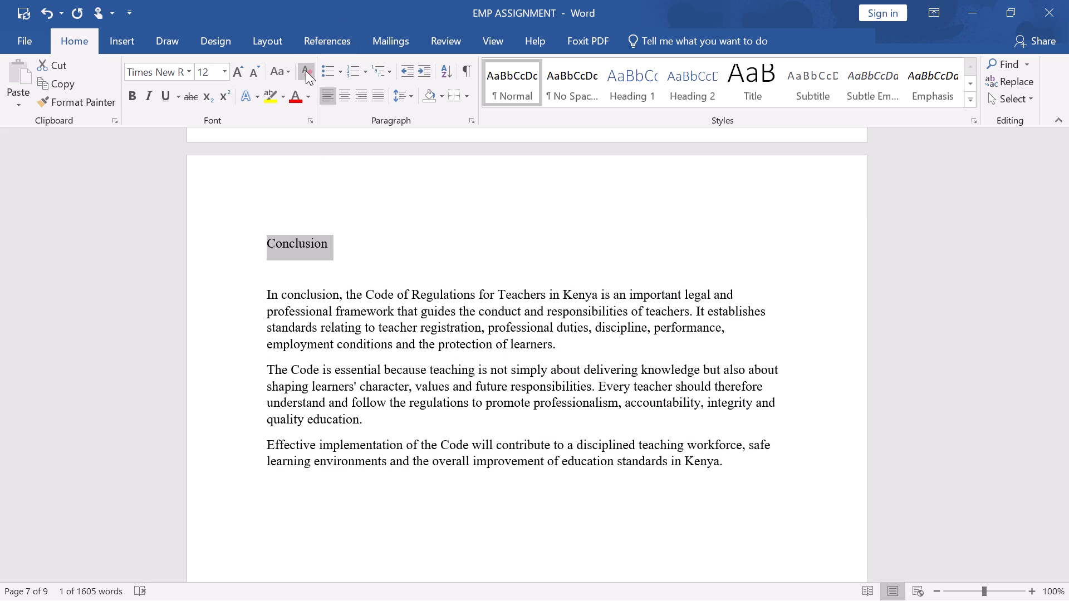
click(290, 71)
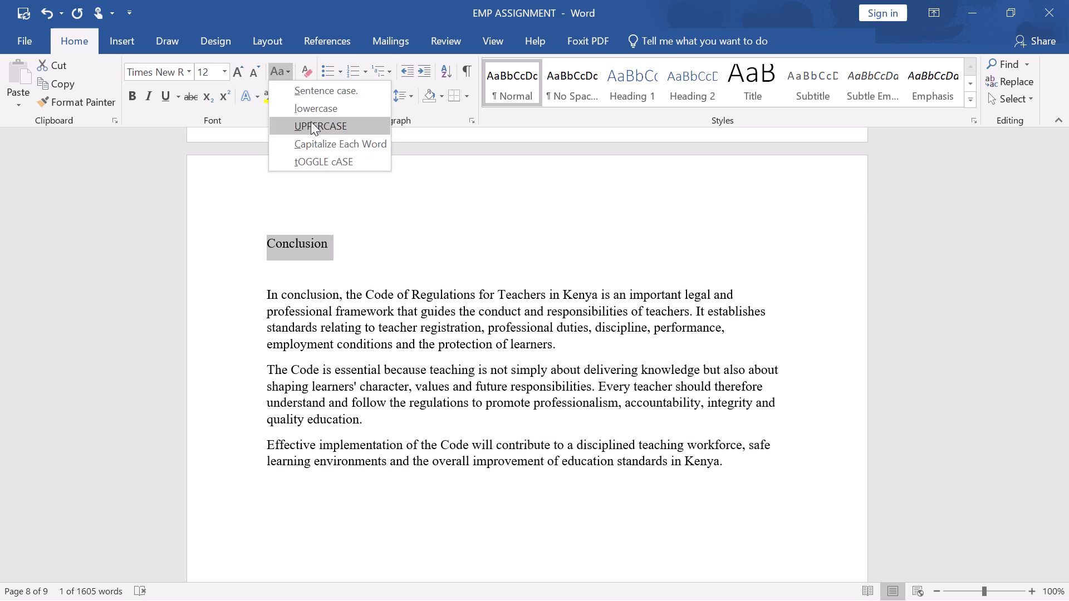
click(311, 121)
click(126, 97)
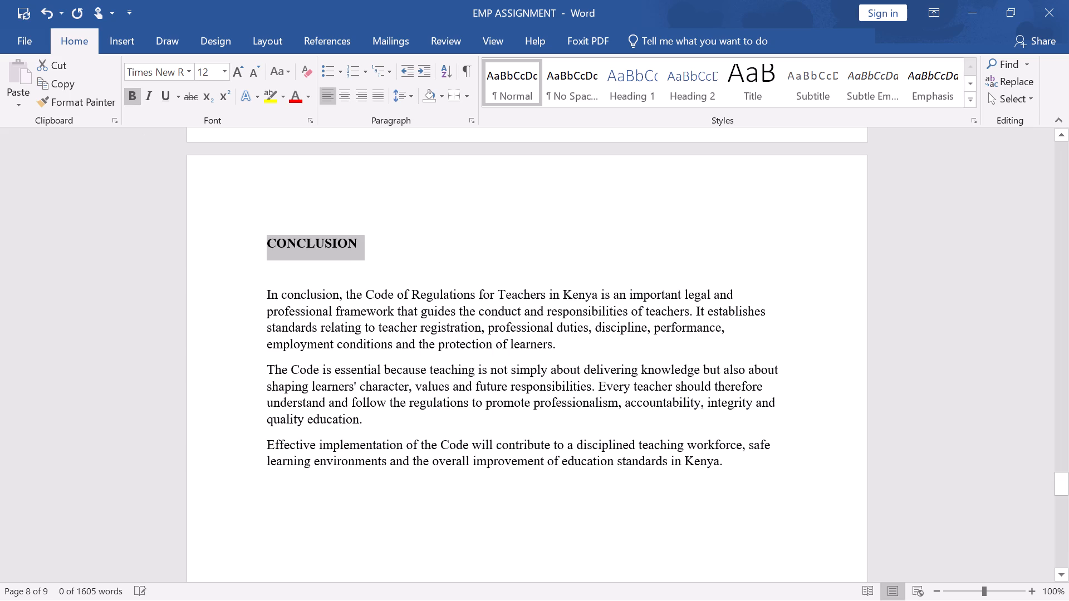
click(431, 252)
Insert blank lines above the "References" heading to push it onto the next page with its entries.
scroll(511, 254, down, 4)
scroll(506, 250, up, 3)
scroll(502, 259, down, 16)
click(244, 221)
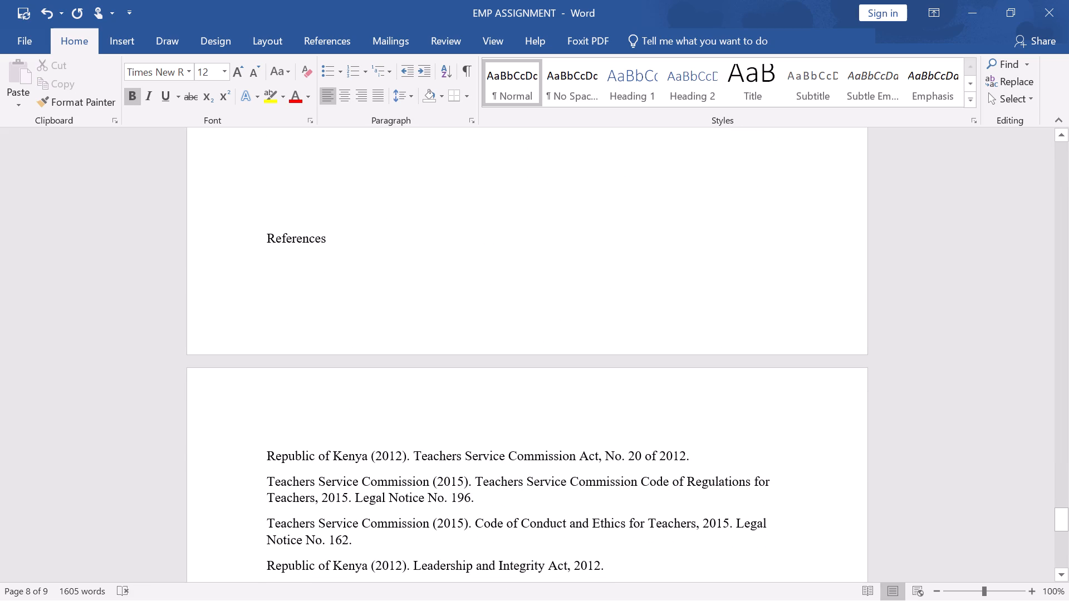
click(265, 275)
click(252, 238)
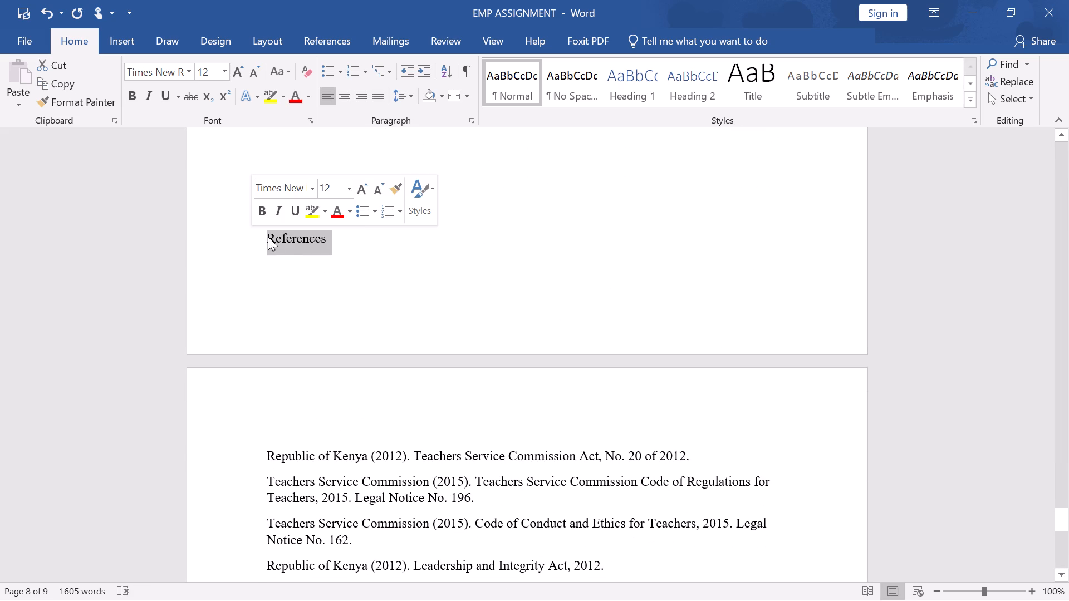
click(238, 243)
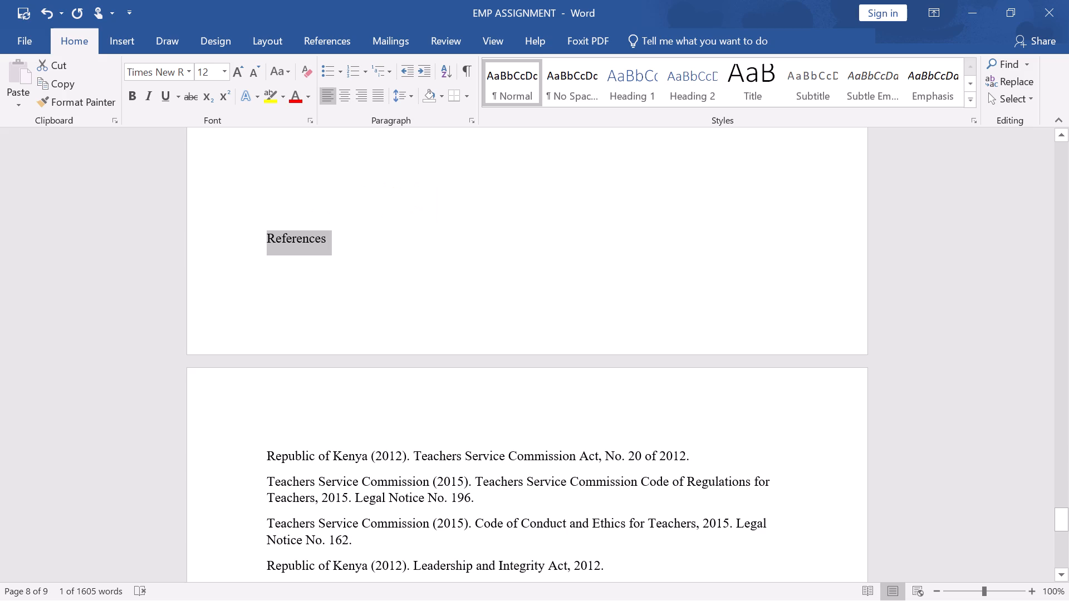
drag(268, 205, 268, 211)
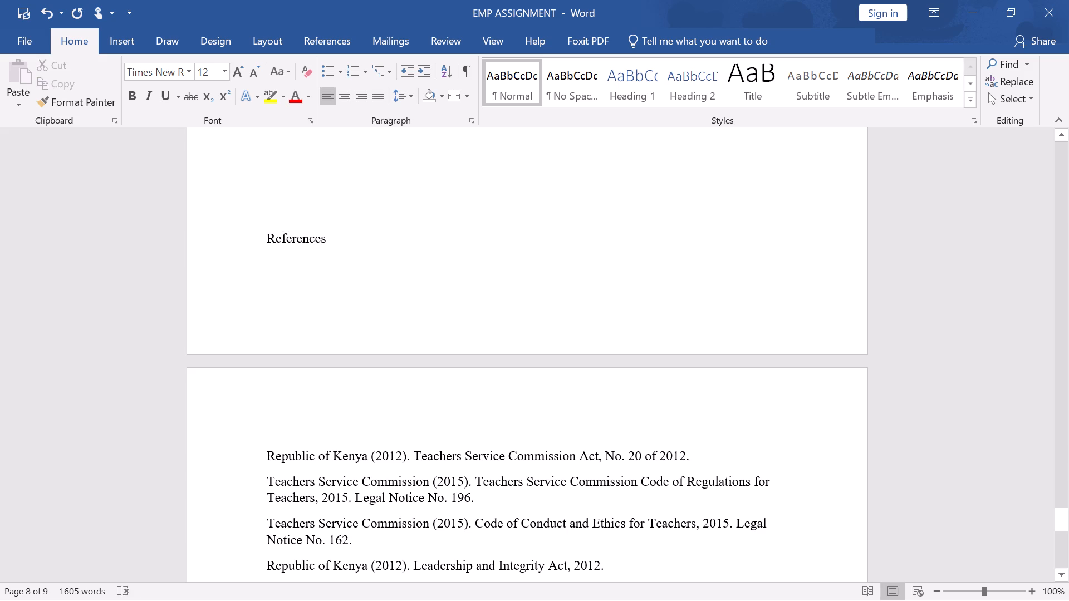
key(Return)
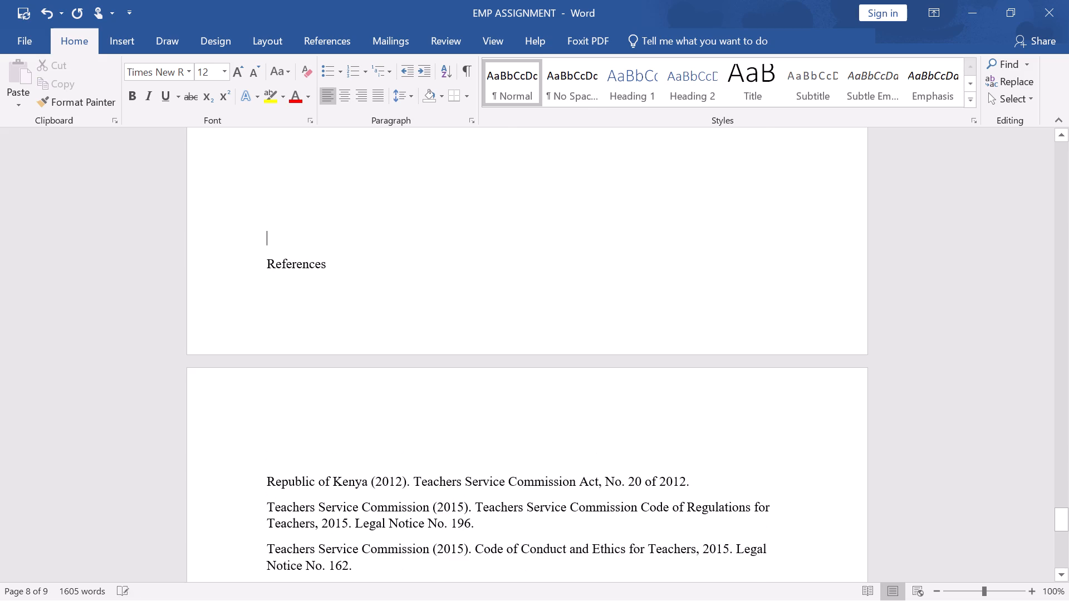
key(Return)
Make the "References" heading bold and change it to uppercase.
scroll(307, 263, down, 4)
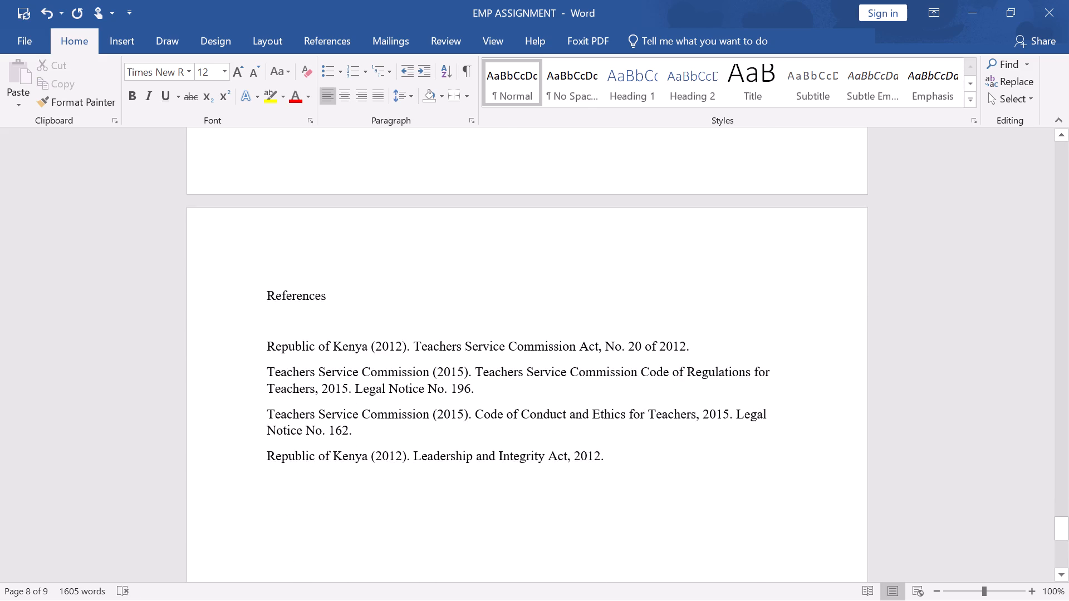
drag(262, 290, 344, 306)
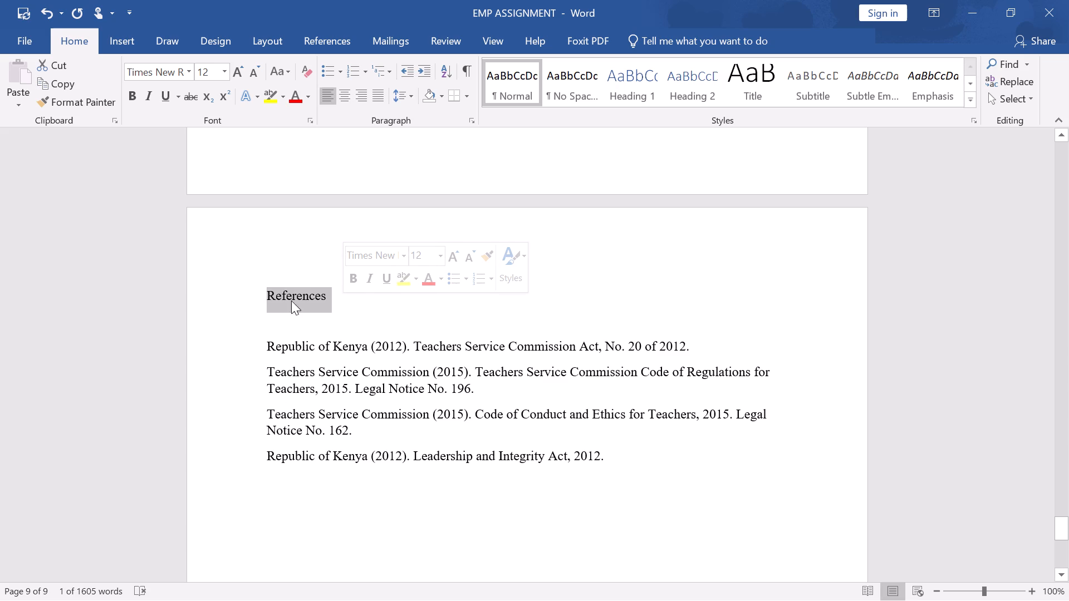
click(137, 100)
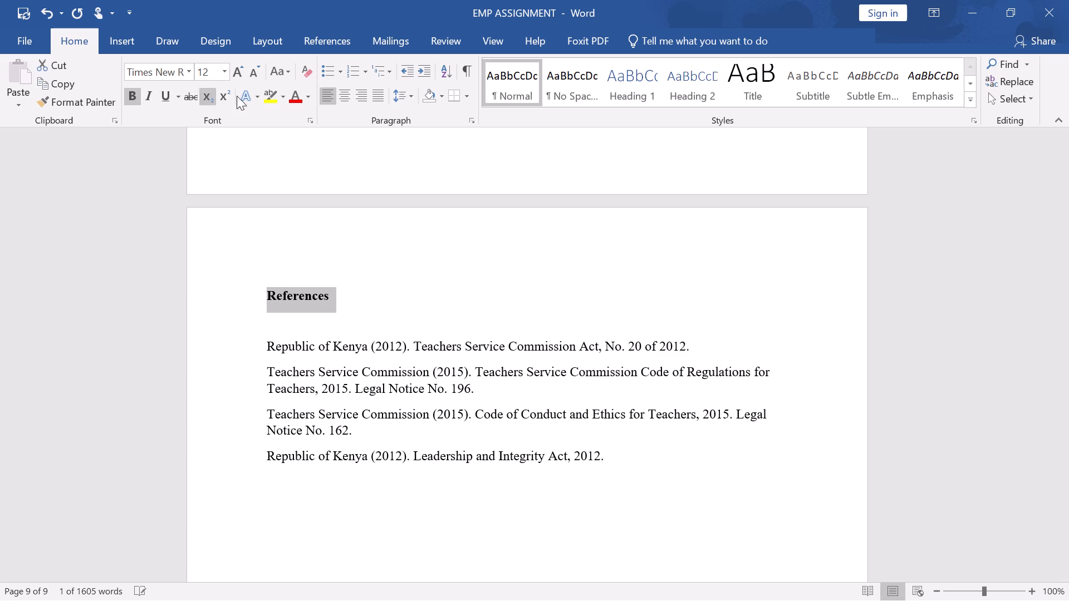
click(290, 75)
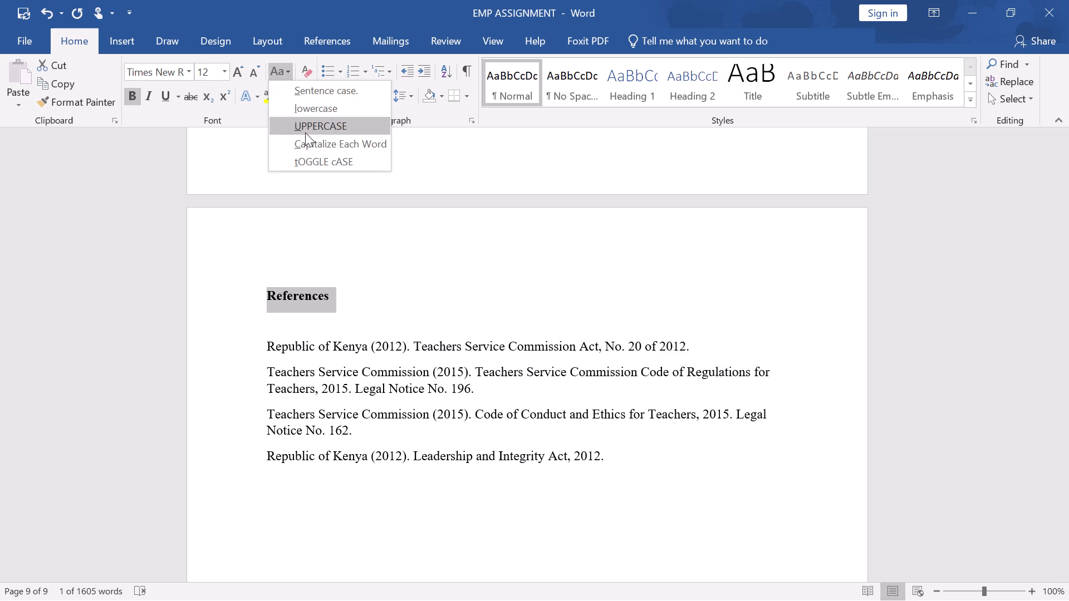
click(305, 125)
click(389, 277)
Capitalize each word of the "Challenges in implementing the Code of Regulations" heading and make it bold.
scroll(464, 313, up, 5)
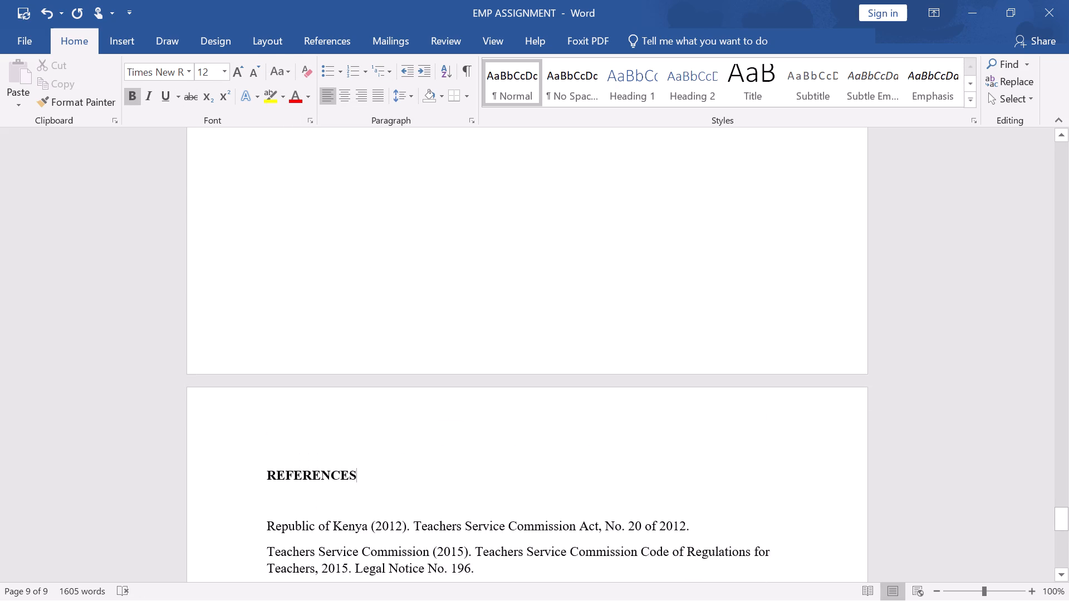
scroll(473, 319, up, 19)
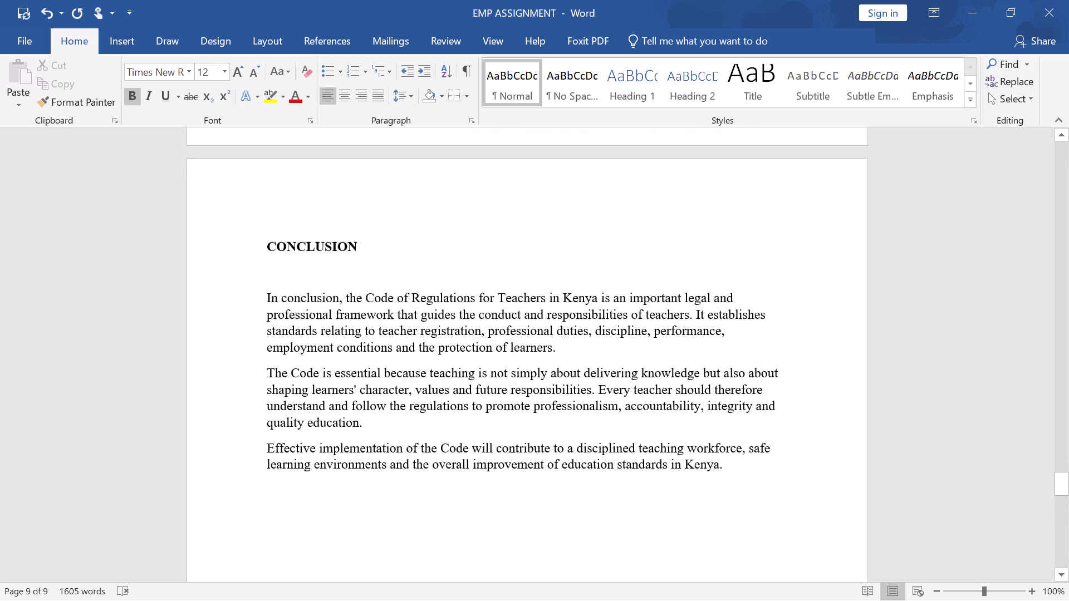
scroll(486, 329, up, 17)
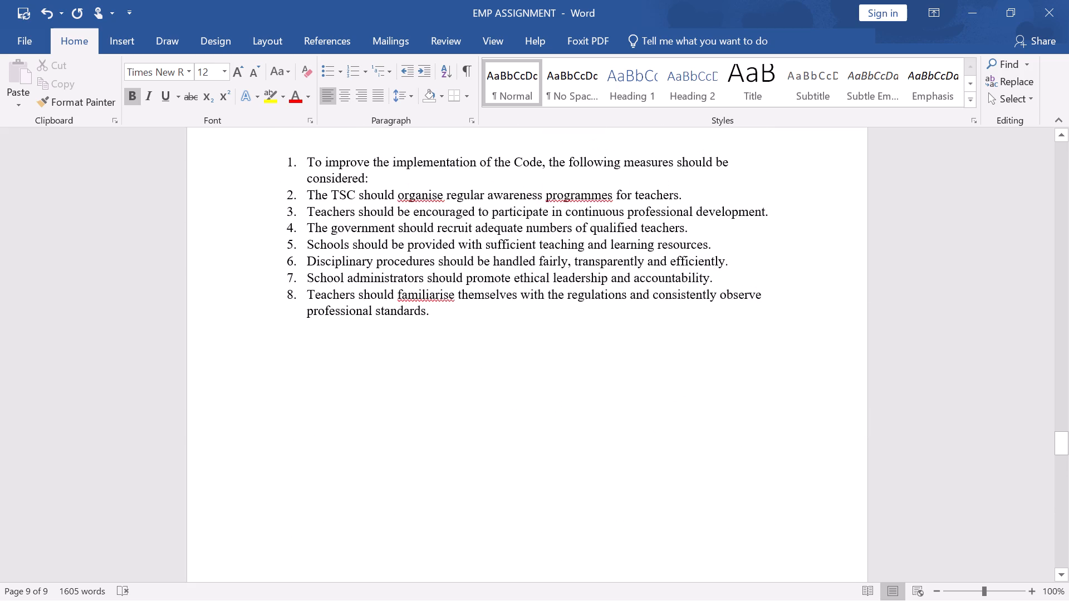
scroll(499, 321, up, 12)
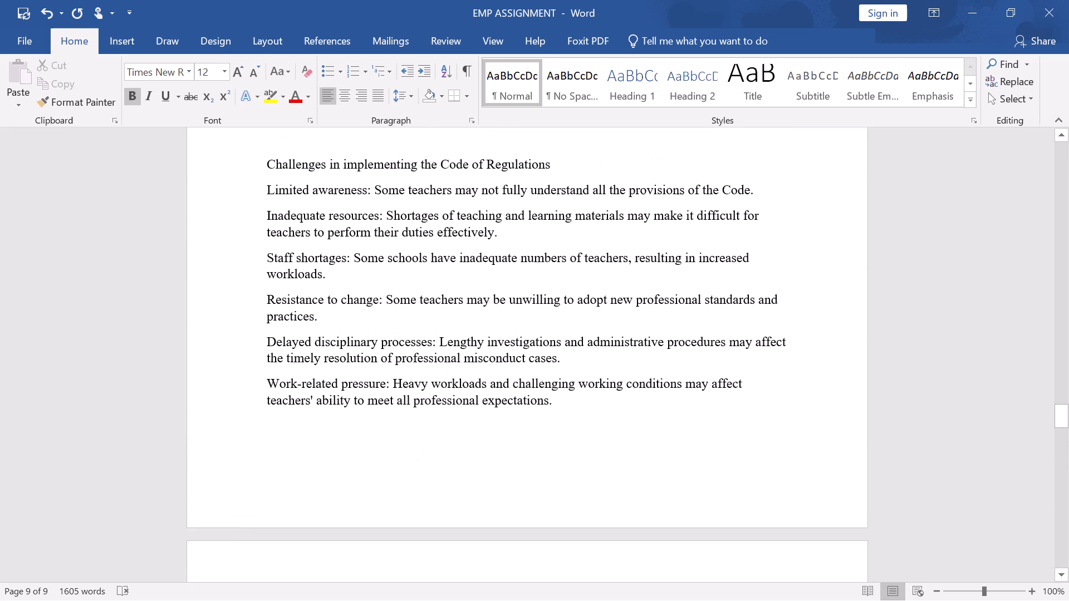
scroll(489, 317, up, 1)
scroll(300, 229, up, 2)
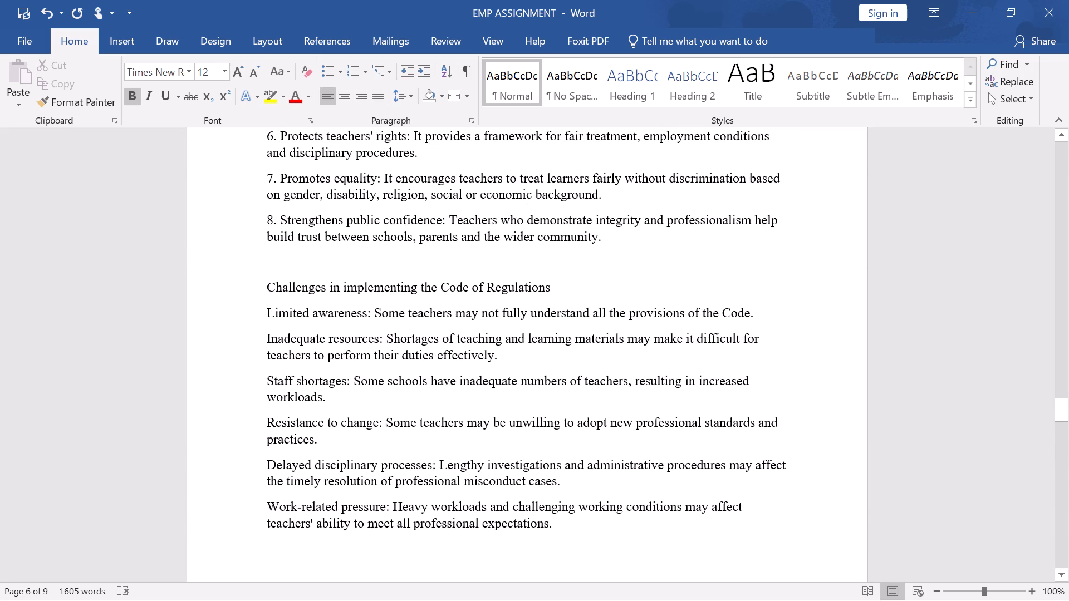
drag(266, 286, 404, 287)
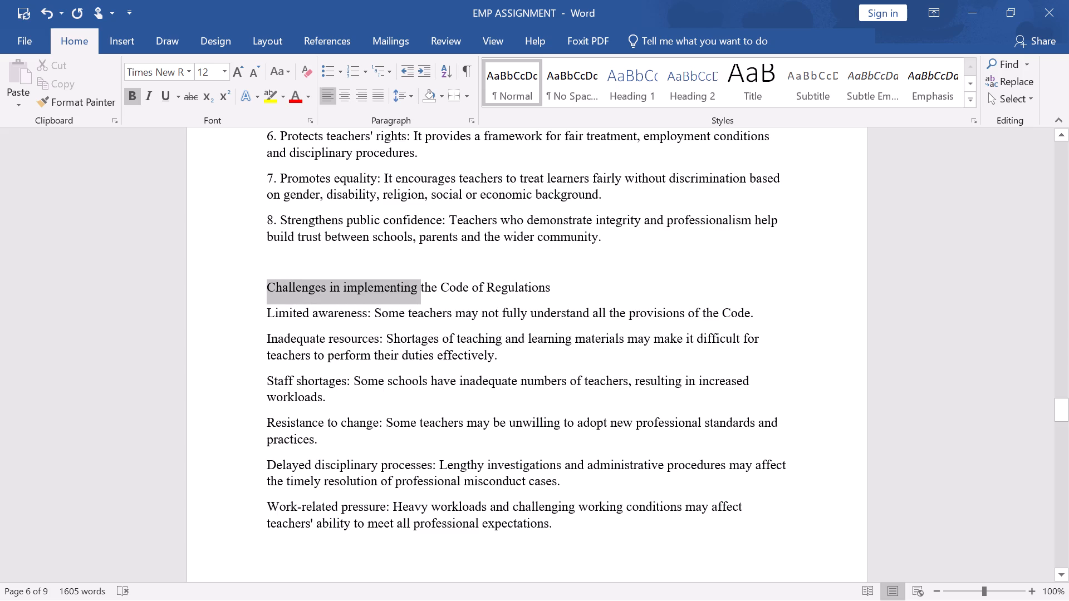
drag(404, 287, 542, 288)
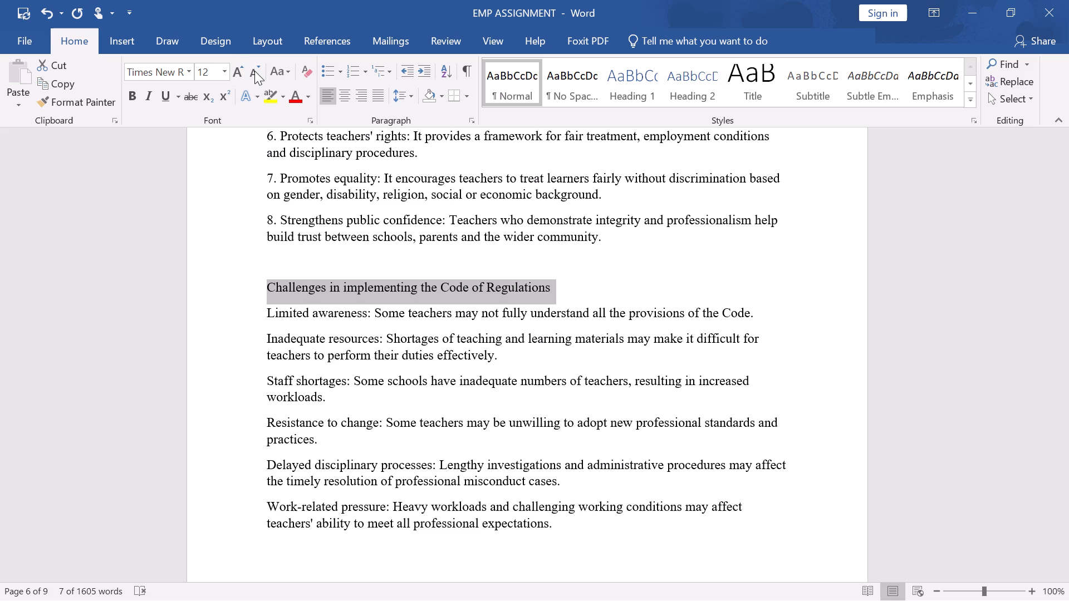
click(283, 70)
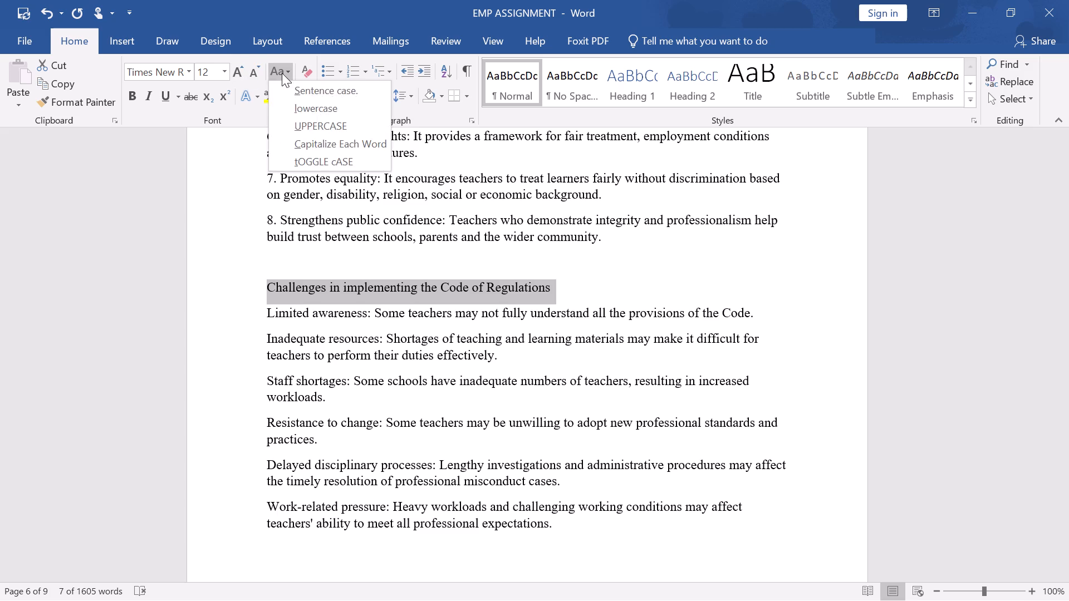
click(311, 141)
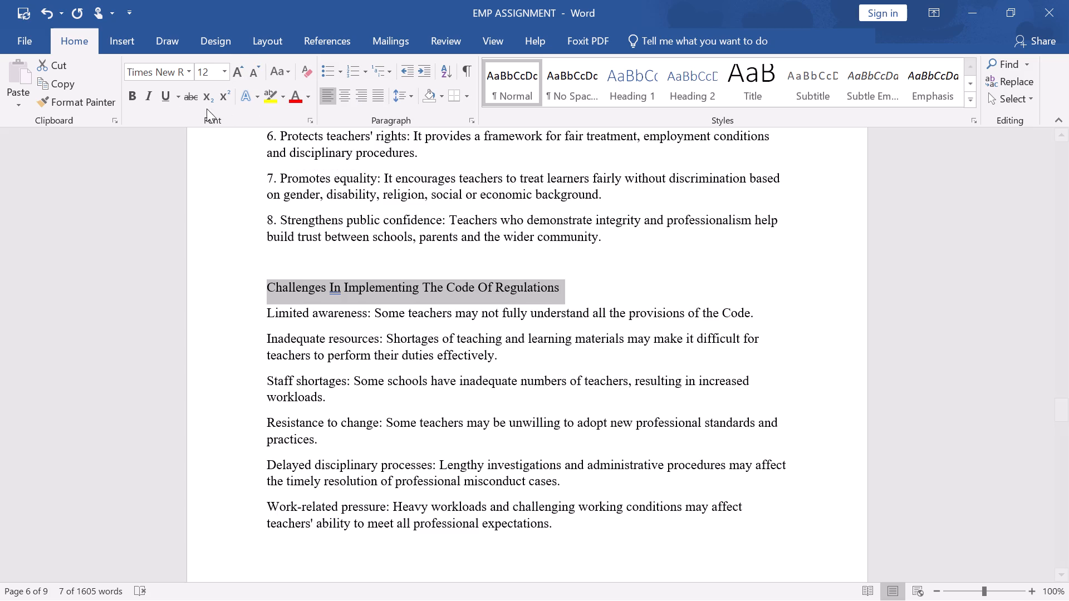
click(136, 97)
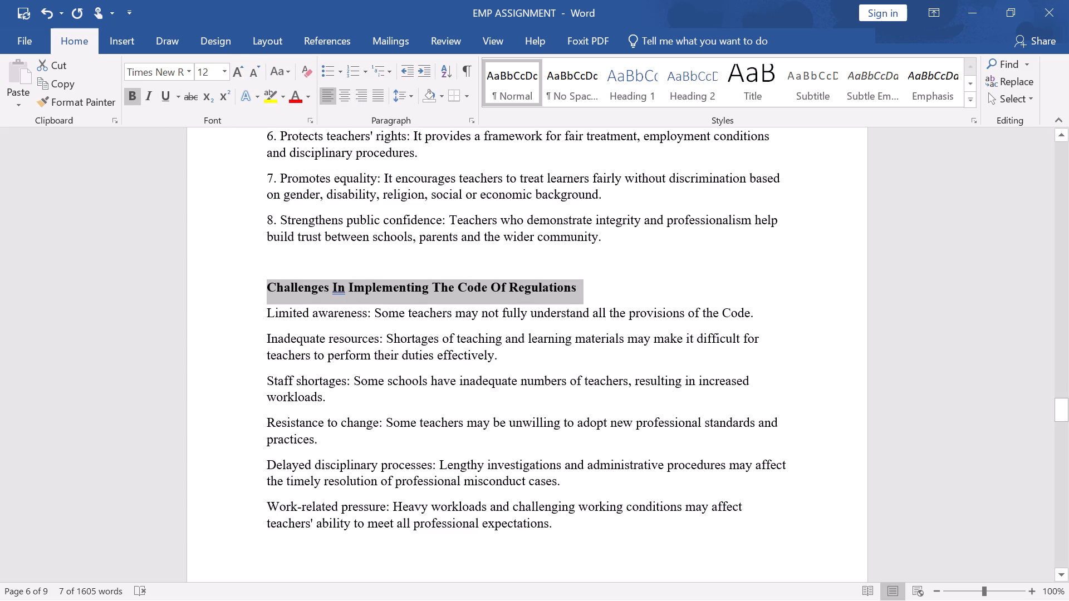
click(251, 274)
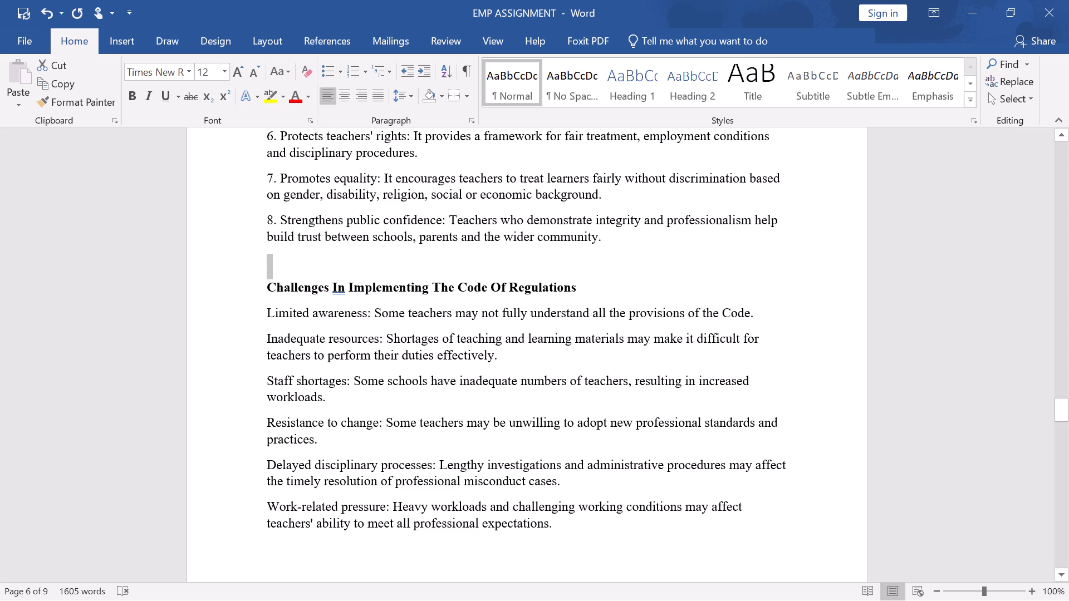
click(593, 303)
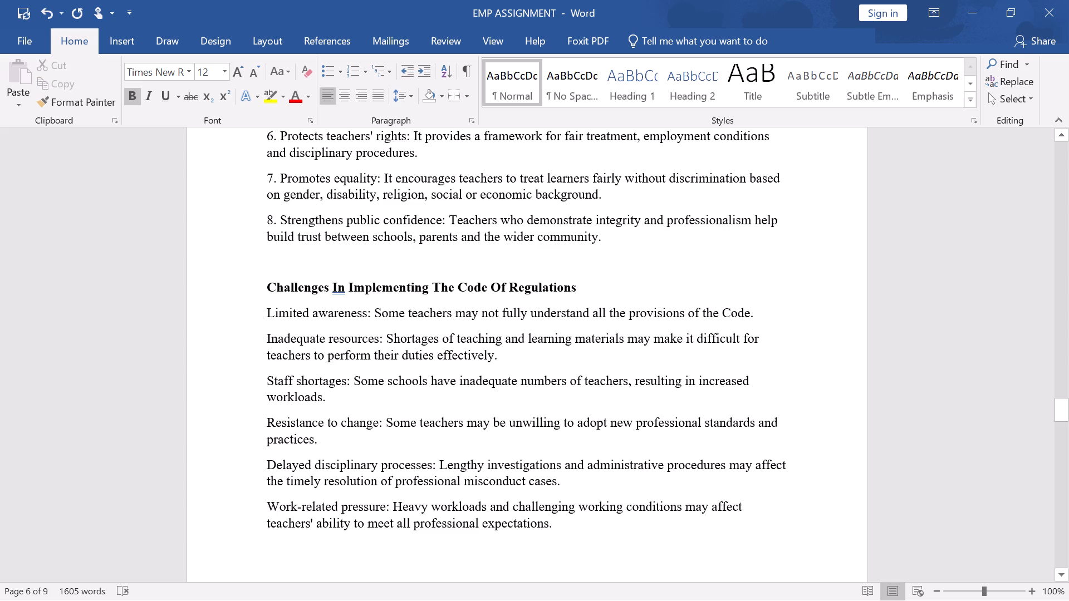
Start numbering the challenges under the heading, with the "Limited awareness" paragraph as item 1.
click(259, 311)
key(1)
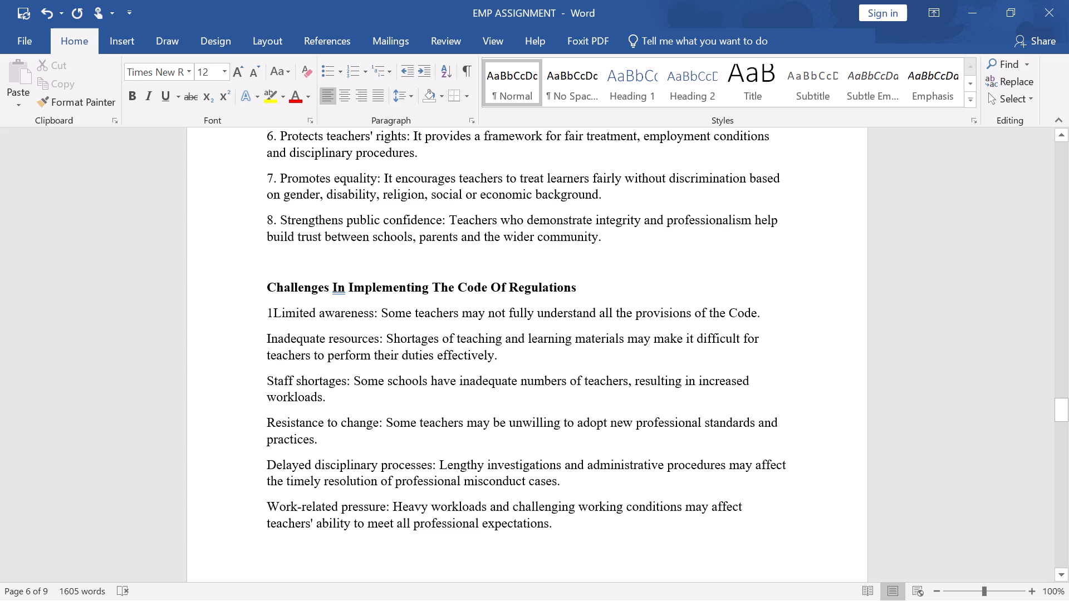
Replace the hand-entered 1 before the "Limited awareness" paragraph with automatic list numbering.
scroll(283, 371, down, 10)
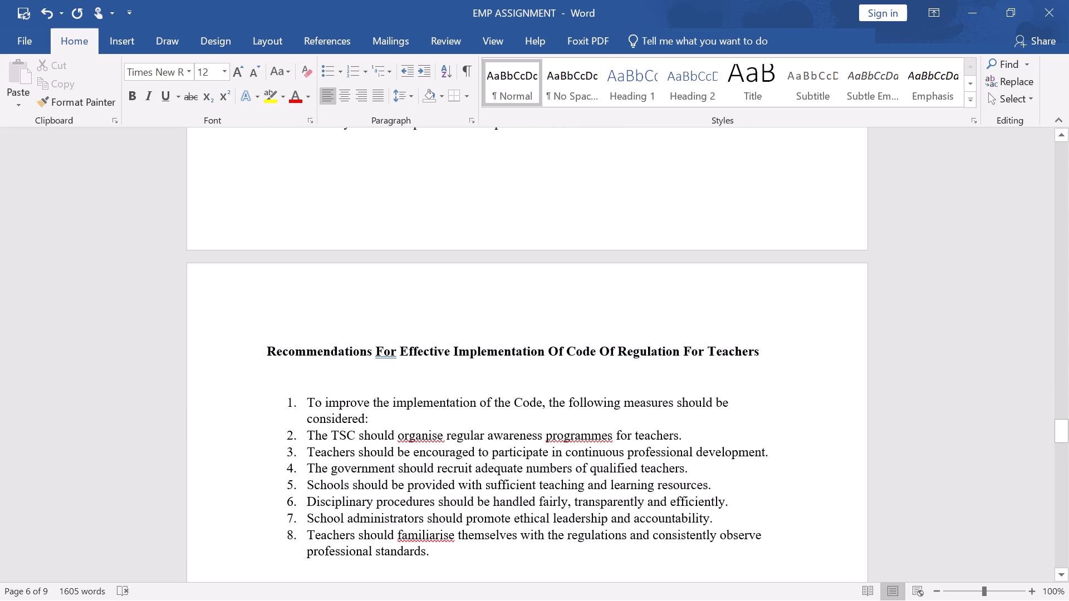
scroll(285, 349, up, 10)
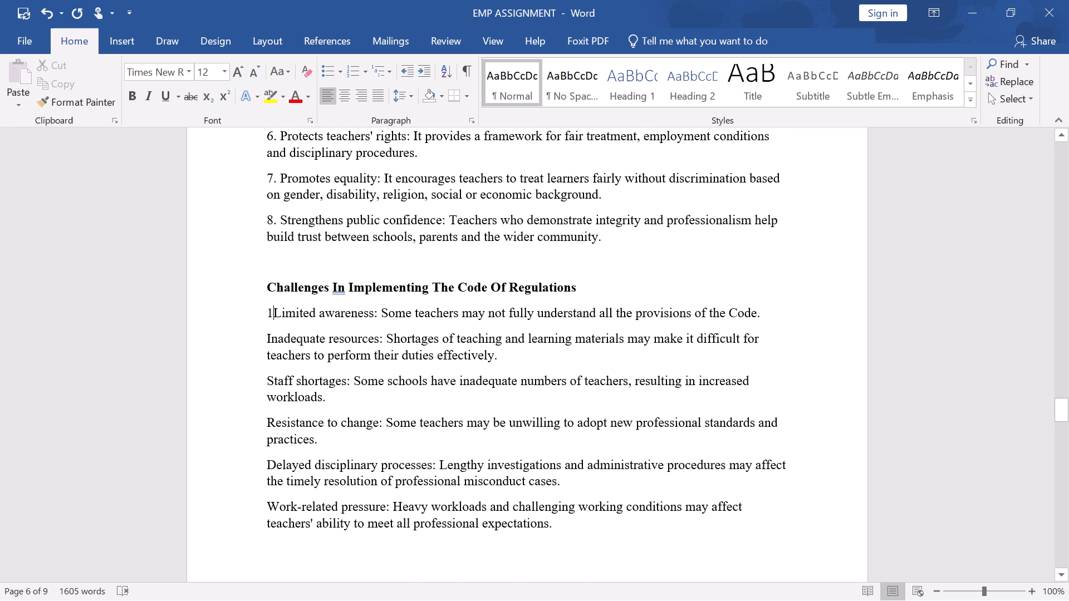
key(BackSpace)
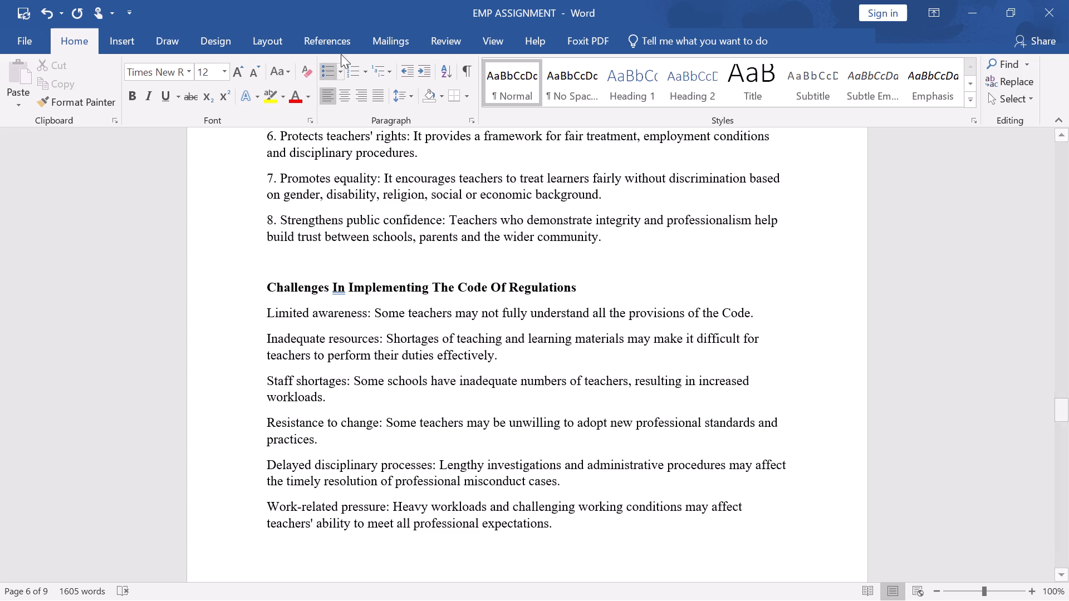
click(354, 65)
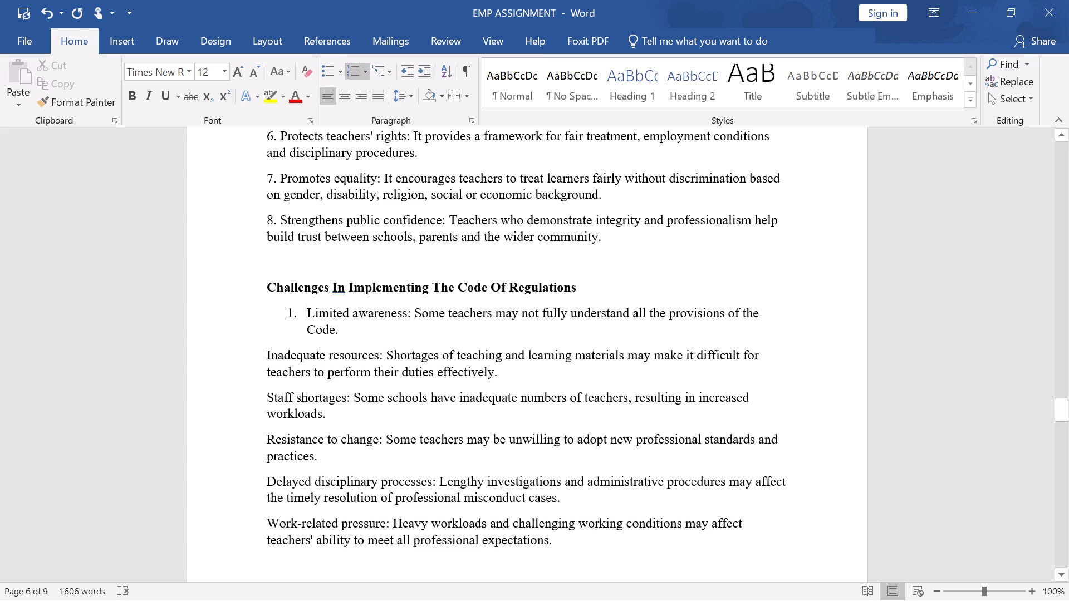
Continue the automatic numbering as items 2 to 6 on the remaining challenges, from "Inadequate resources" to "Work-related pressure".
click(262, 358)
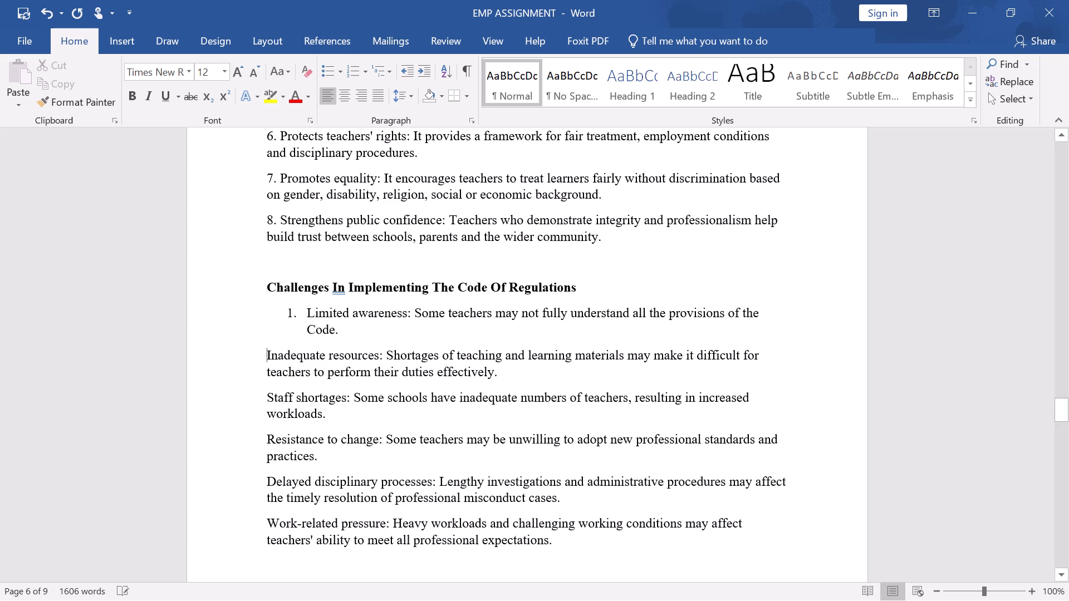
click(351, 70)
scroll(297, 326, down, 2)
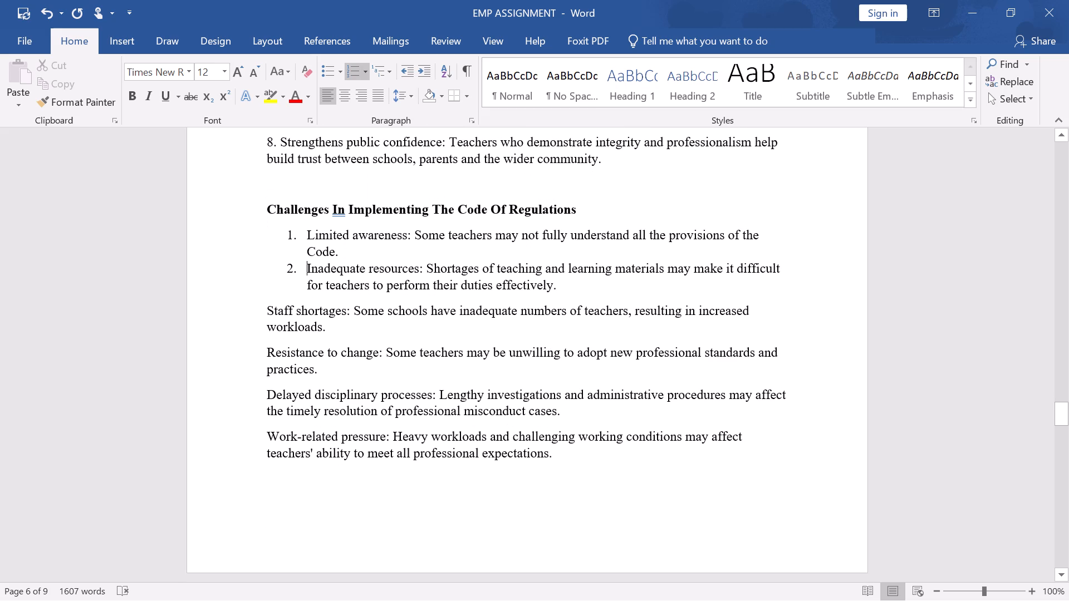
click(261, 313)
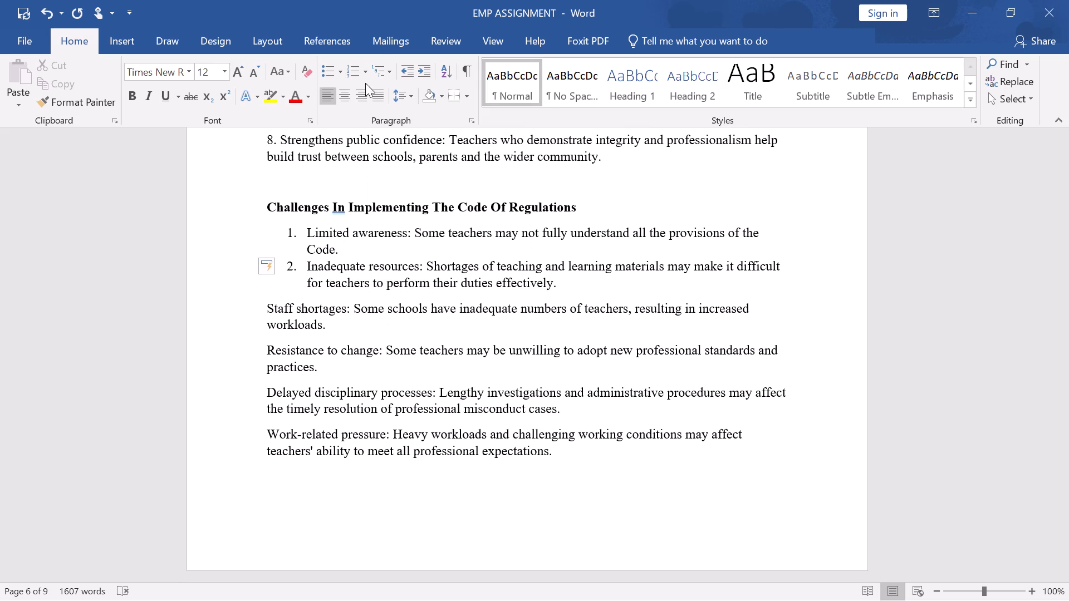
click(359, 76)
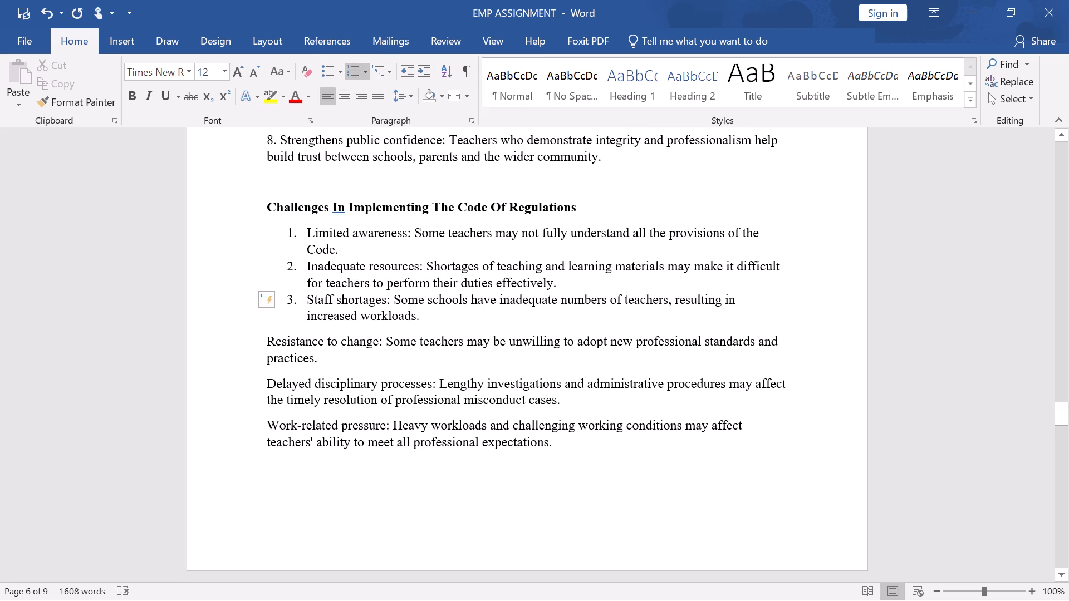
click(267, 344)
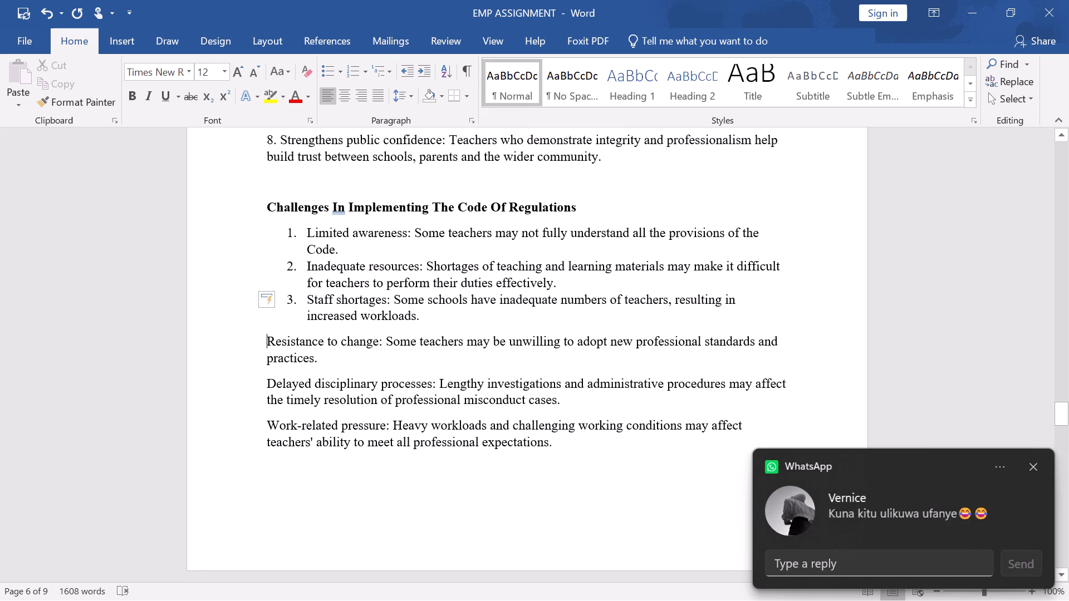
click(352, 72)
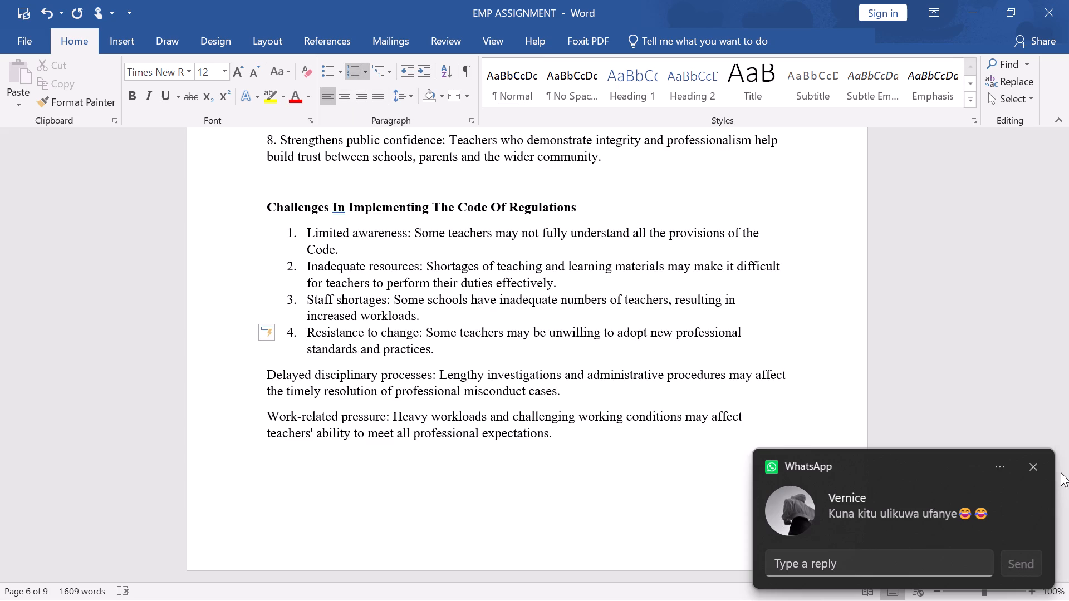
click(1031, 464)
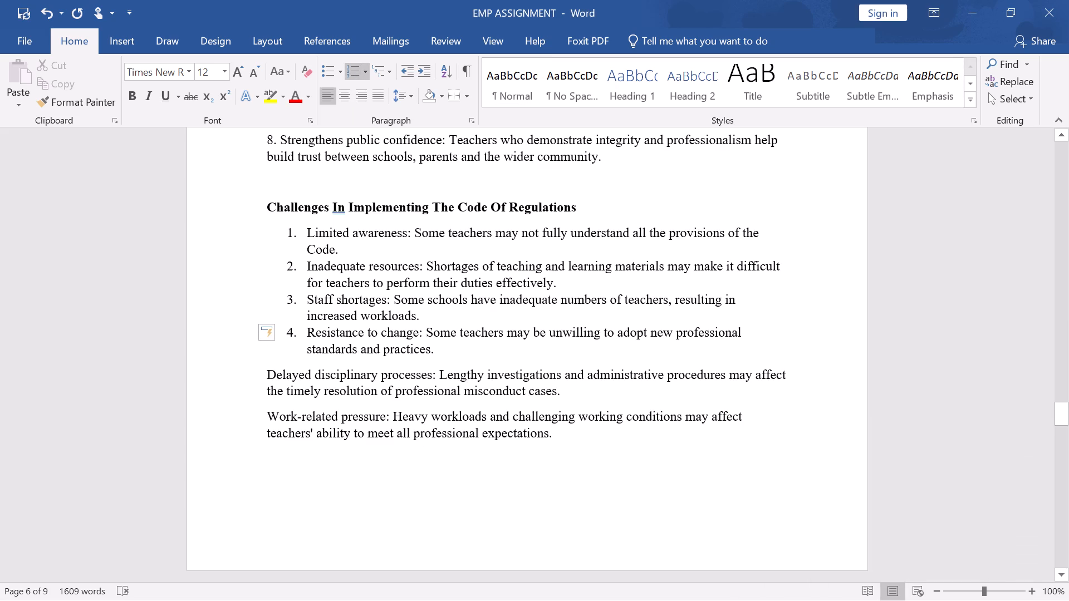
click(266, 378)
click(355, 72)
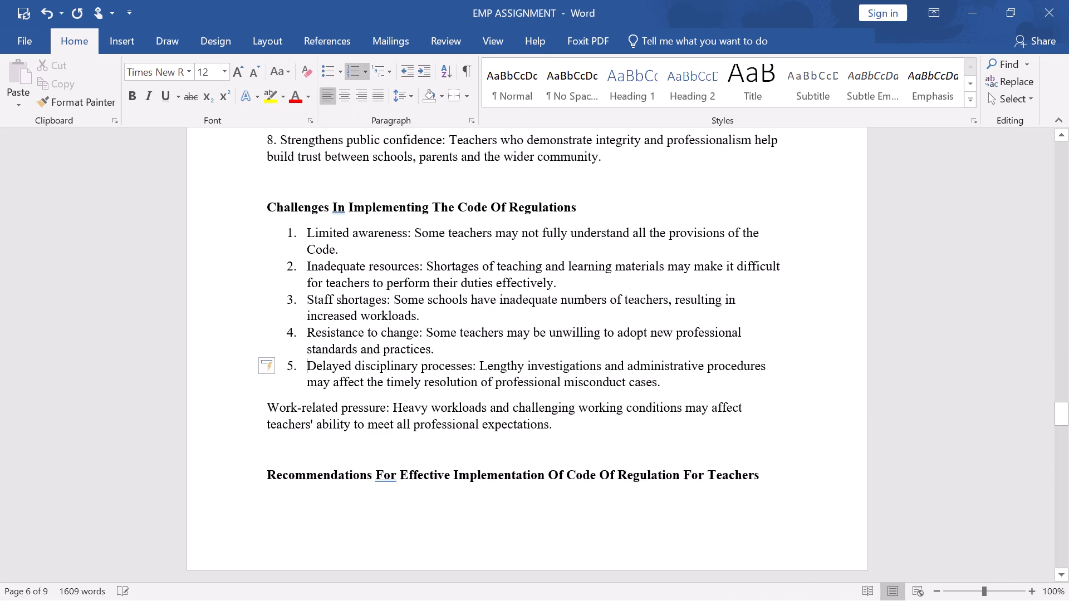
click(263, 411)
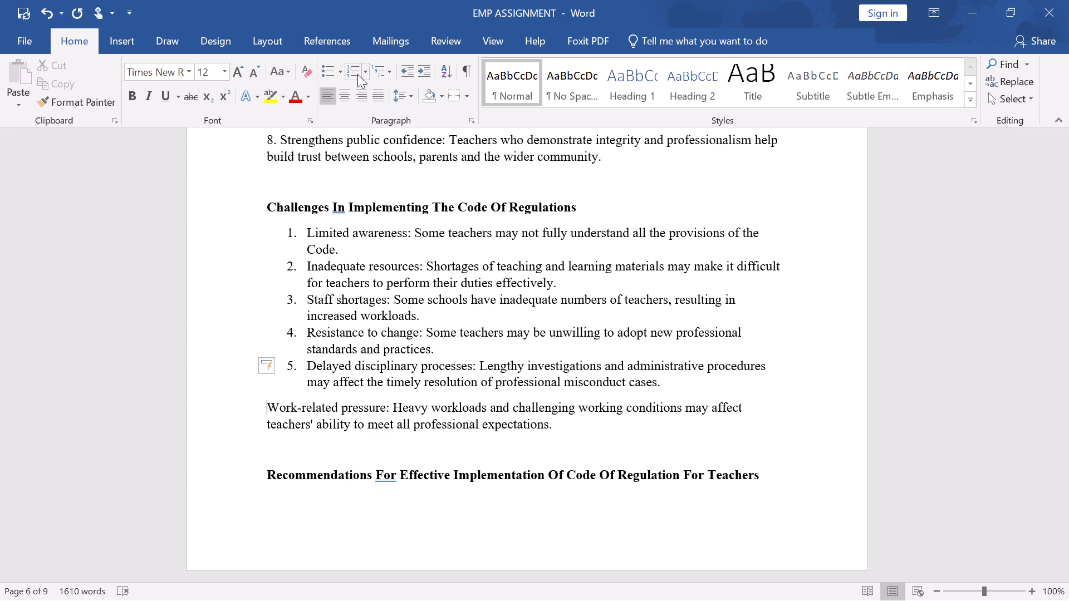
click(357, 74)
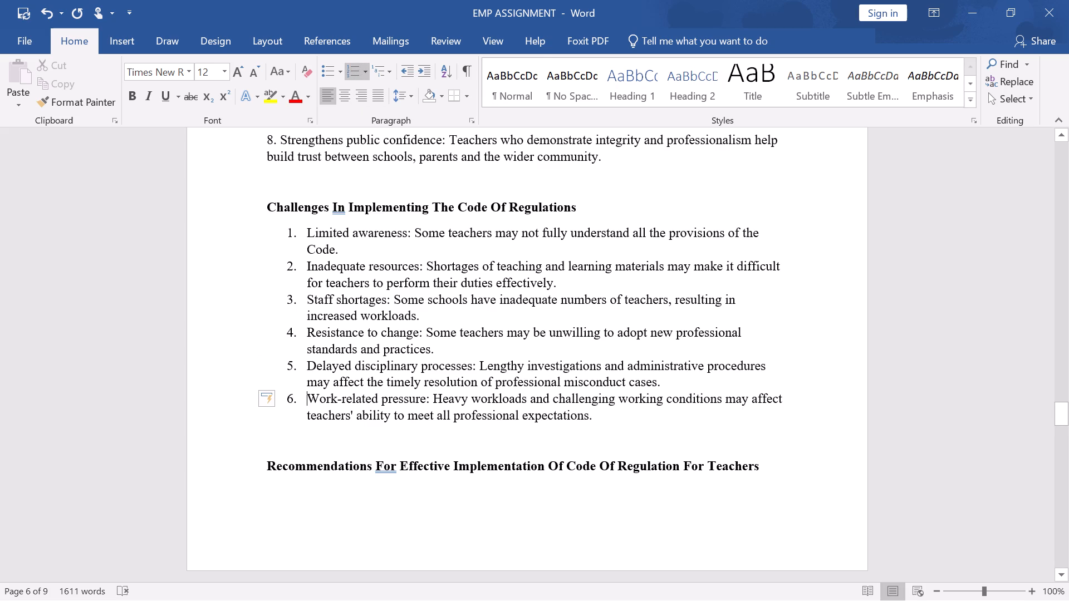
Insert a blank line above the "Recommendations For Effective Implementation" heading to push it onto the next page.
click(574, 441)
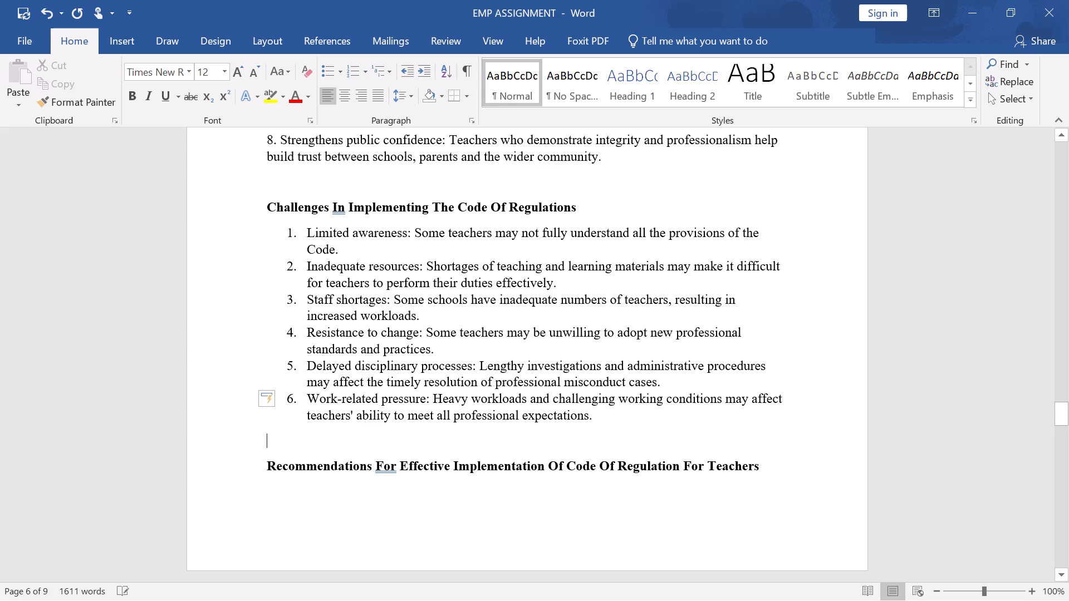
key(Return)
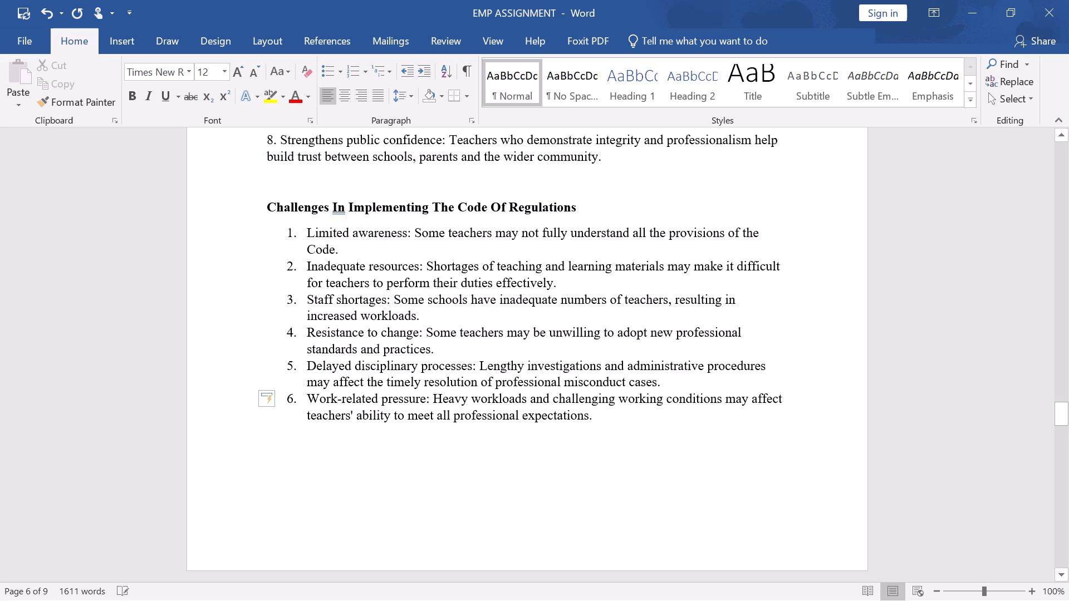
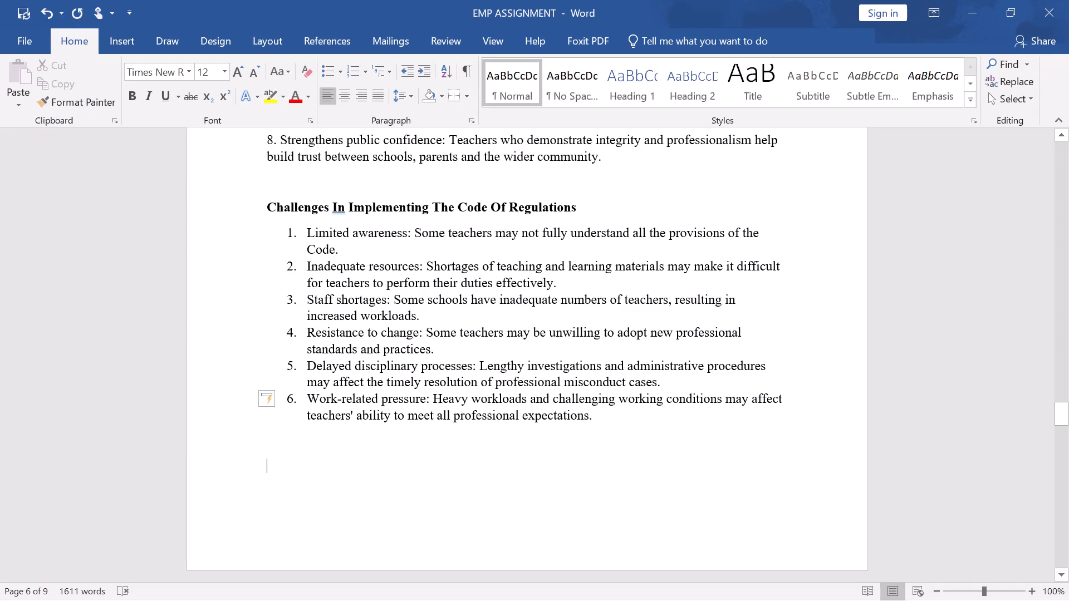
Indent the first line of the "Challenges In Implementing" and "Recommendations For Effective Implementation" headings by one tab stop.
click(264, 210)
key(Tab)
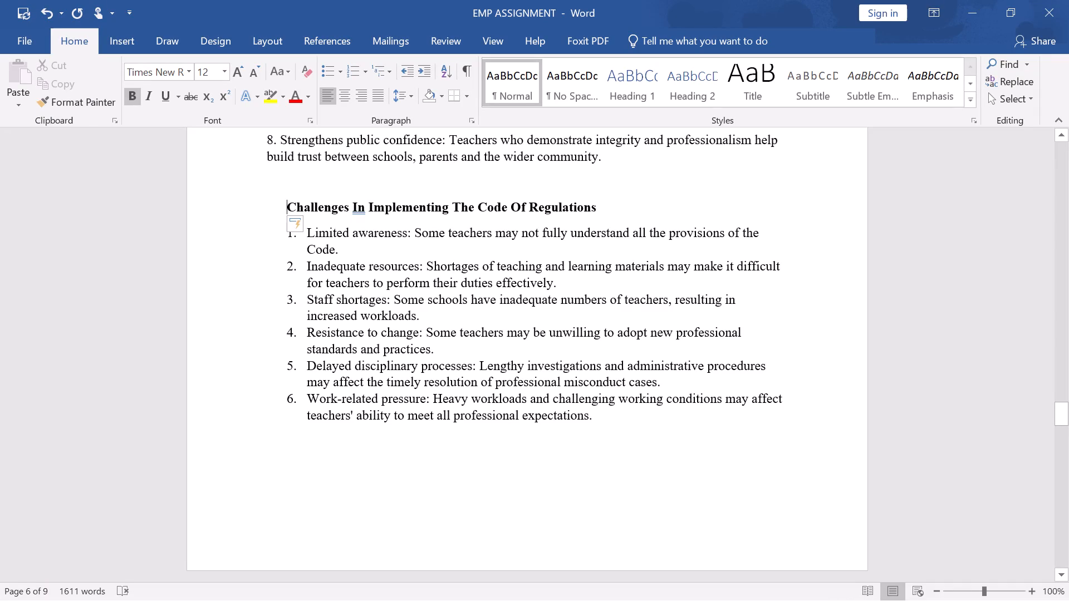
scroll(488, 239, down, 11)
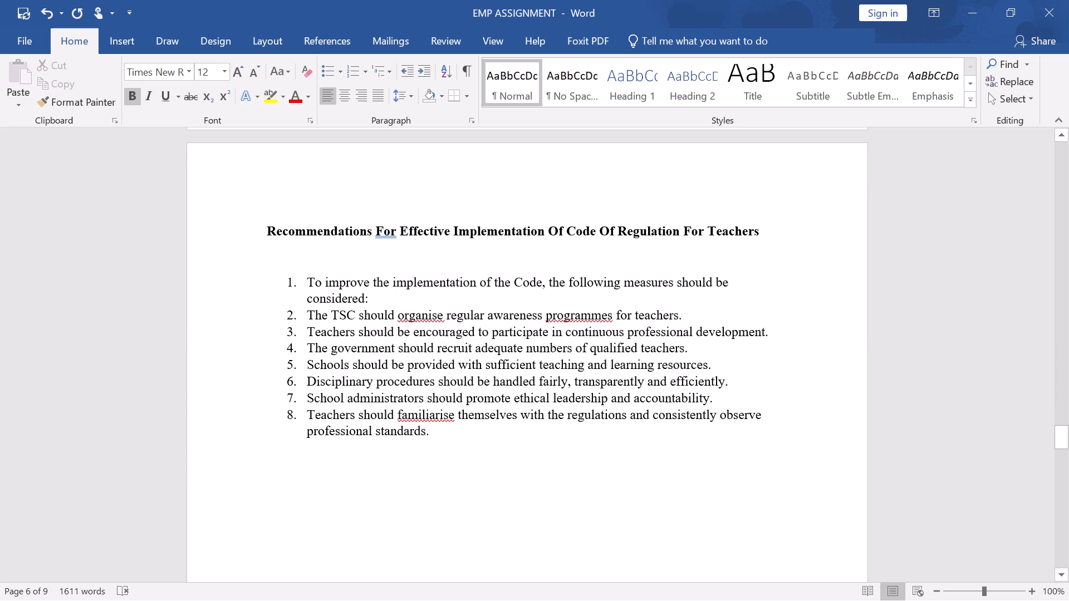
click(261, 233)
key(Tab)
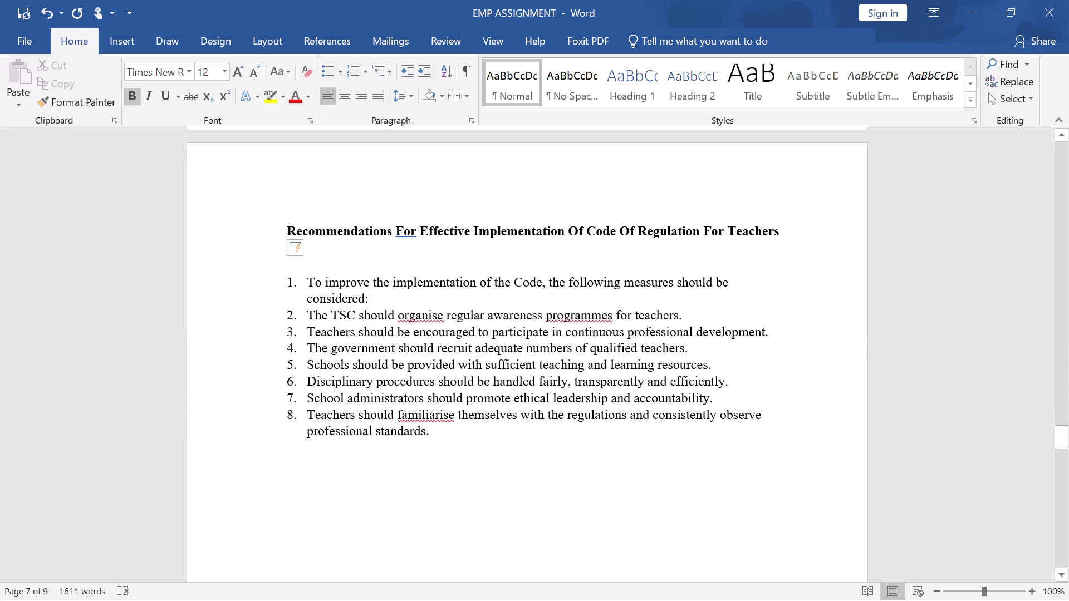
Make the "Importance of the Code of Regulations for Teachers in Kenya" heading bold.
scroll(248, 470, up, 3)
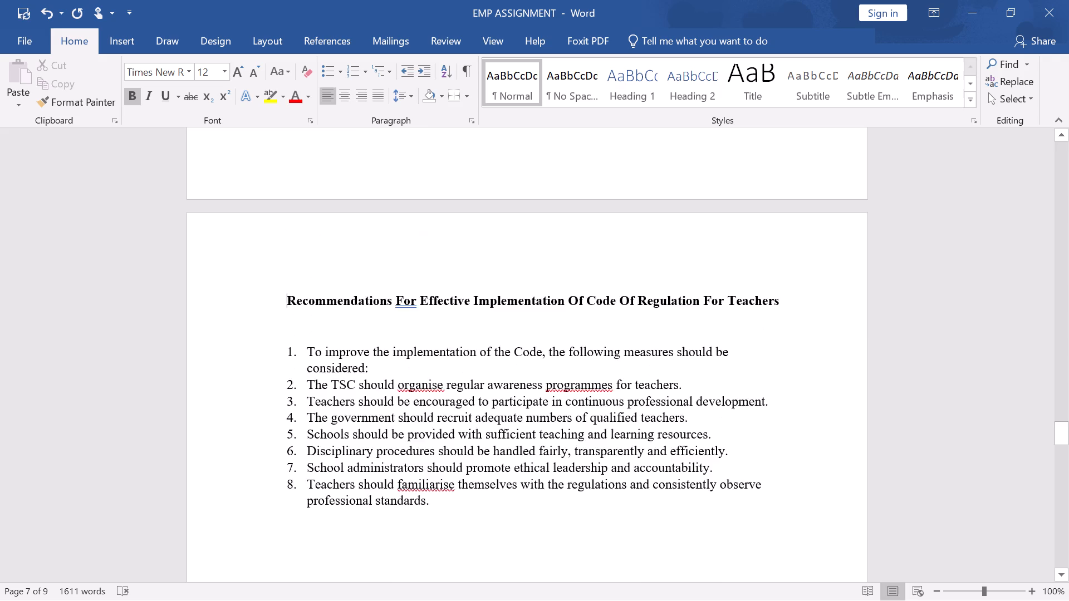
scroll(244, 462, up, 12)
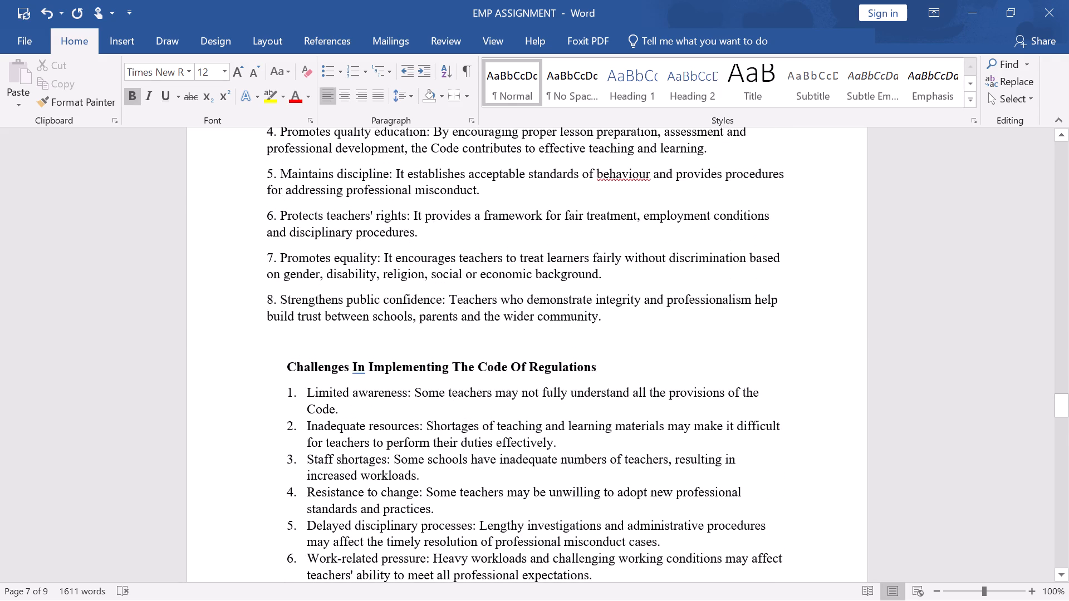
scroll(259, 446, down, 4)
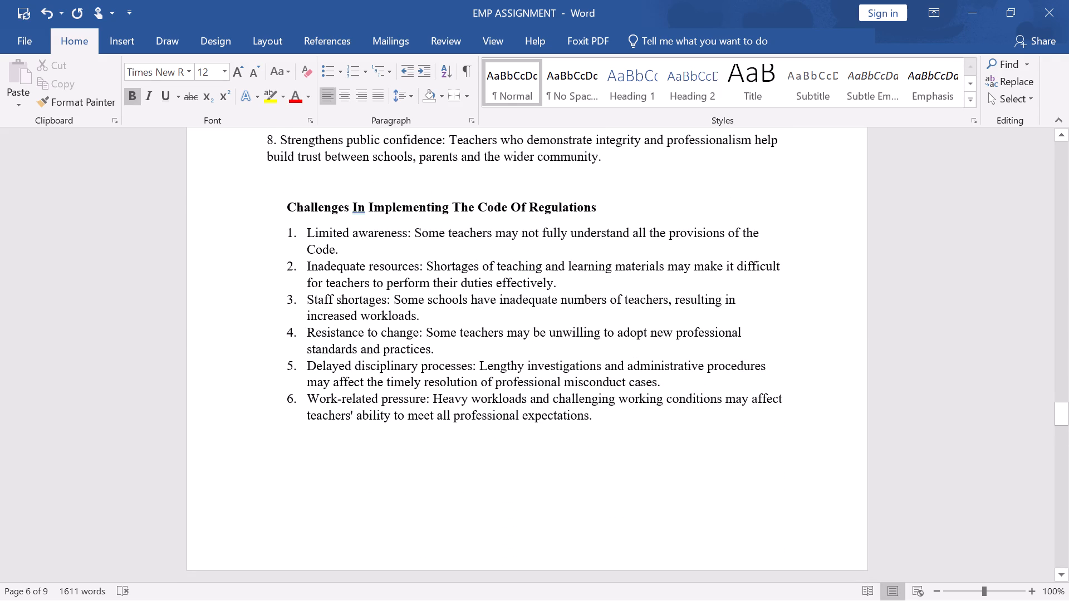
scroll(286, 430, up, 7)
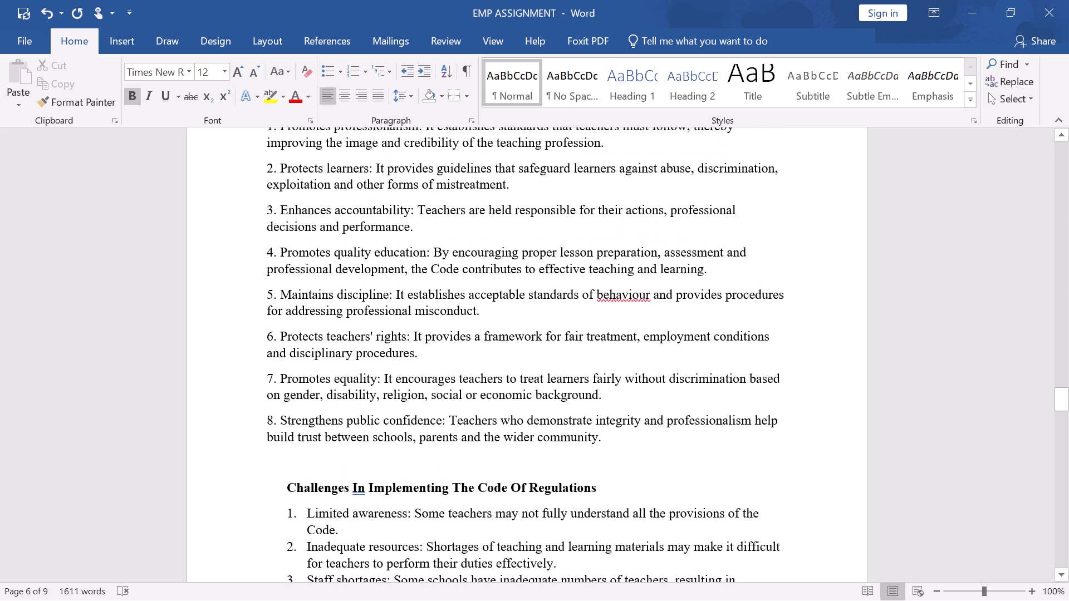
scroll(282, 432, up, 2)
scroll(367, 399, up, 2)
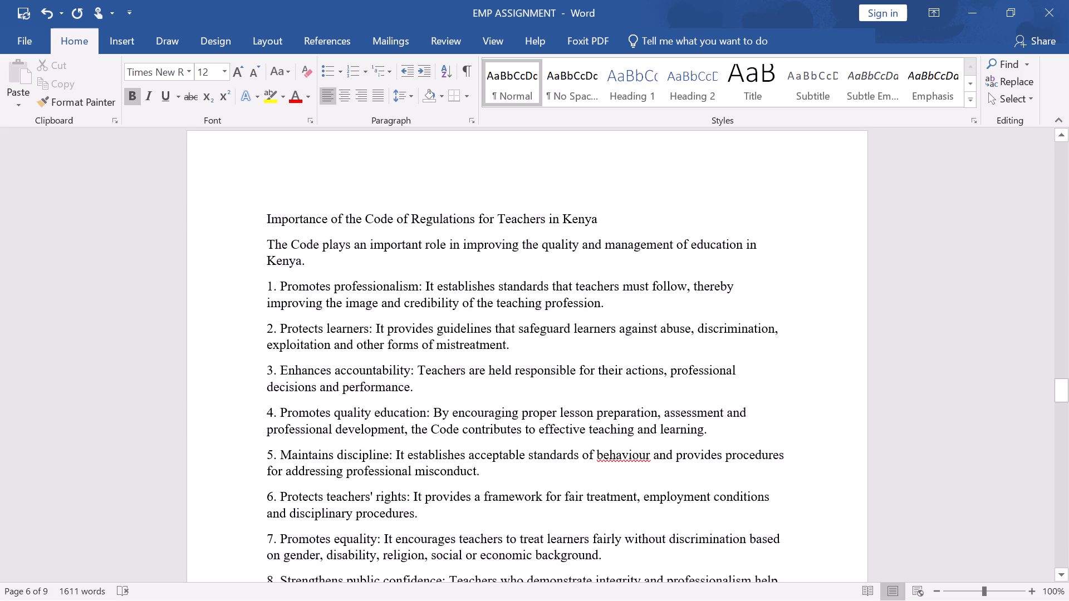
scroll(344, 333, up, 2)
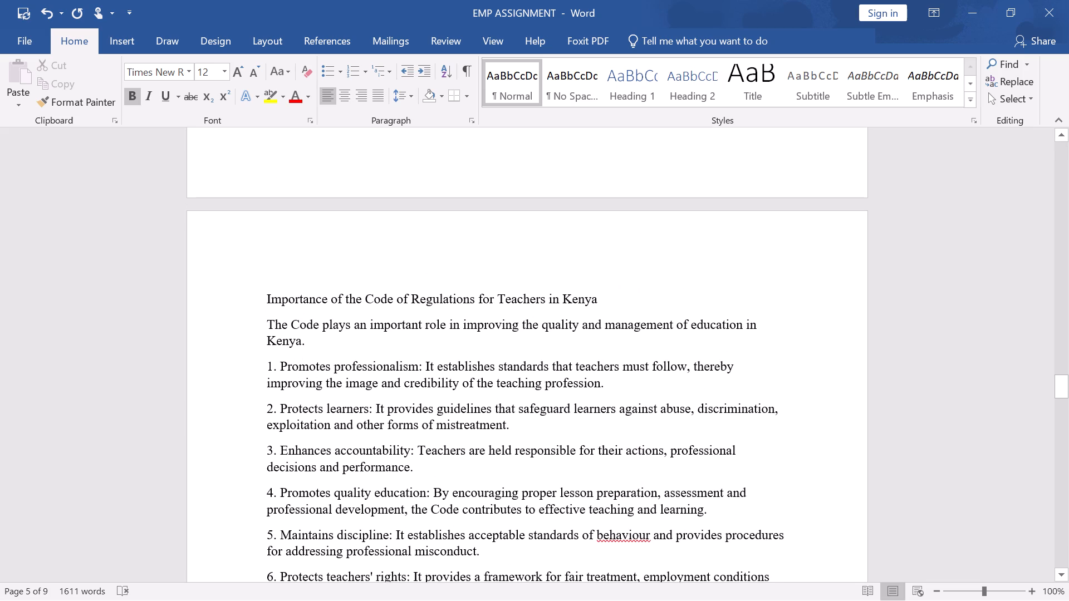
drag(260, 296, 582, 314)
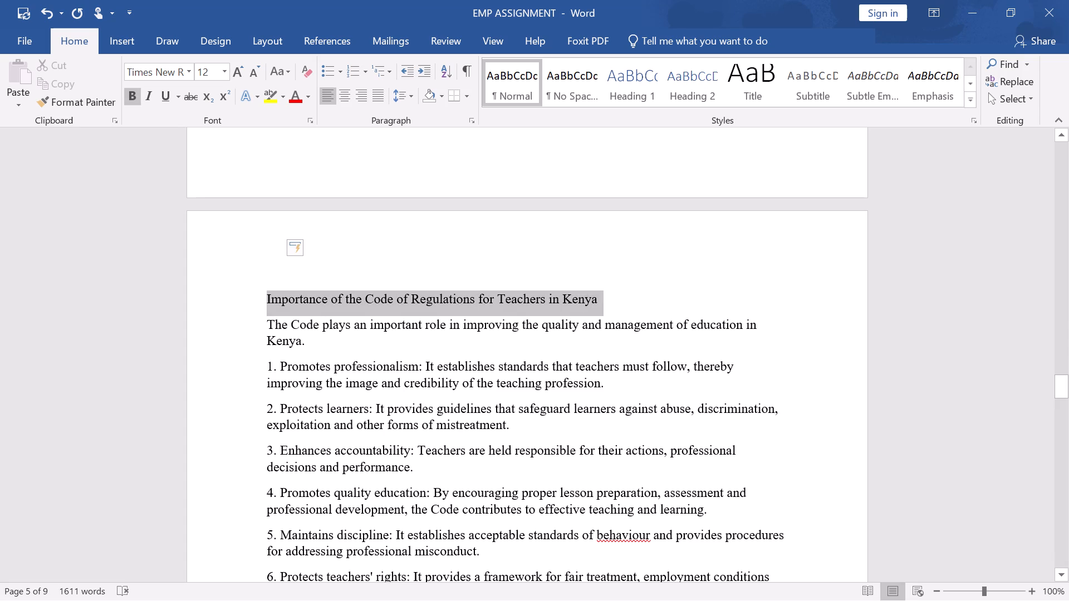
drag(582, 314, 598, 312)
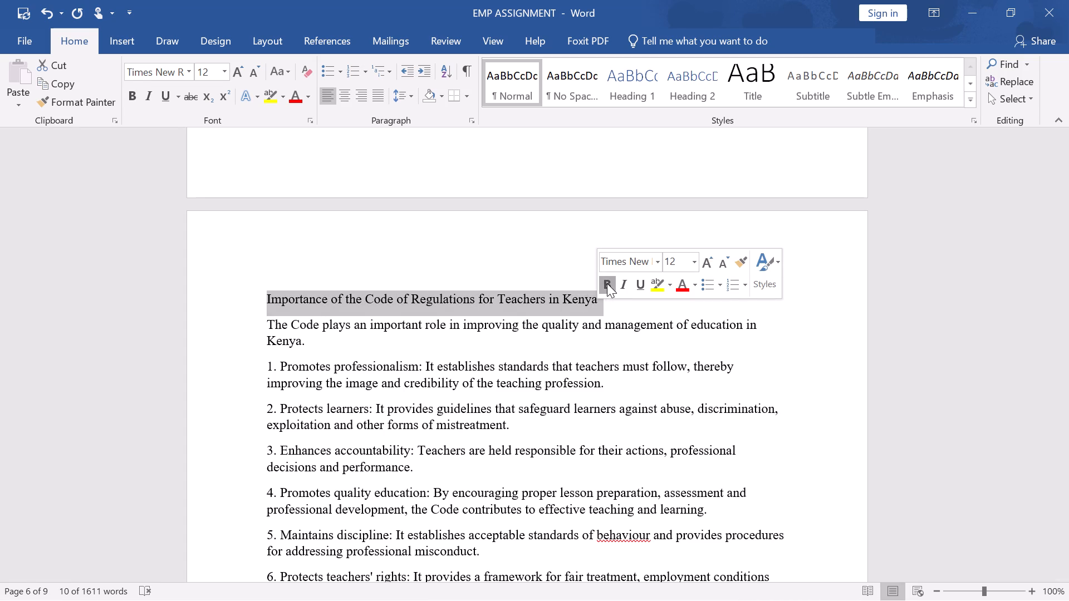
click(607, 283)
click(634, 309)
Review the text and numbered lists of the Importance, Challenges and Recommendations sections, dismissing the chat notification.
scroll(532, 313, down, 2)
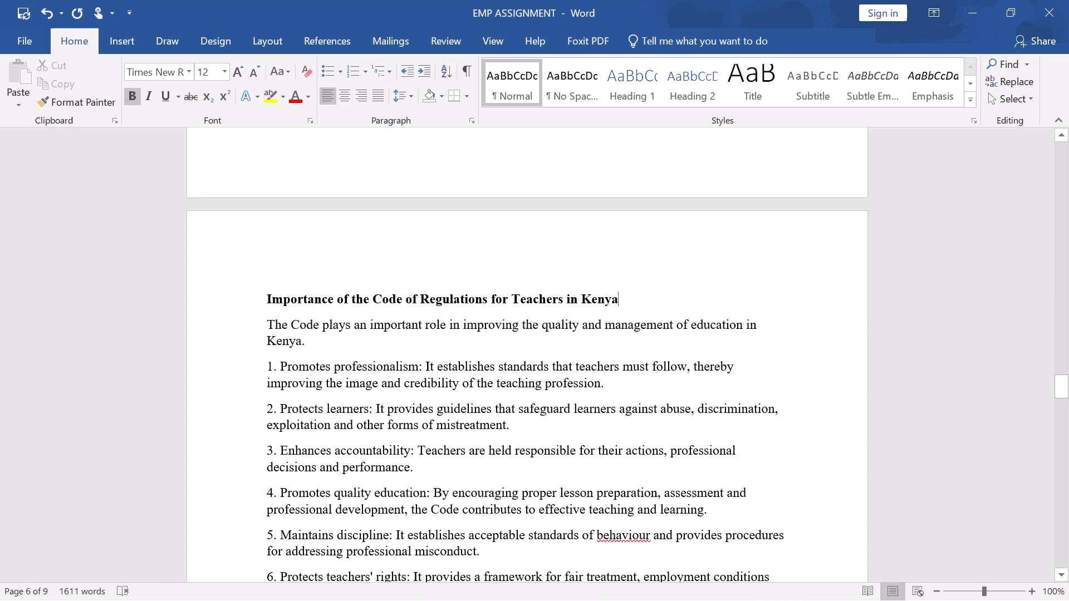
scroll(532, 313, down, 2)
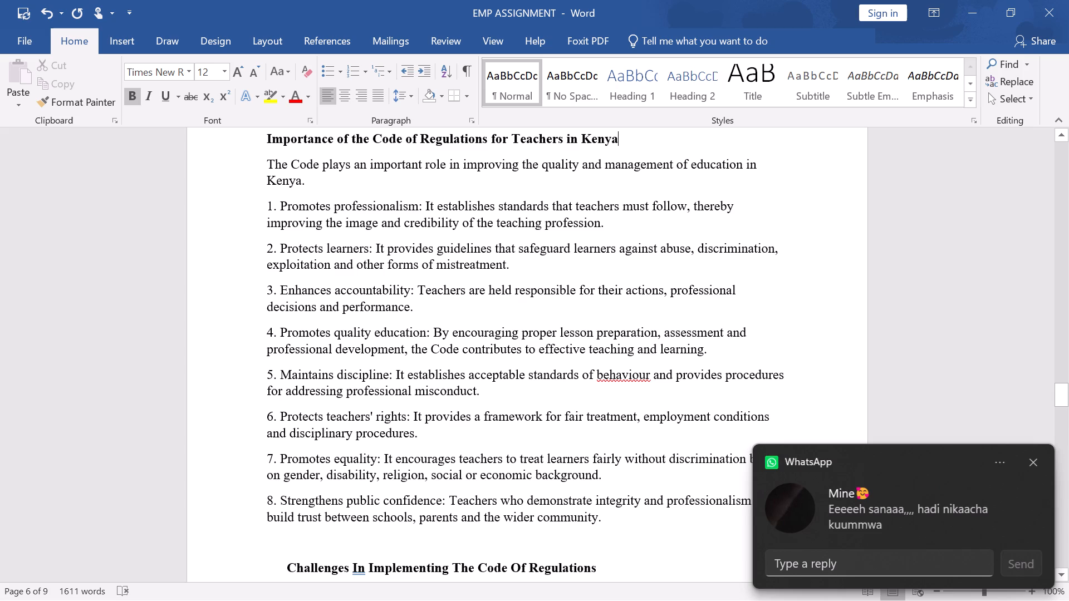
click(1034, 459)
scroll(748, 451, down, 2)
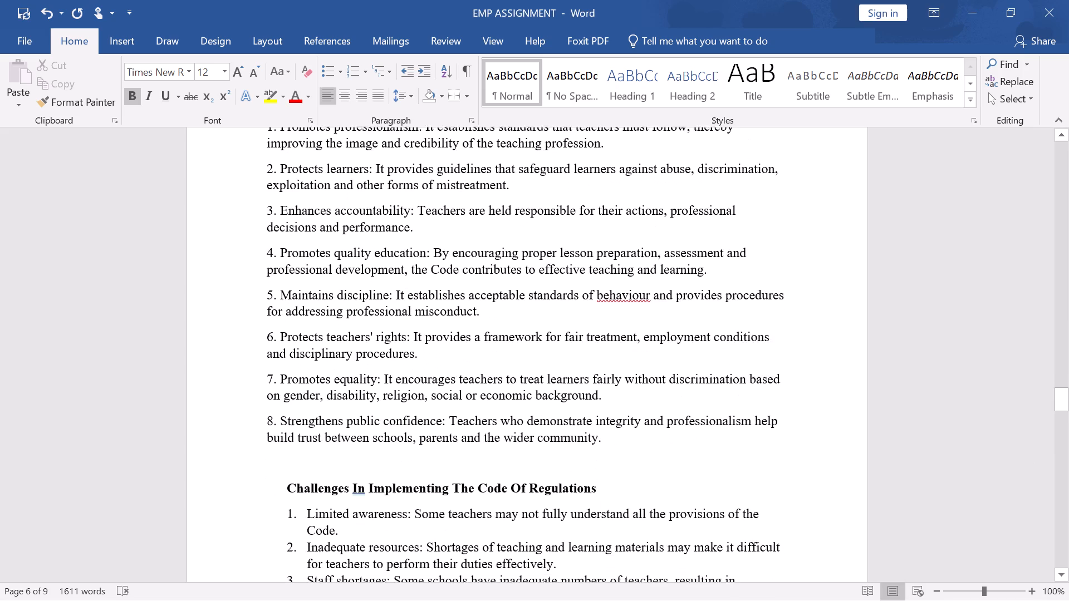
scroll(475, 428, down, 8)
scroll(527, 396, down, 10)
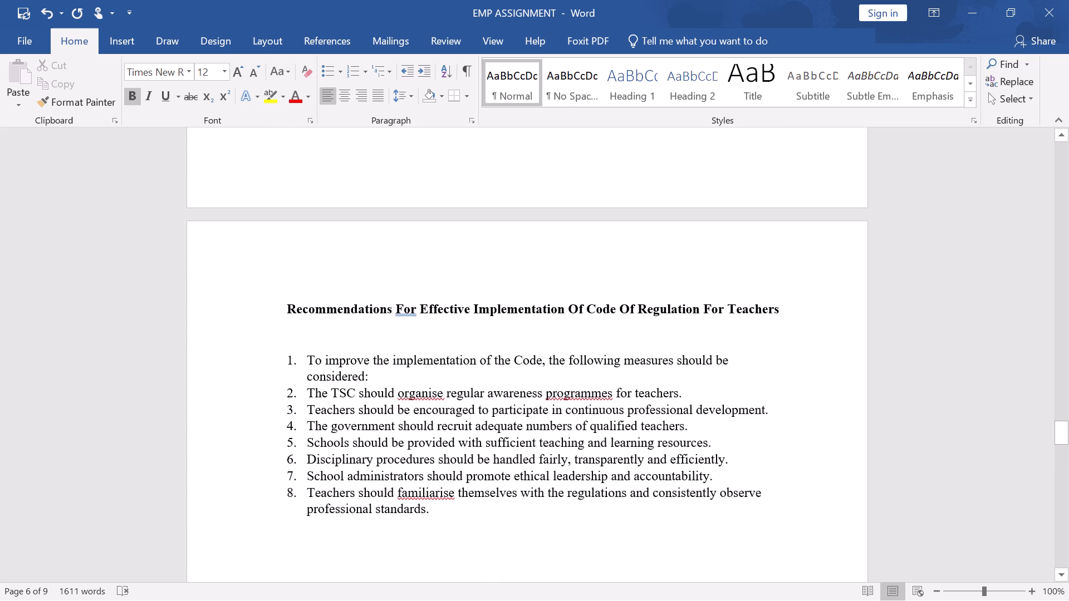
scroll(537, 381, down, 2)
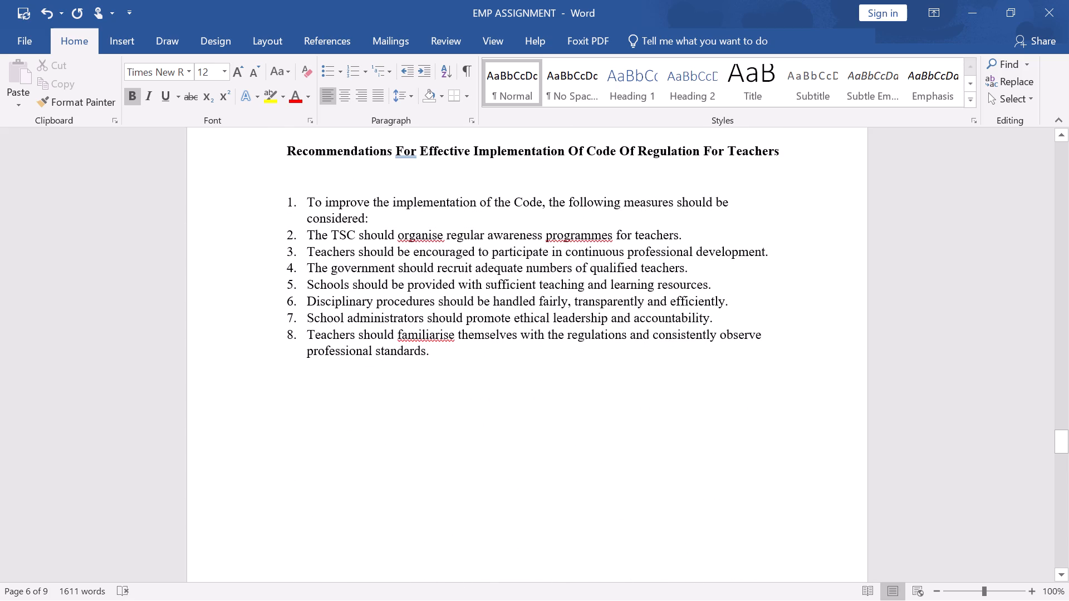
scroll(561, 364, up, 19)
scroll(556, 397, up, 5)
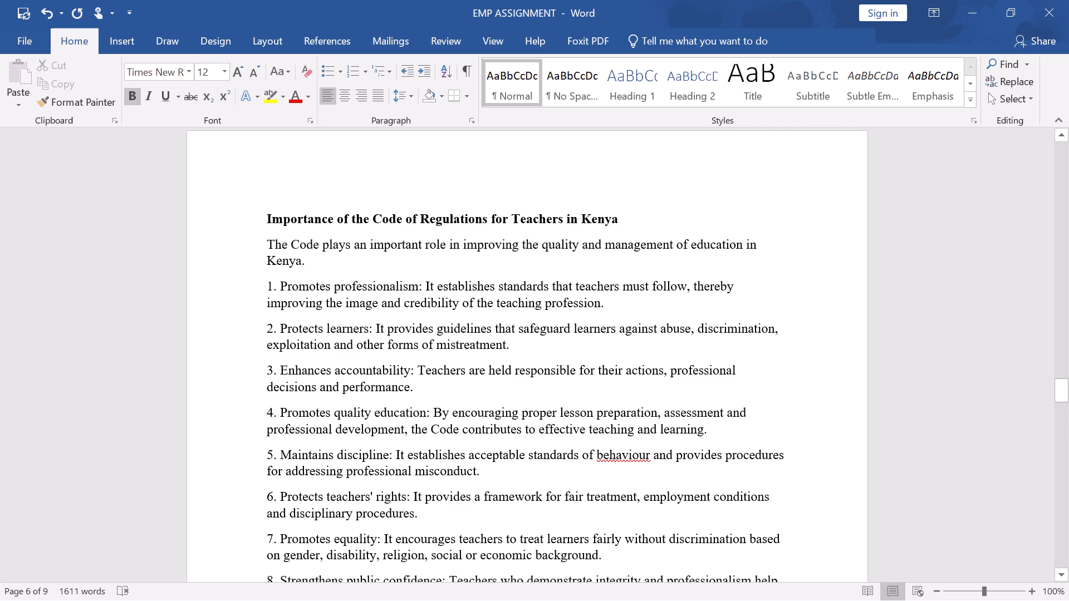
Replace the full stop ending the Importance section's introductory sentence with "in the following ways:" after "Kenya".
click(313, 261)
key(BackSpace)
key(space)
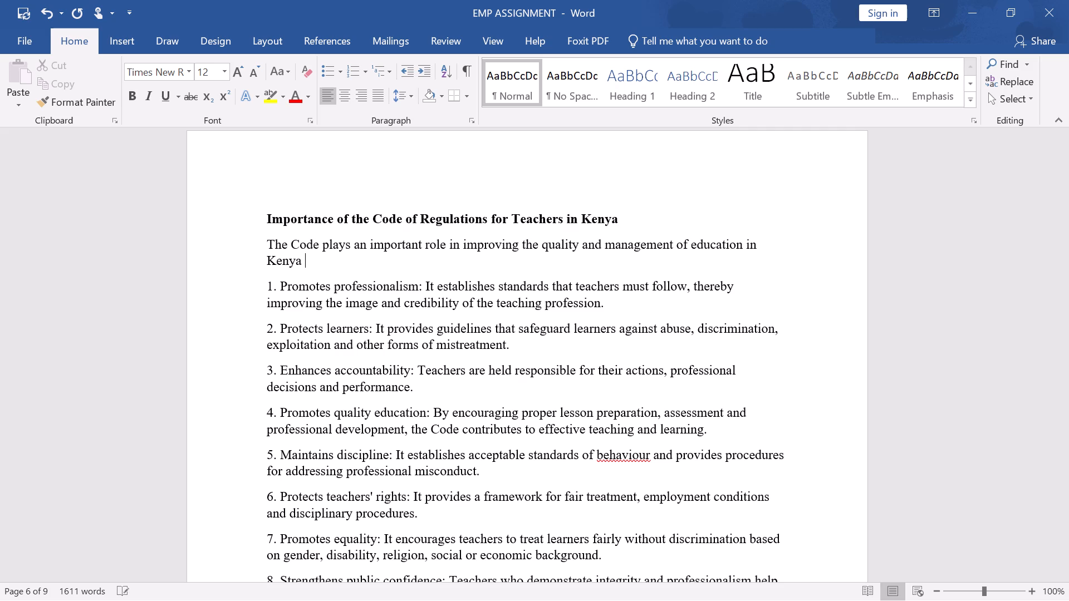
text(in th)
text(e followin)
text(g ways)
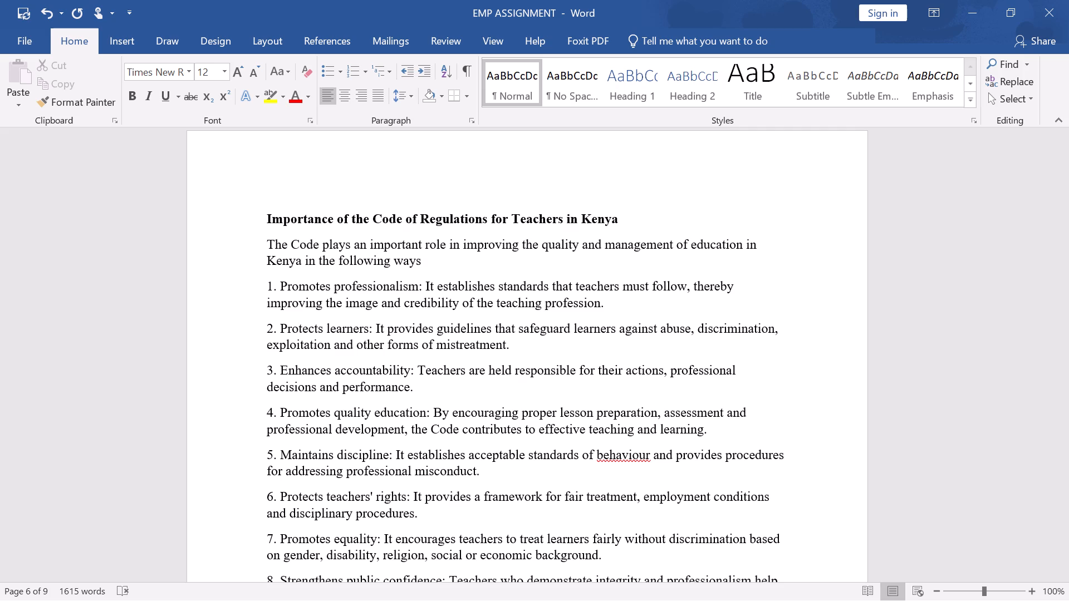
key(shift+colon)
scroll(339, 289, up, 10)
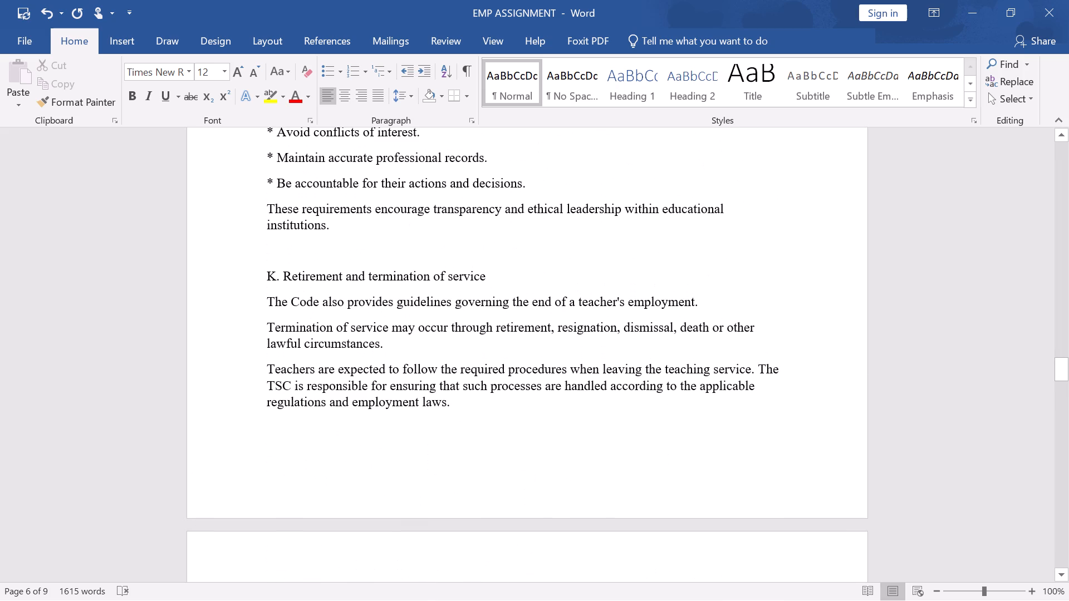
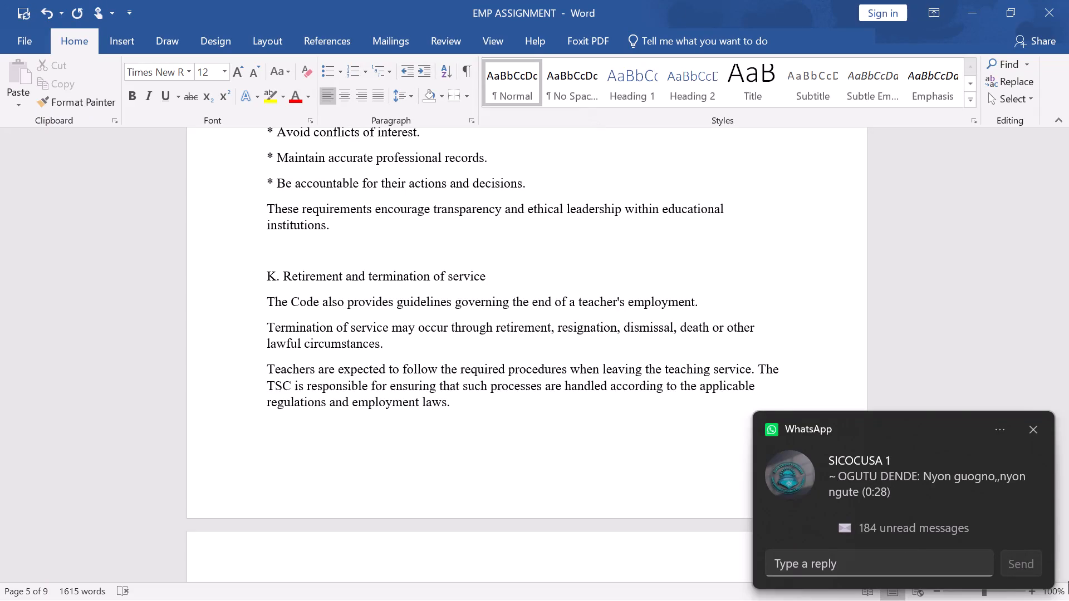
Dismiss the chat notification and look back through the lettered provisions, from retirement and termination of service to the document's title and Introduction.
click(1032, 428)
scroll(885, 495, up, 10)
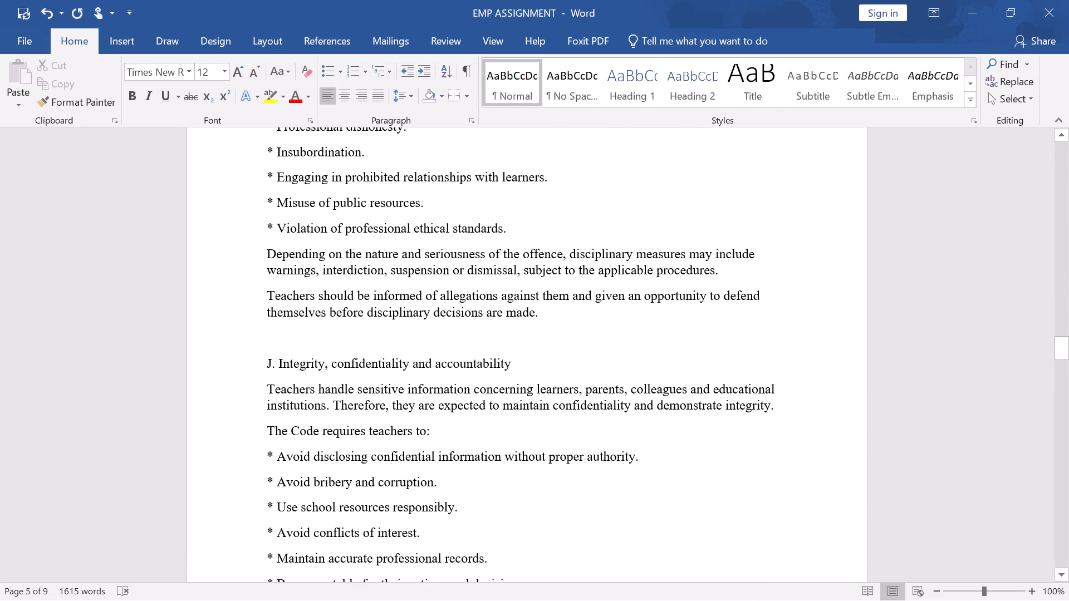
scroll(864, 492, down, 4)
scroll(829, 472, up, 4)
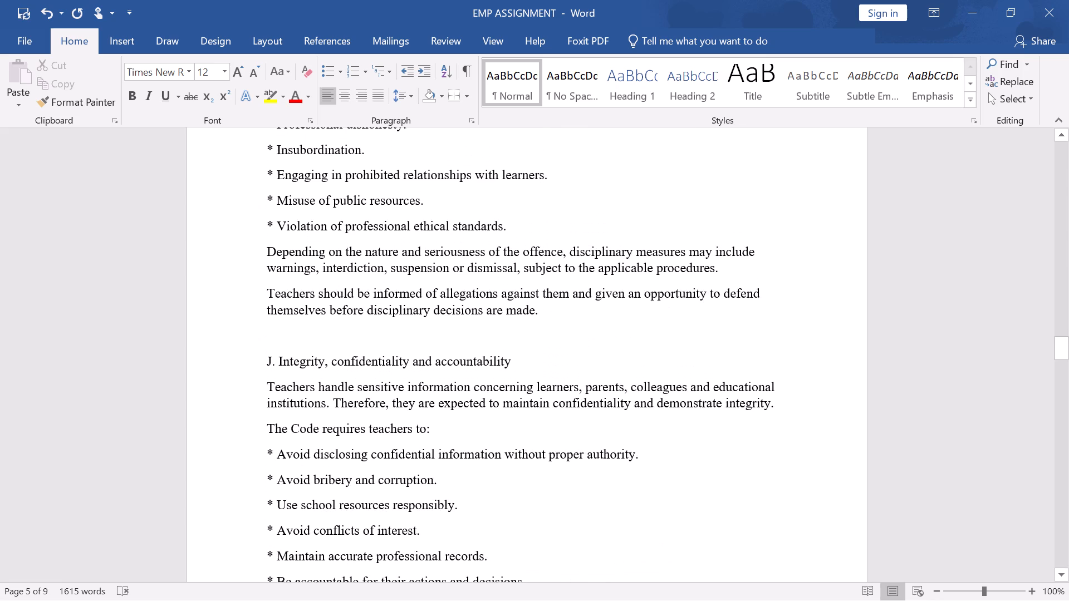
scroll(827, 475, up, 20)
scroll(827, 475, up, 9)
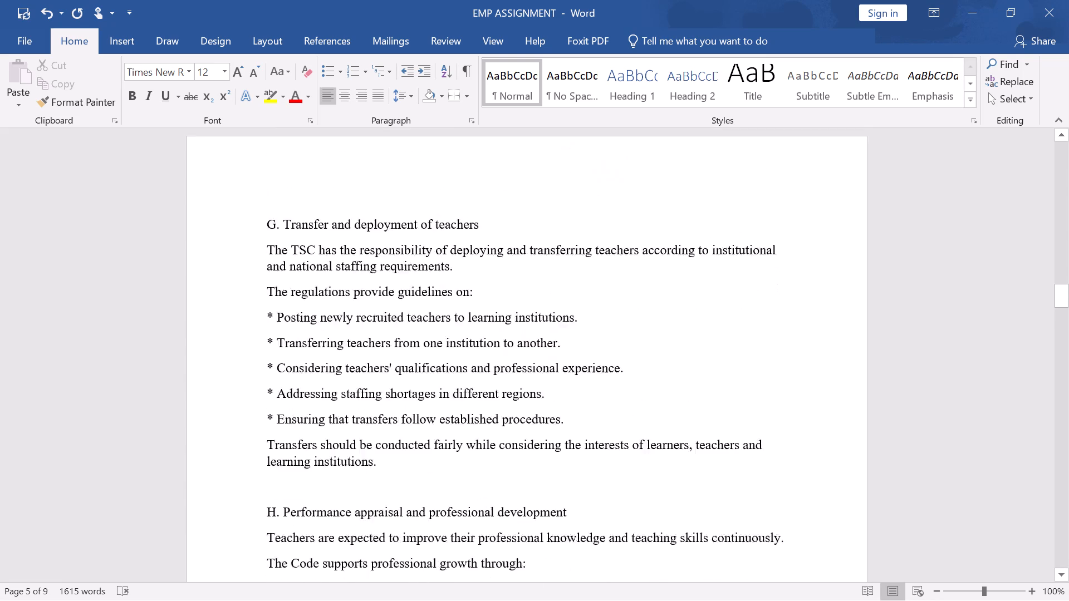
scroll(832, 471, up, 20)
scroll(832, 471, up, 8)
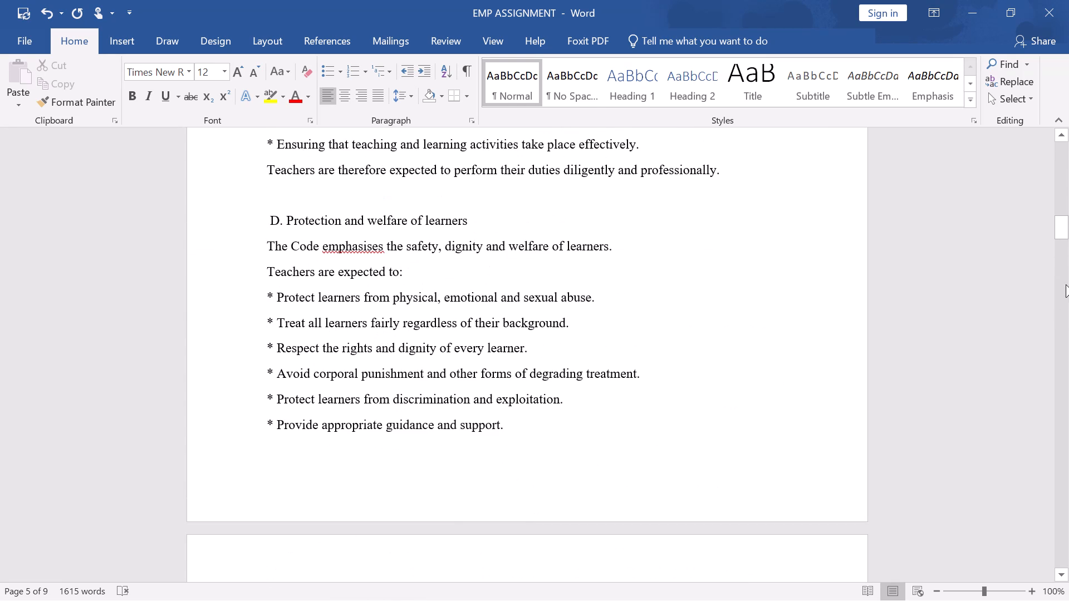
drag(1065, 228, 1058, 165)
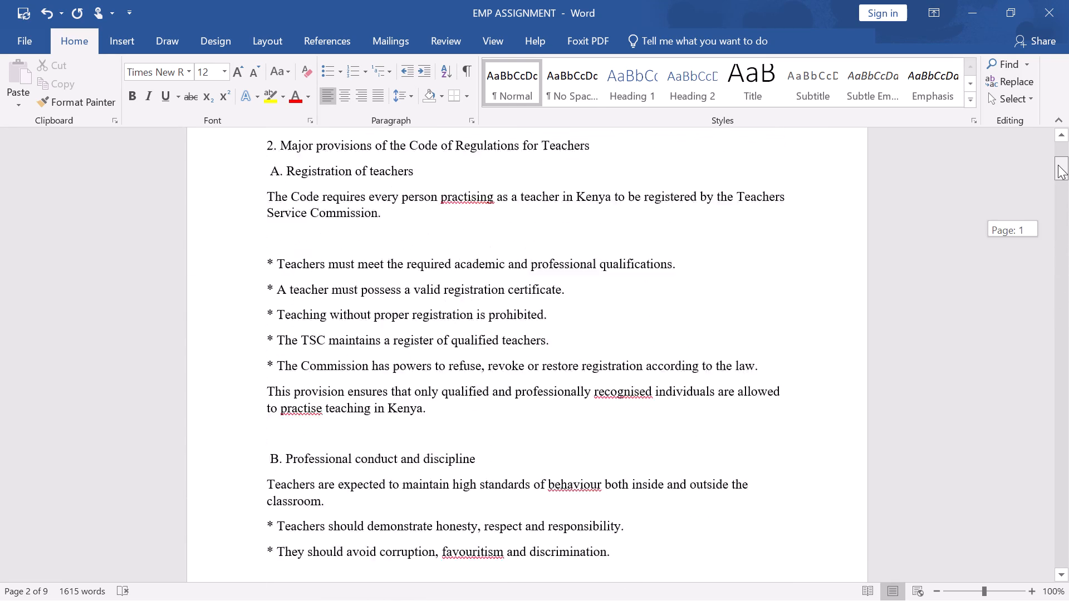
drag(1058, 165, 1058, 159)
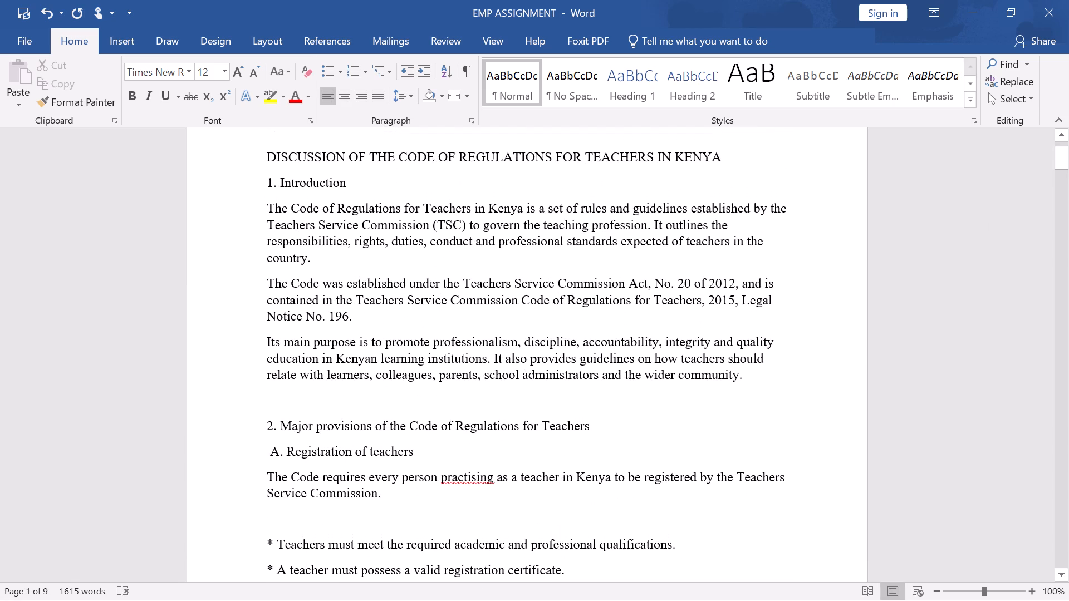
Make the title "DISCUSSION OF THE CODE OF REGULATIONS FOR TEACHERS IN KENYA" bold.
scroll(580, 376, up, 2)
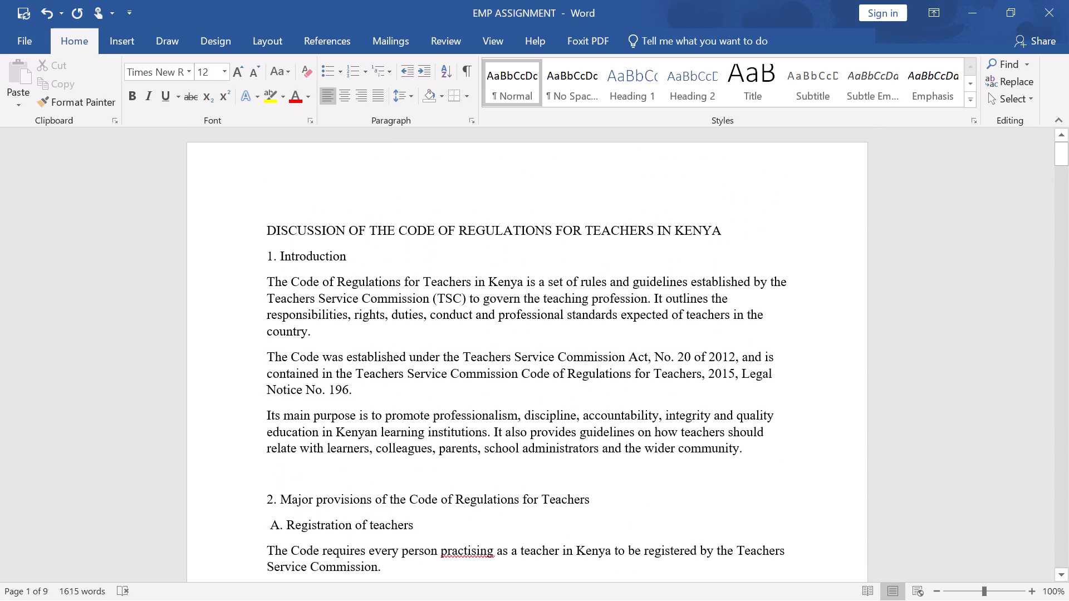
drag(261, 228, 304, 228)
drag(304, 228, 717, 234)
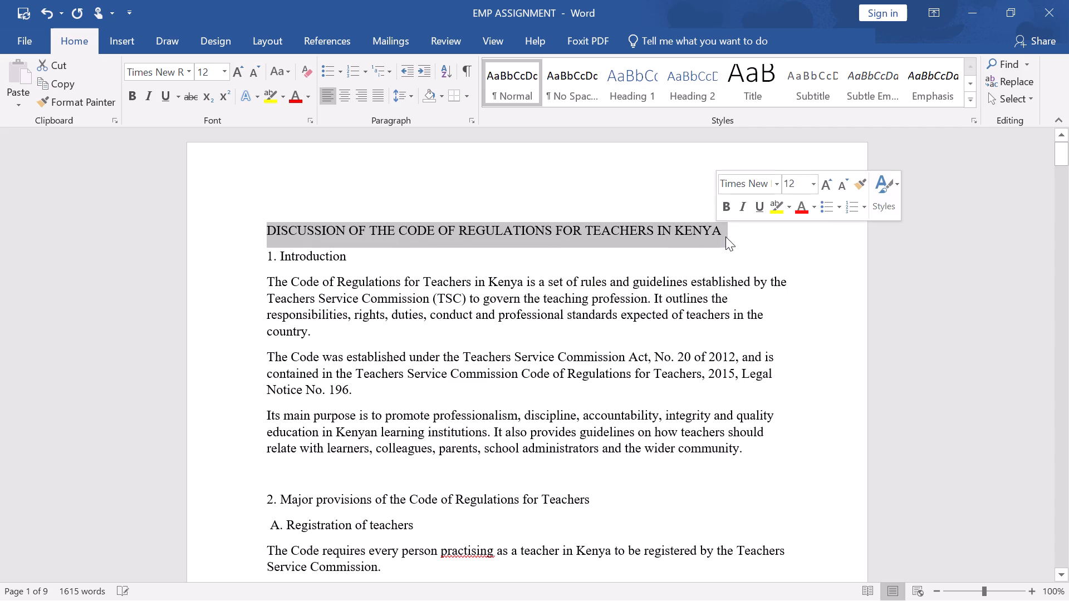
click(721, 209)
click(764, 242)
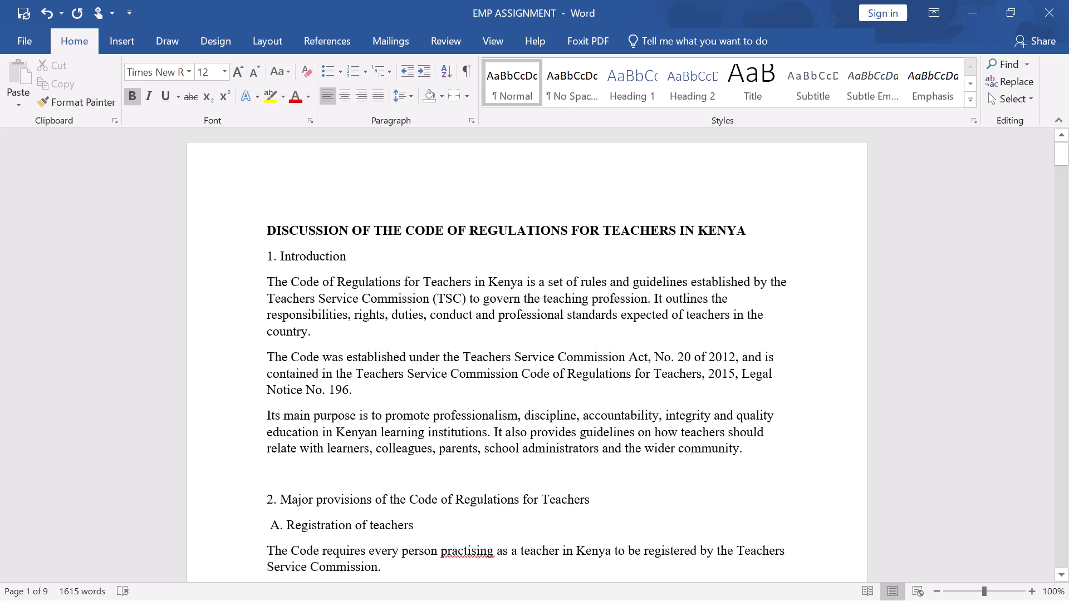
Remove the number "1." and its space from the Introduction heading, keeping the heading on its own line below the title.
click(281, 258)
key(BackSpace)
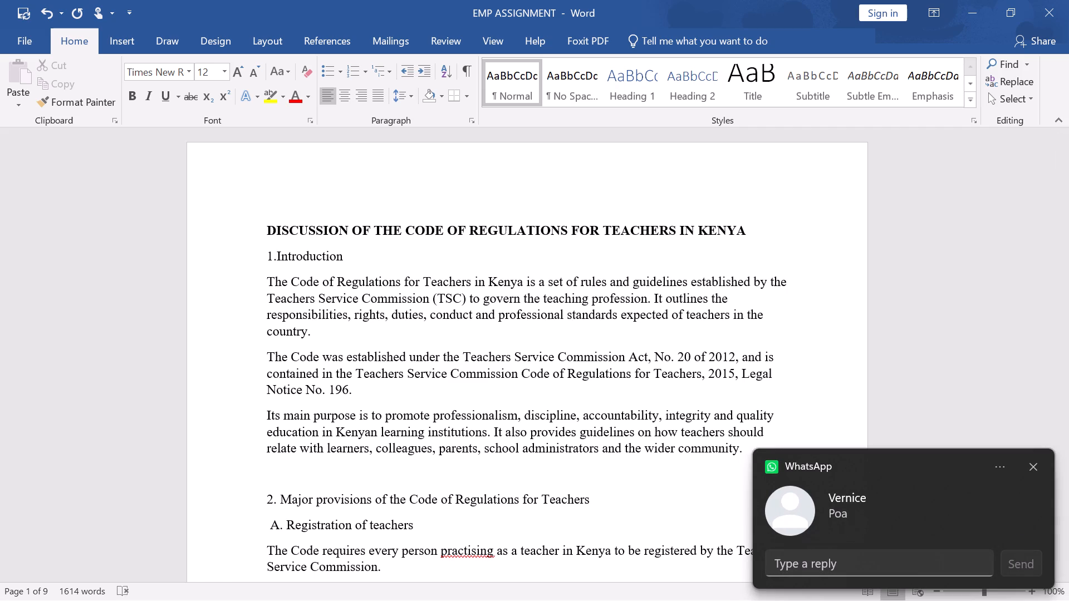
key(BackSpace)
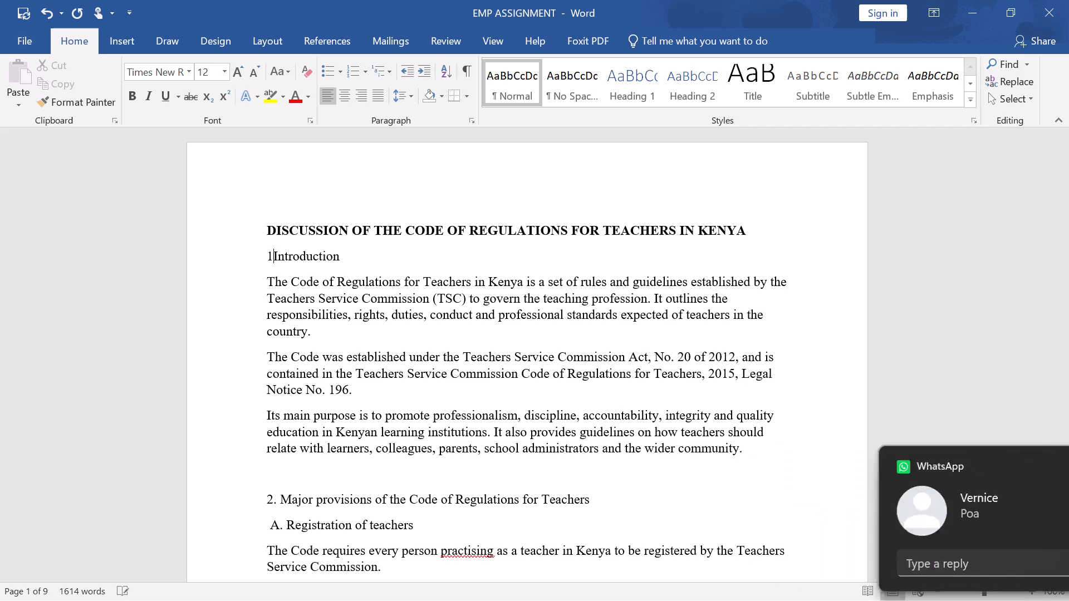
key(BackSpace)
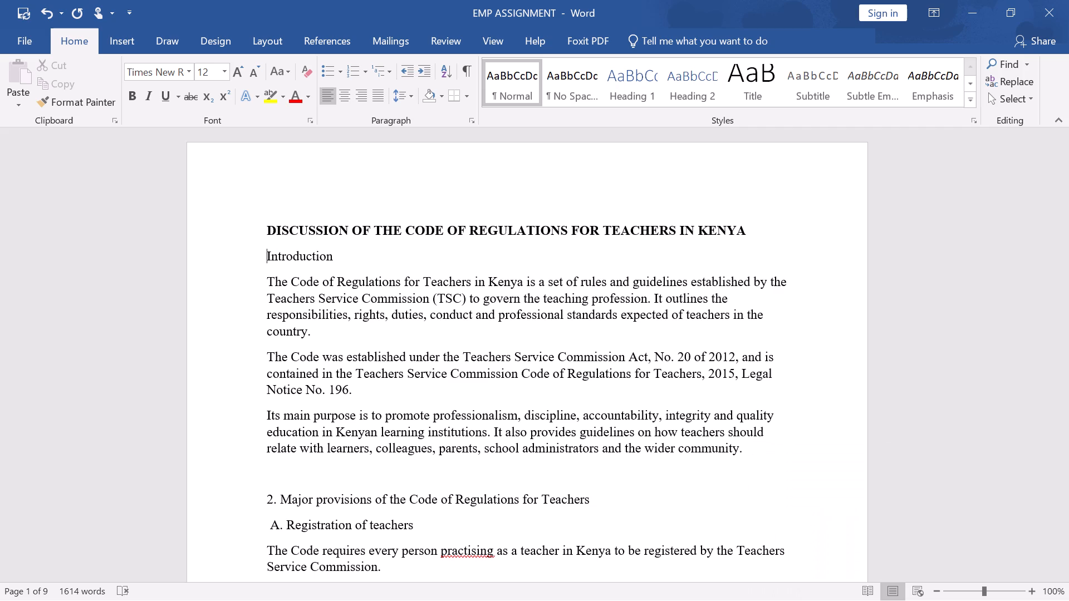
key(BackSpace)
key(Return)
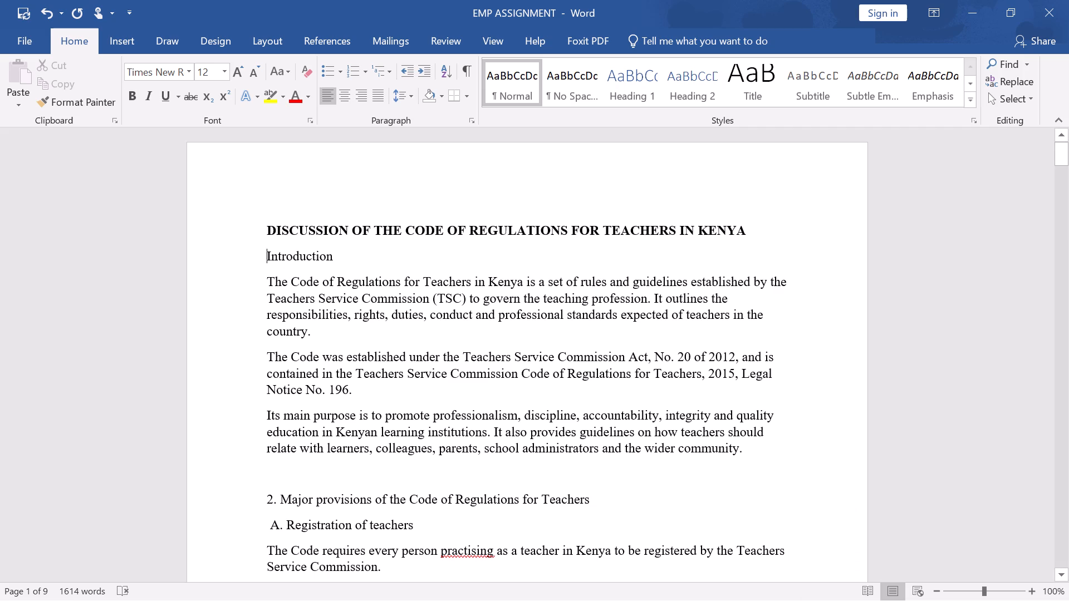
Make the "Introduction" heading bold.
drag(266, 256, 339, 258)
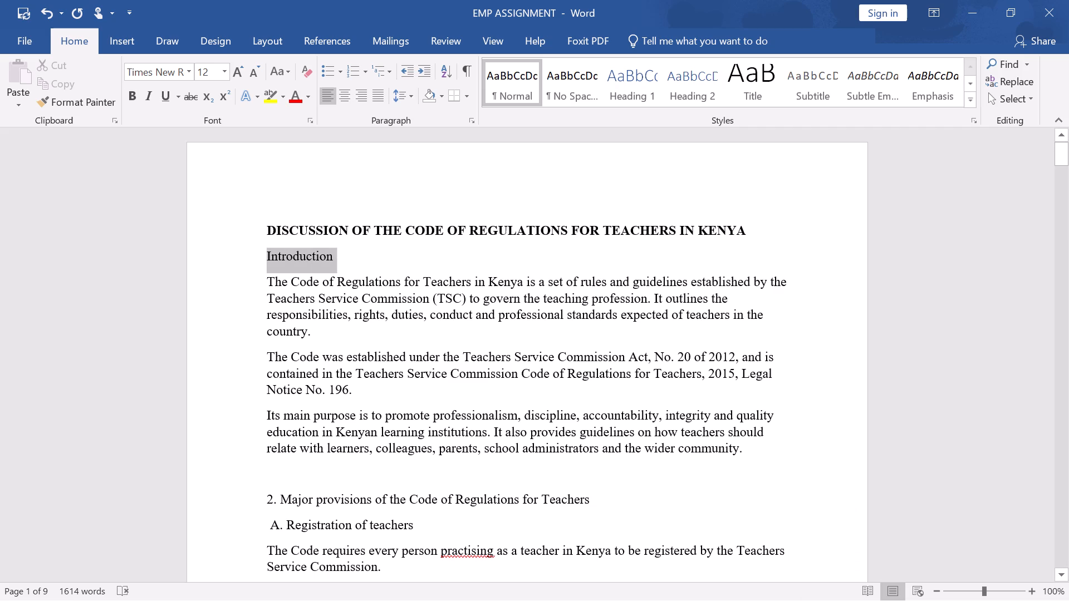
drag(339, 258, 350, 256)
click(363, 231)
click(355, 254)
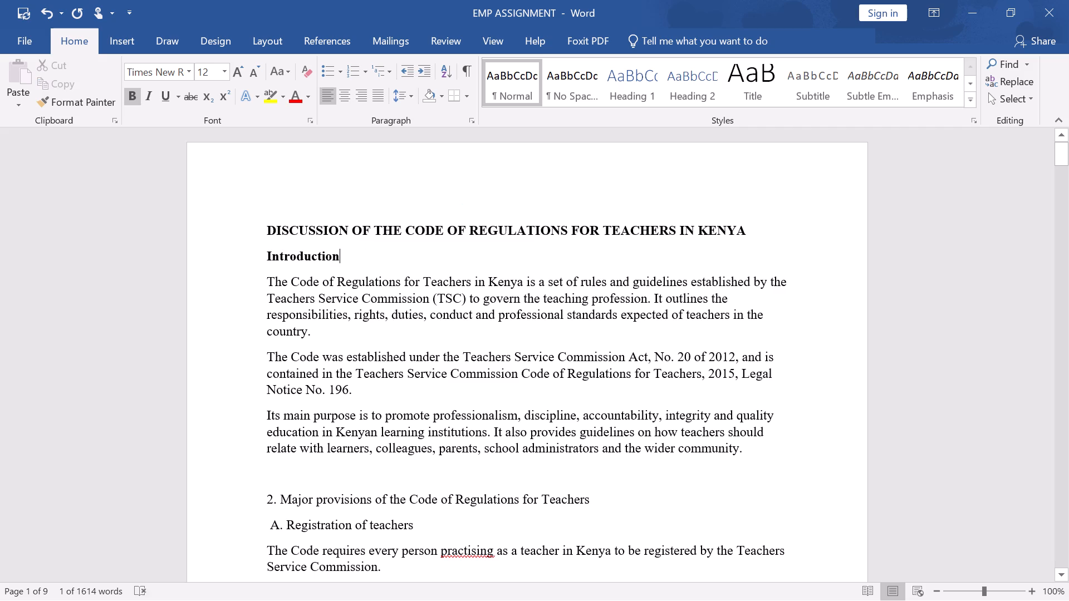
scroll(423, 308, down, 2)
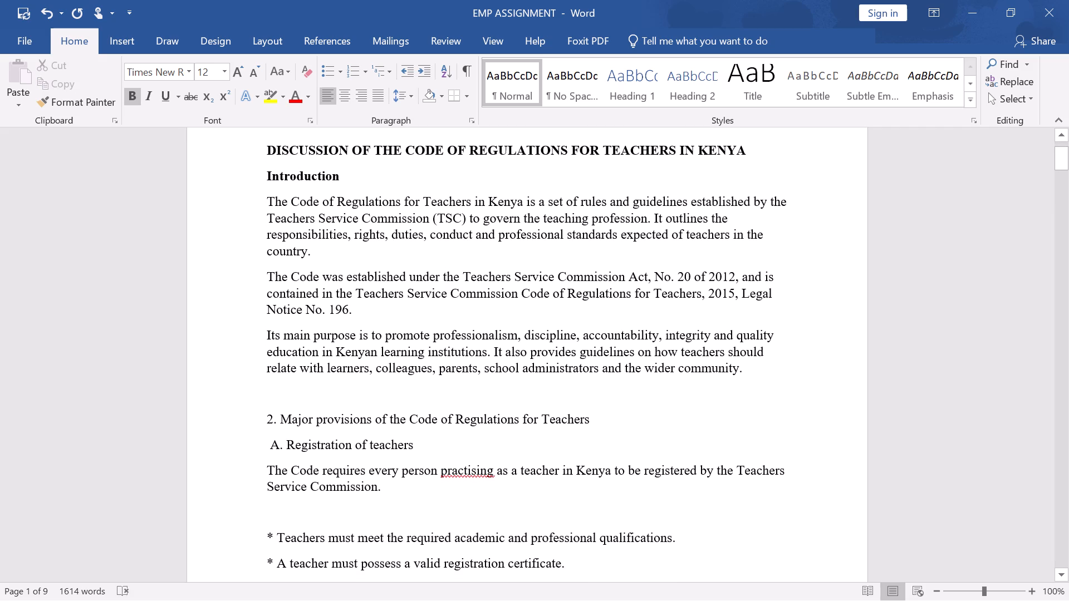
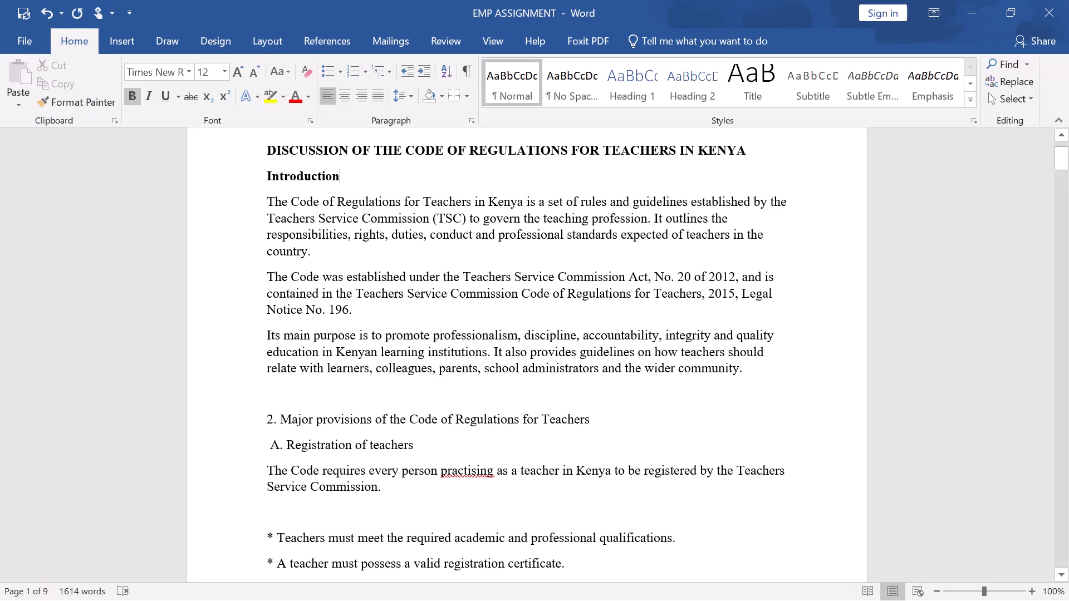
Remove the number "2." and its space from the "Major provisions of the Code of Regulations for Teachers" heading.
scroll(365, 337, down, 2)
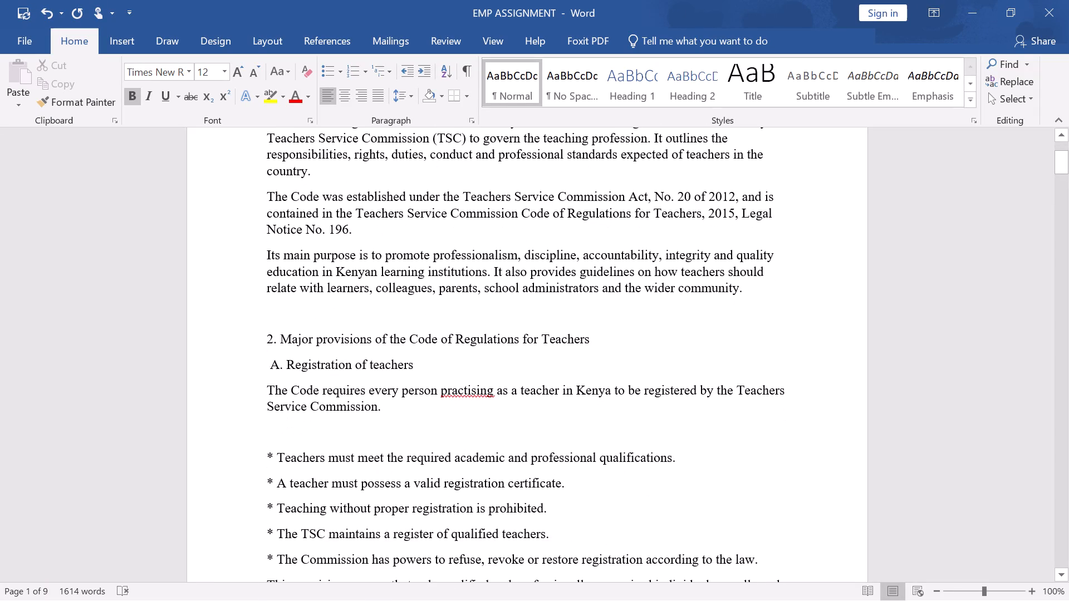
click(280, 341)
key(BackSpace)
key(BackSpace)
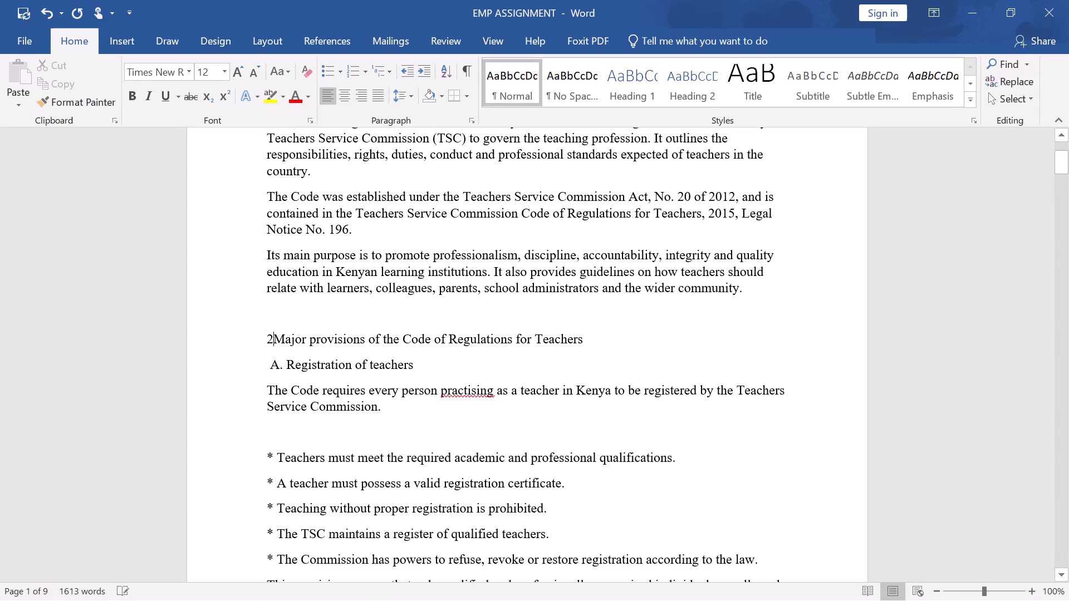
key(BackSpace)
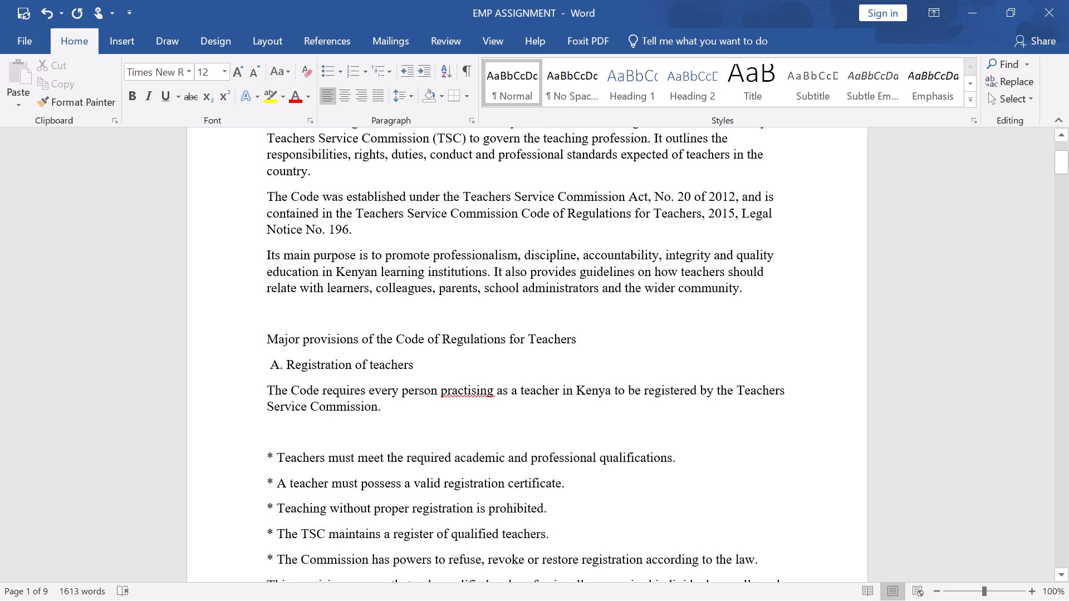
Make the "Major provisions of the Code of Regulations for Teachers" heading bold.
drag(264, 339, 591, 346)
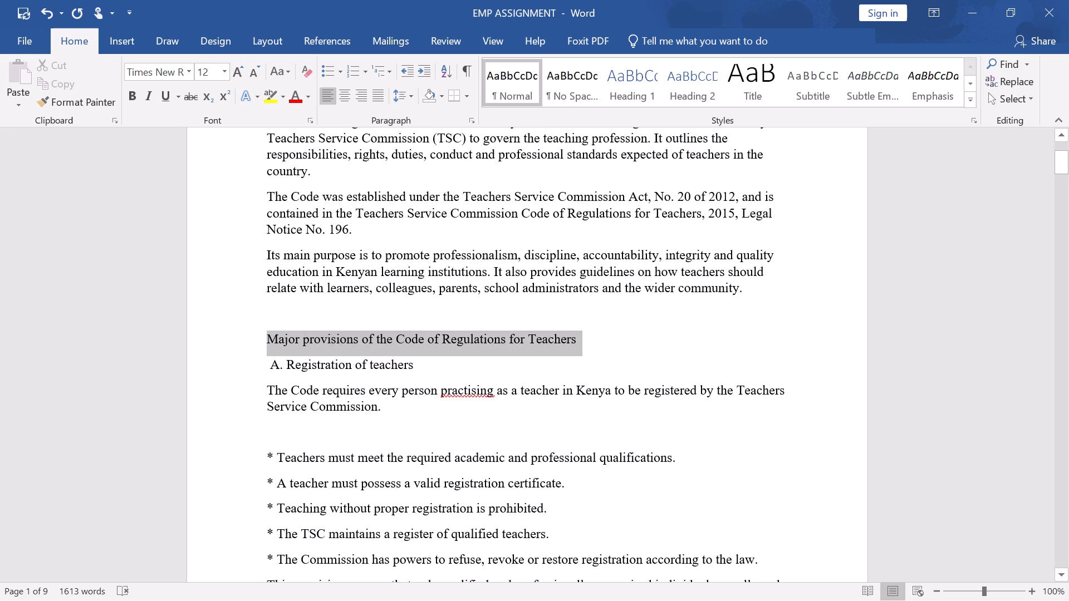
drag(591, 346, 592, 346)
click(604, 318)
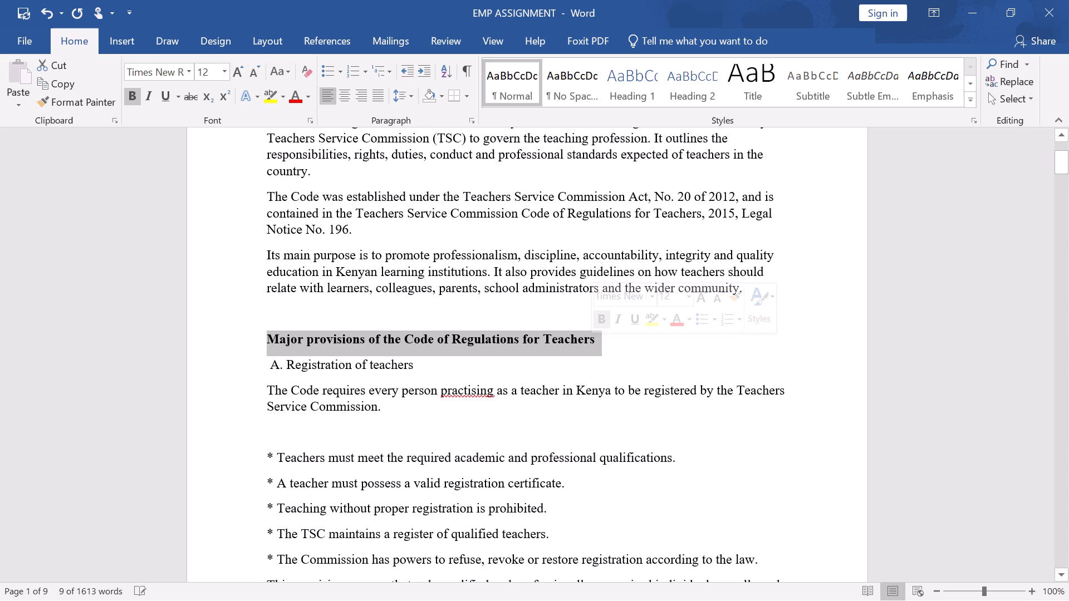
click(496, 375)
Replace the manual "A." before "Registration of teachers" with automatic Roman numeral numbering "I.", removing the leftover period and spaces.
scroll(497, 370, down, 1)
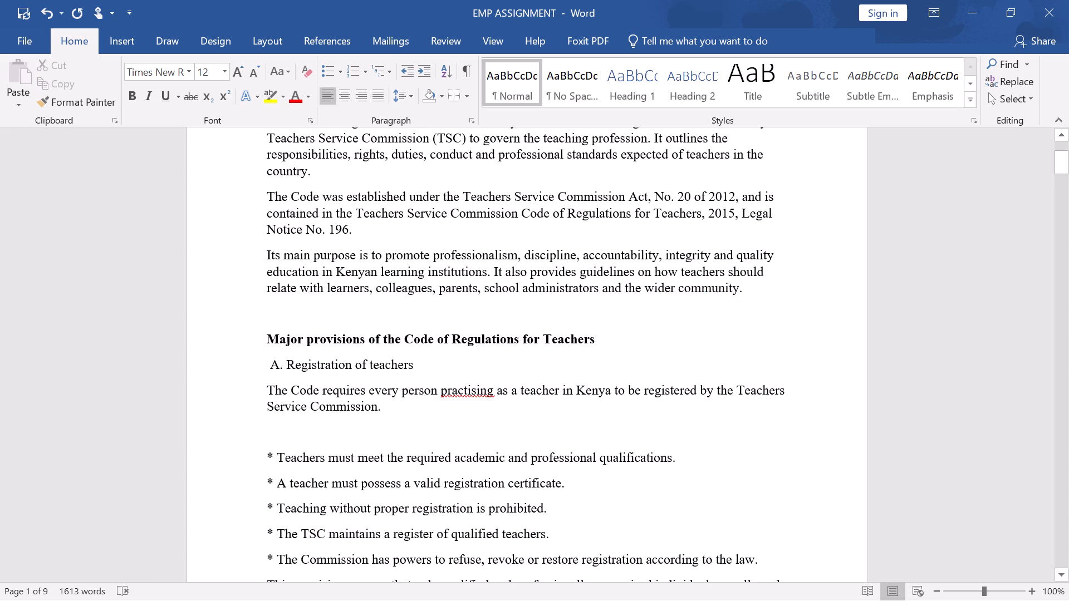
scroll(497, 370, down, 2)
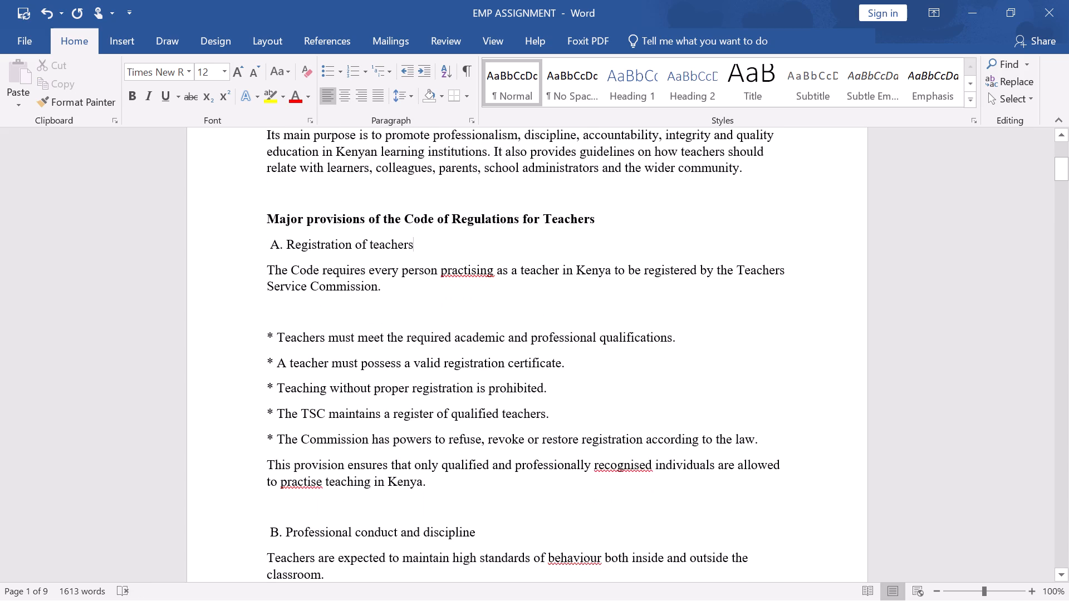
click(278, 247)
key(BackSpace)
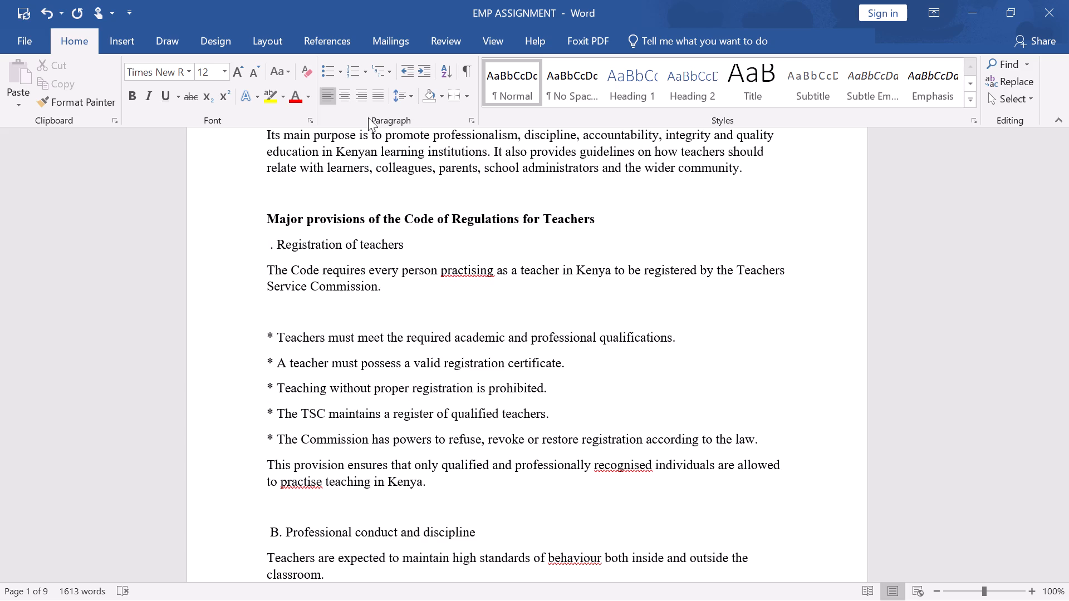
click(367, 73)
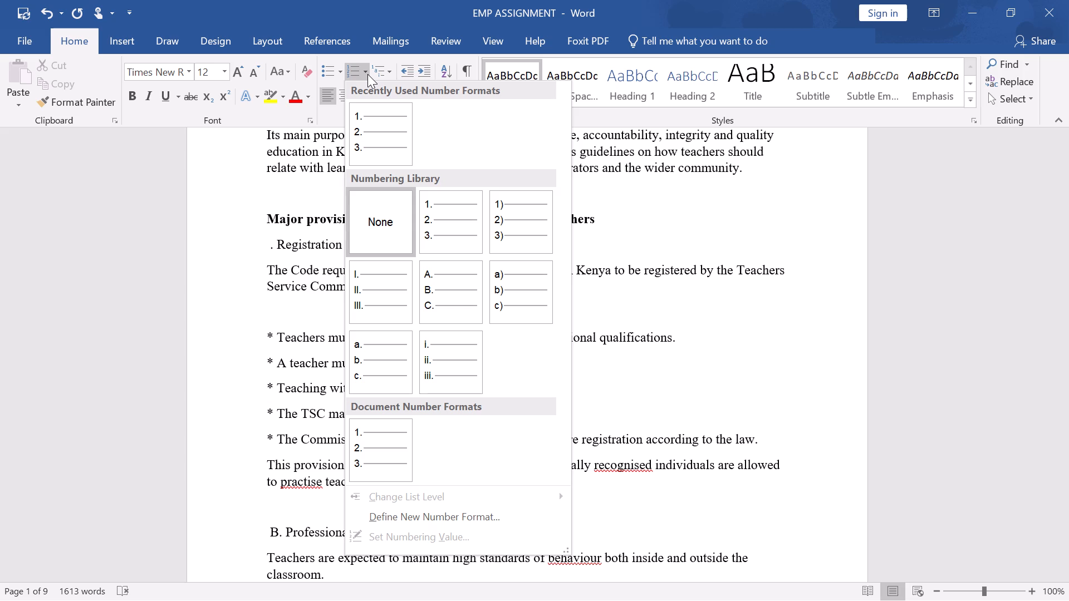
click(366, 298)
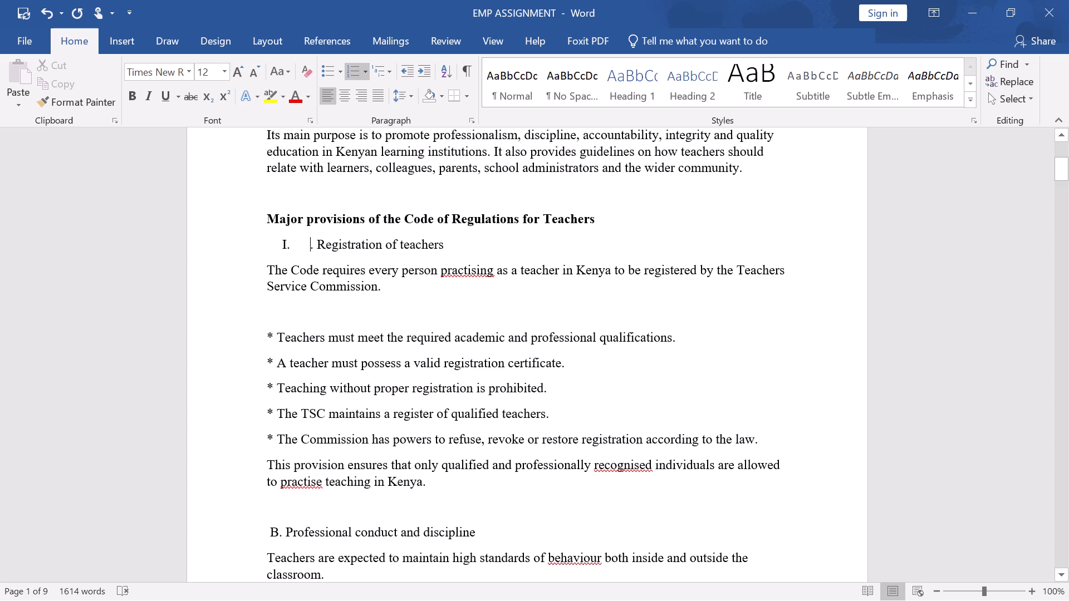
click(318, 249)
key(BackSpace)
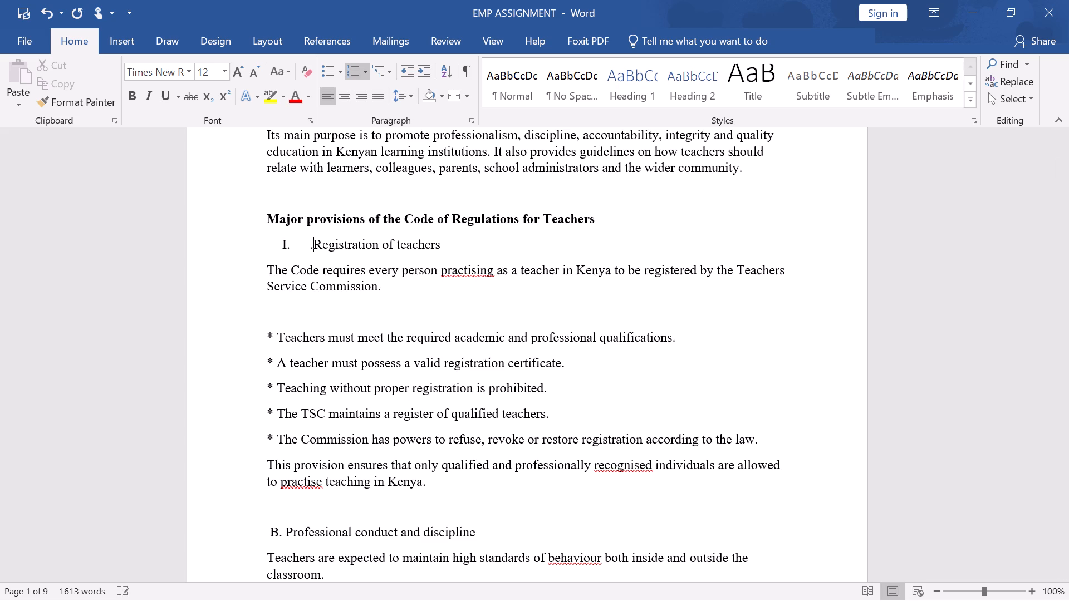
key(BackSpace)
key(BackSpace)
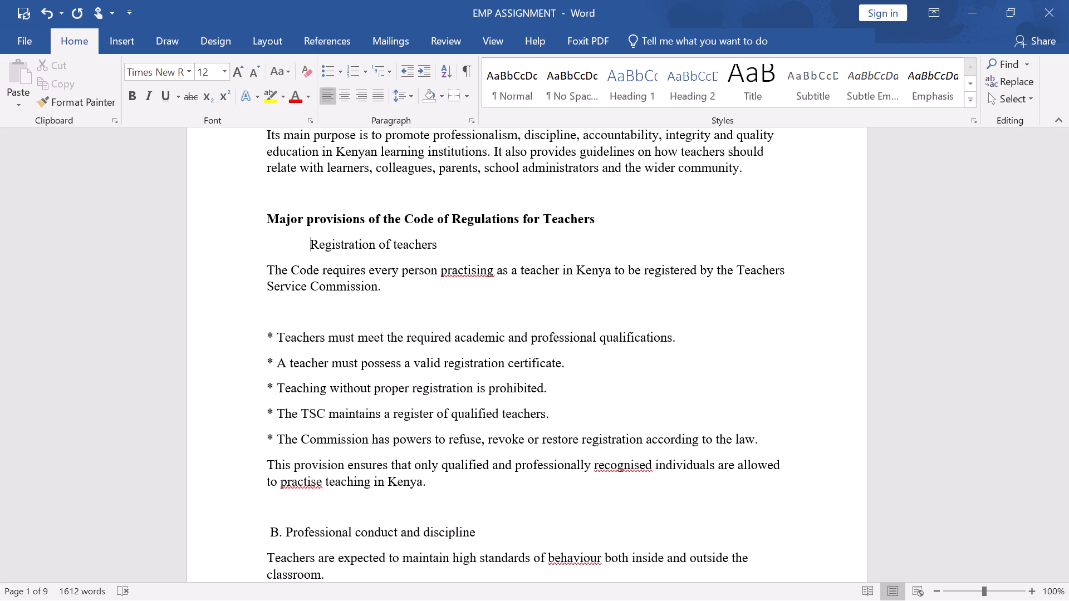
key(BackSpace)
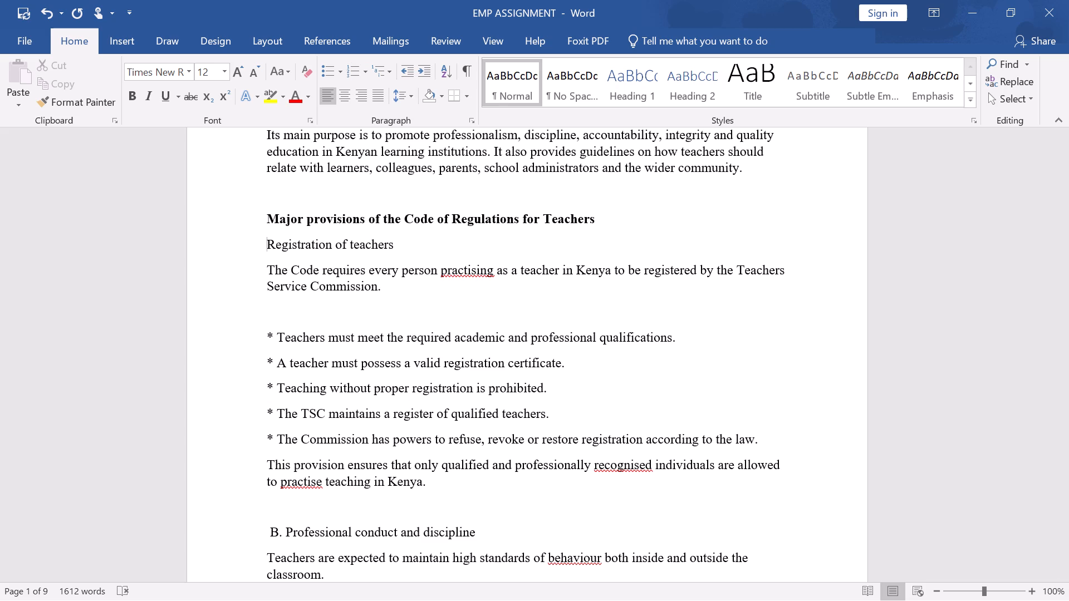
click(351, 68)
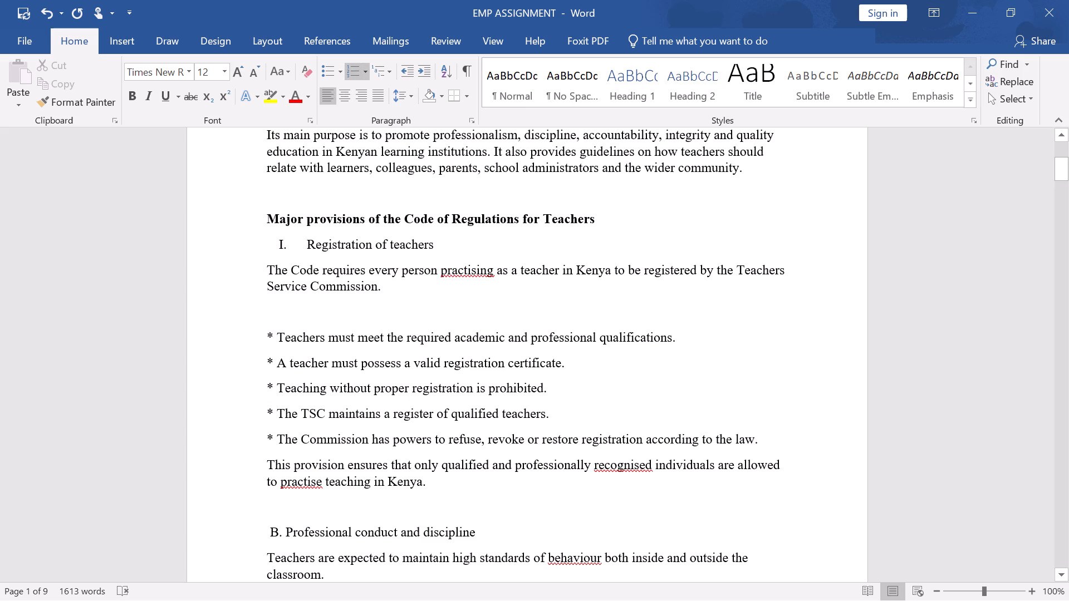
Make the "Registration of teachers" heading and its numeral bold.
drag(302, 248, 416, 248)
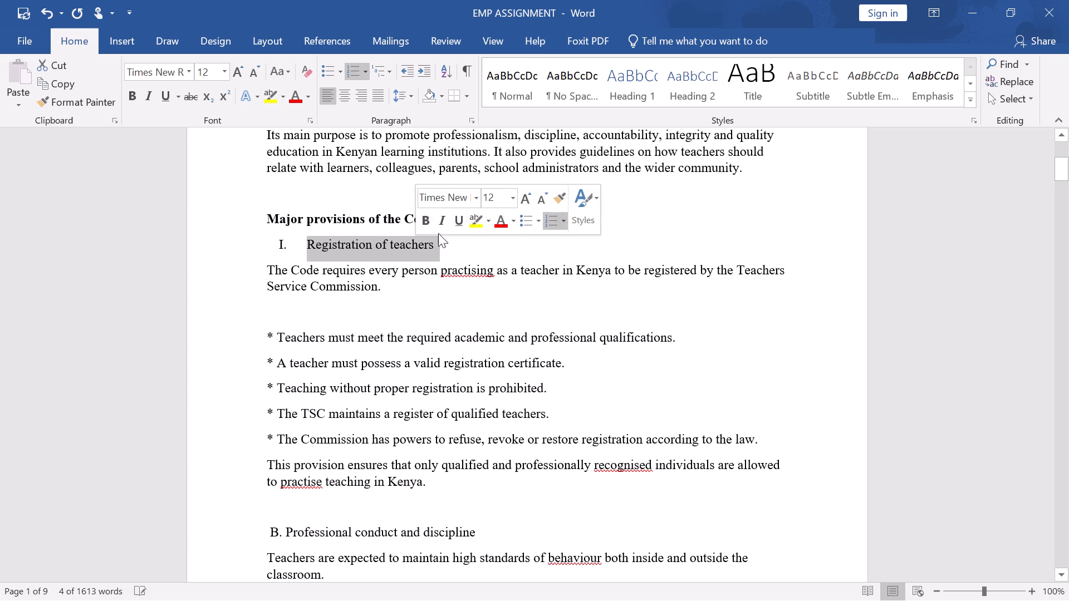
click(425, 224)
click(459, 245)
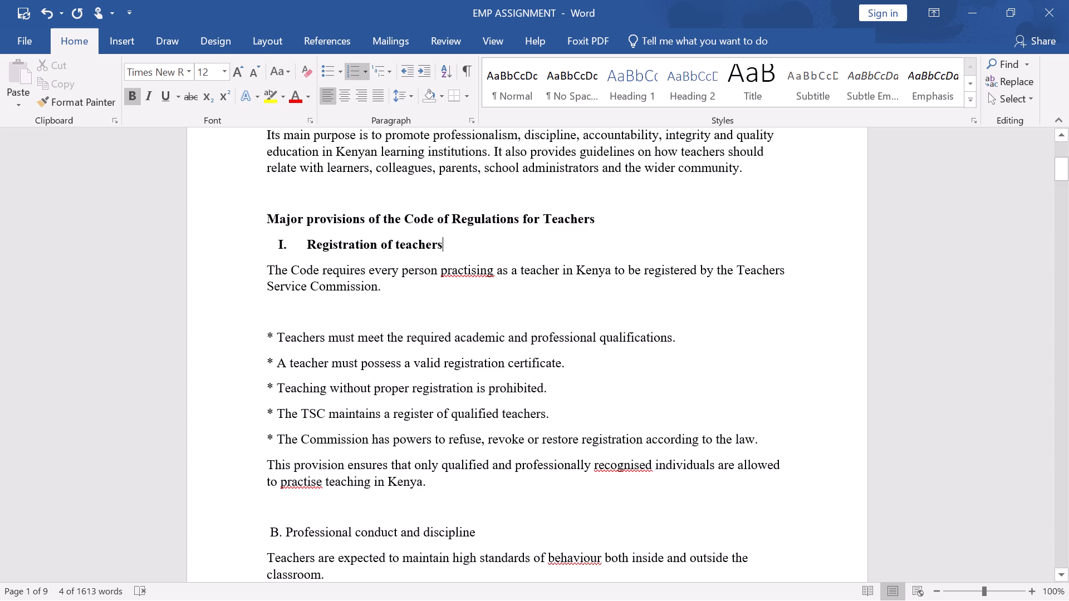
Replace the manual "B." before "Professional conduct and discipline" with the automatic Roman numeral "II.".
scroll(318, 298, down, 2)
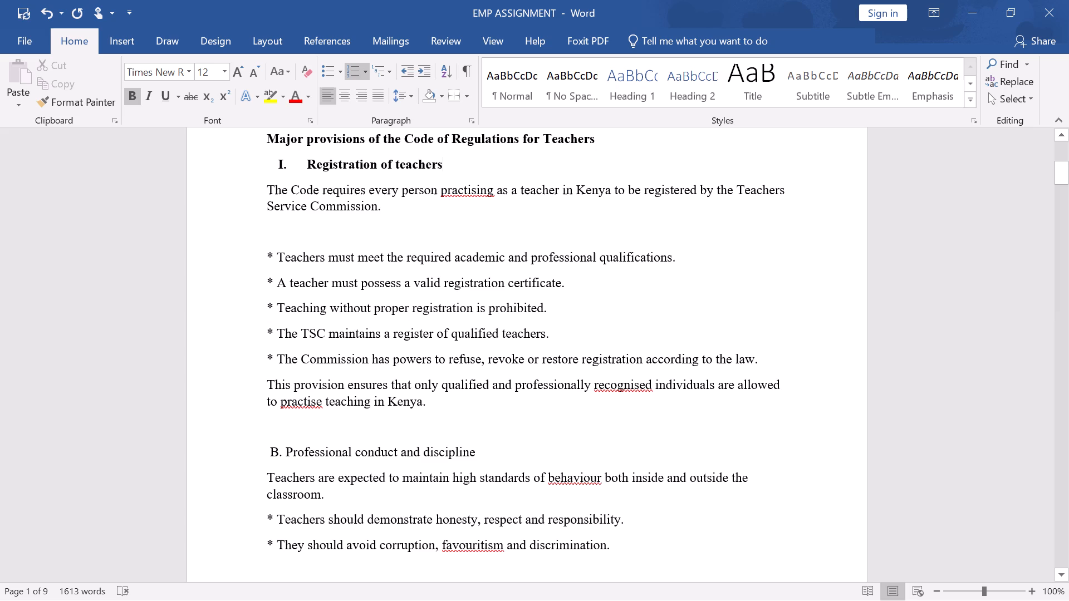
scroll(383, 231, down, 3)
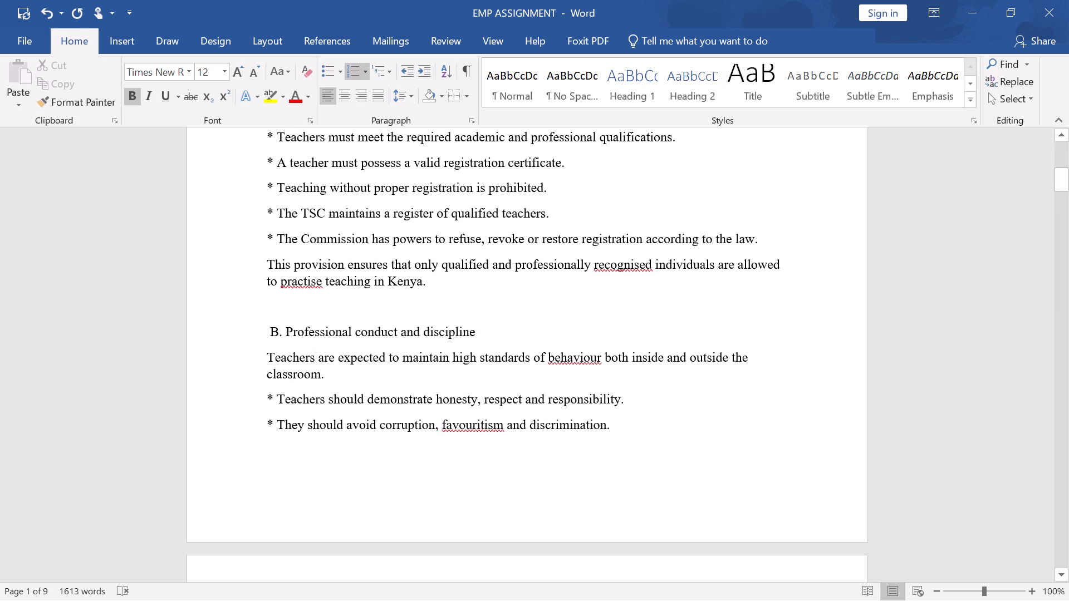
click(284, 334)
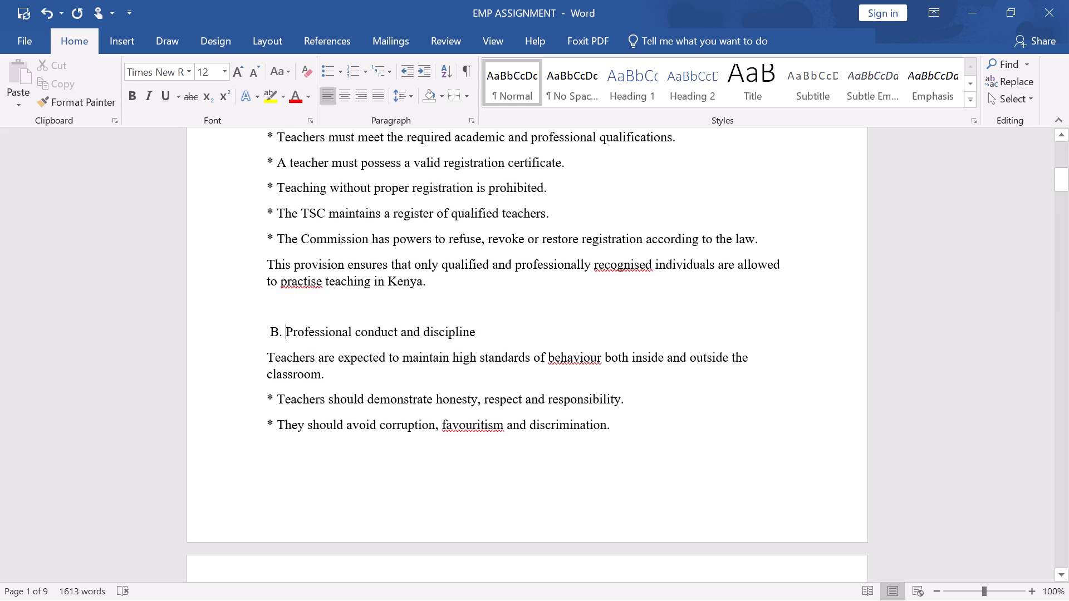
key(BackSpace)
key(BackSpace)
key(BackSpace)
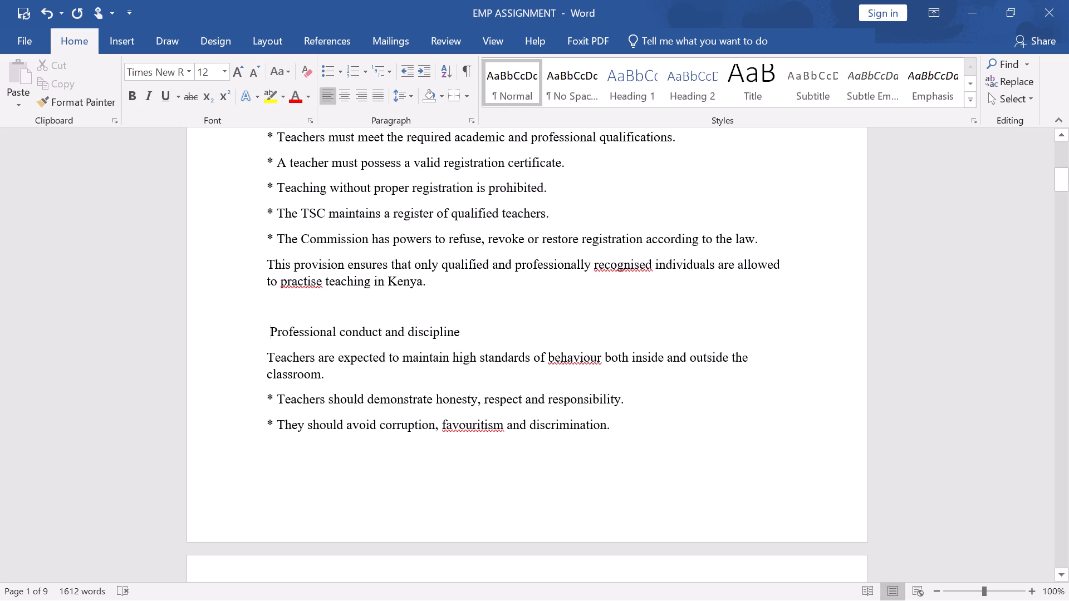
click(352, 63)
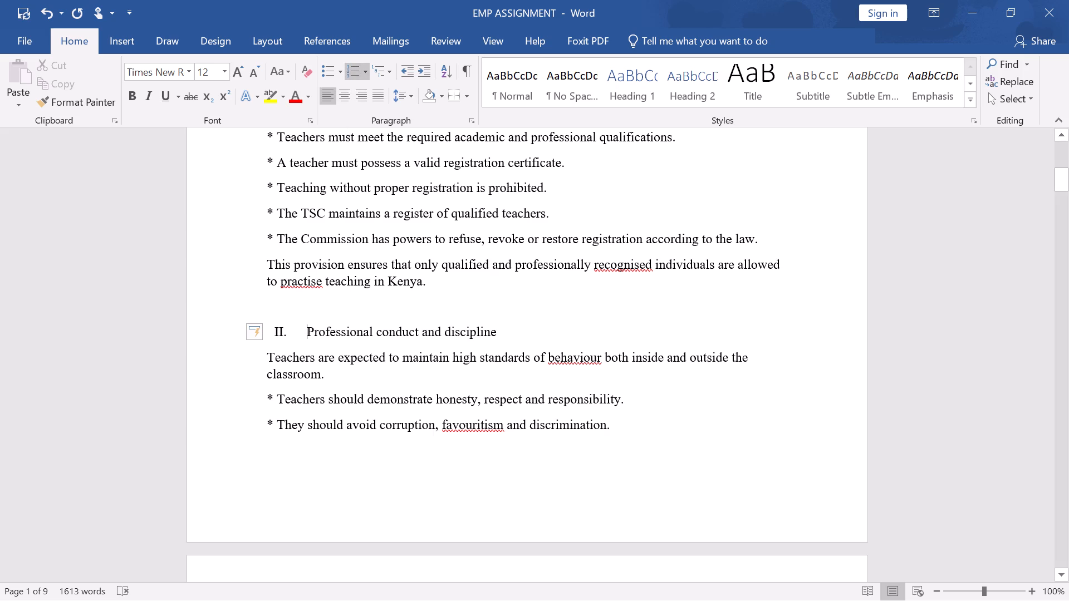
Make the "Professional conduct and discipline" heading bold and capitalize each of its words.
drag(303, 330, 472, 333)
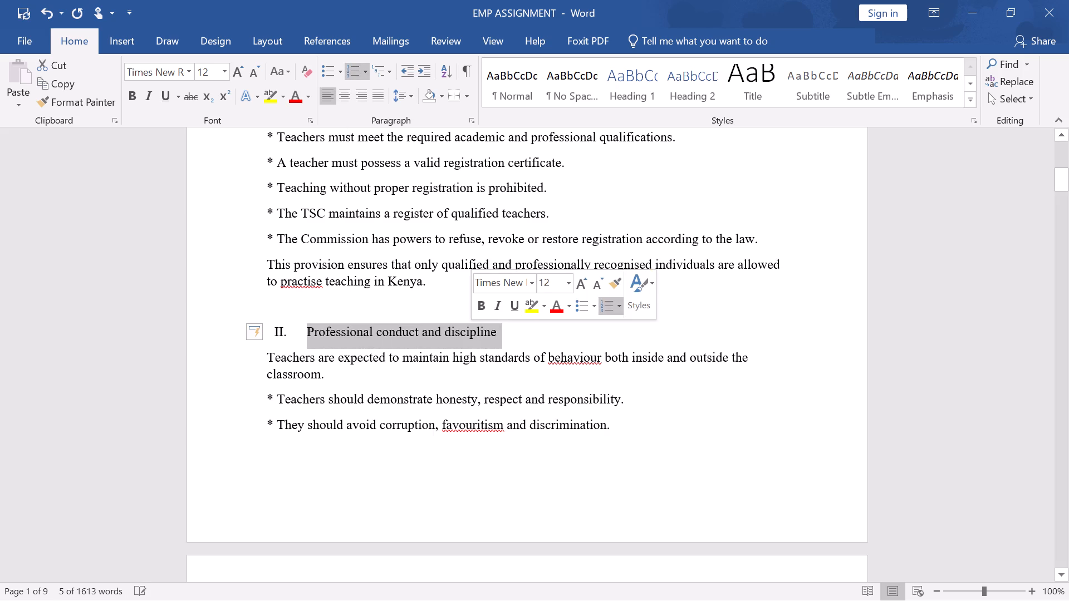
click(482, 304)
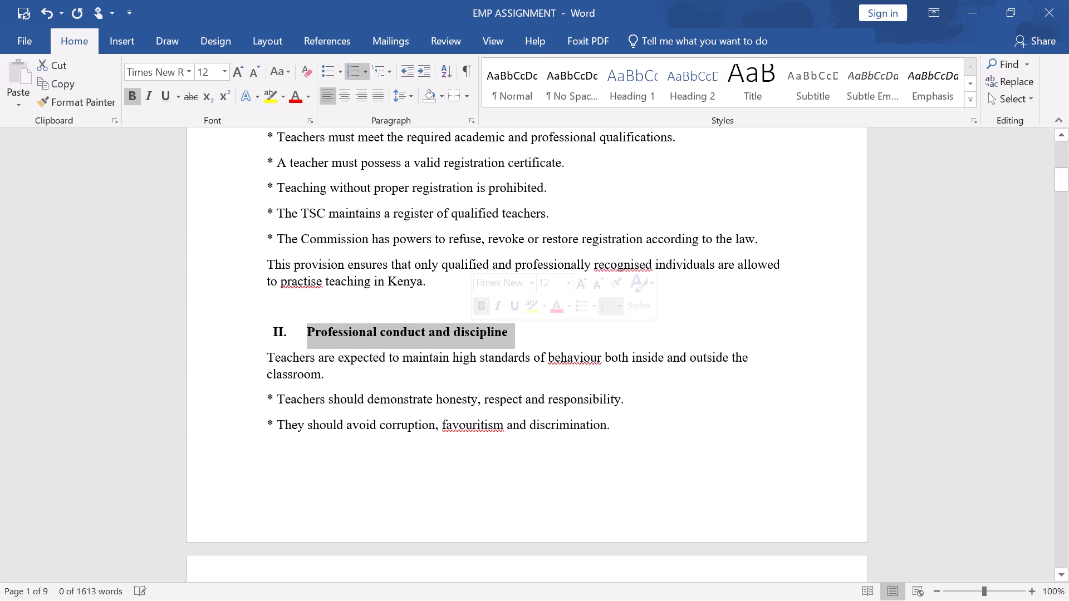
click(290, 72)
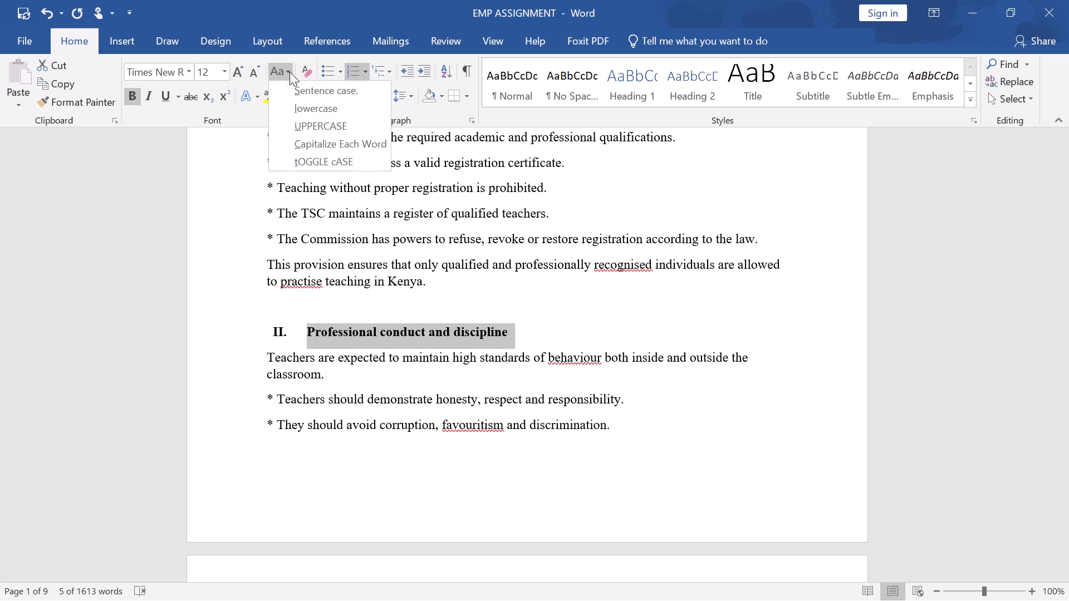
click(317, 144)
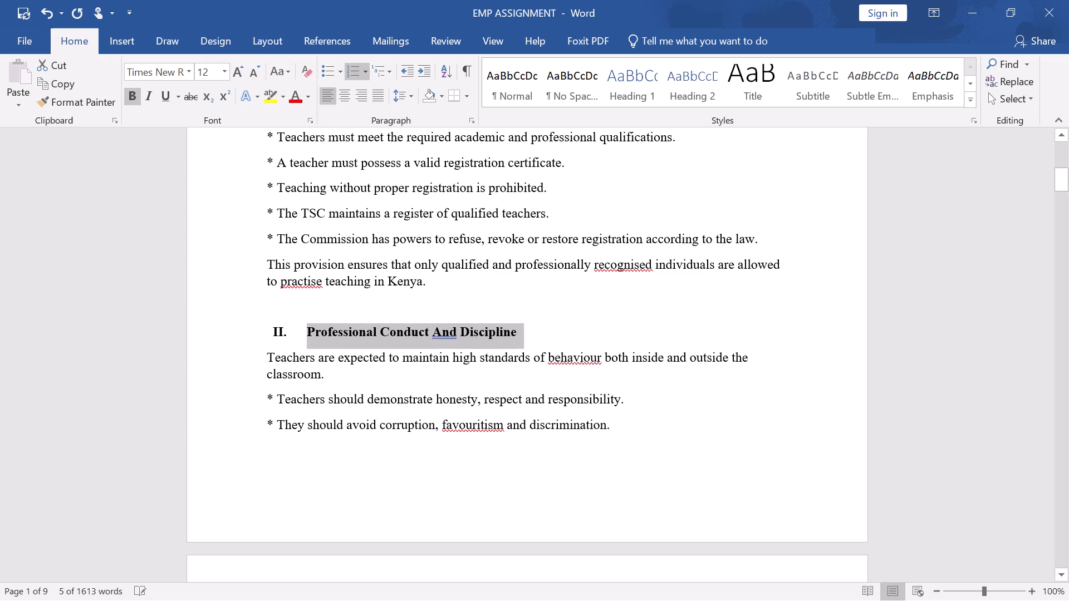
click(544, 335)
Replace the manual "C." before "Duties and responsibilities of teachers" with the automatic Roman numeral "III.".
scroll(581, 319, down, 7)
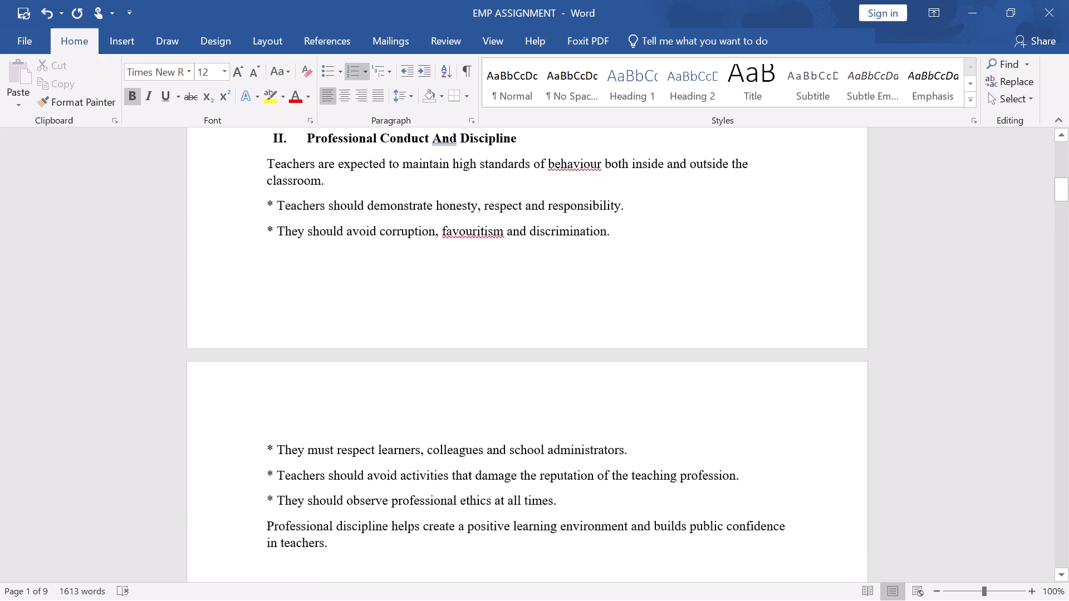
scroll(578, 311, down, 6)
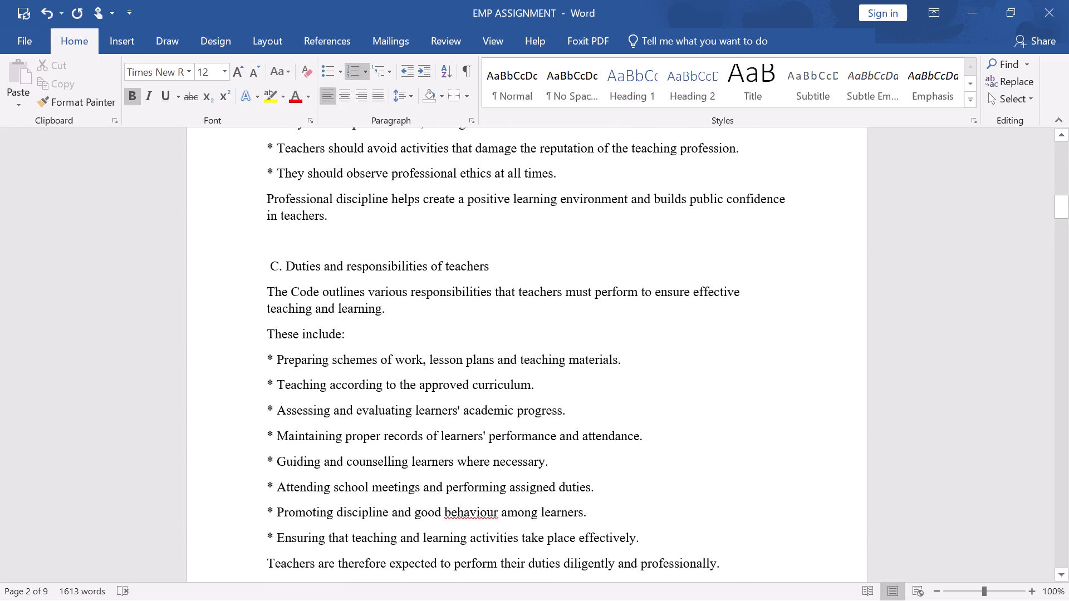
click(284, 268)
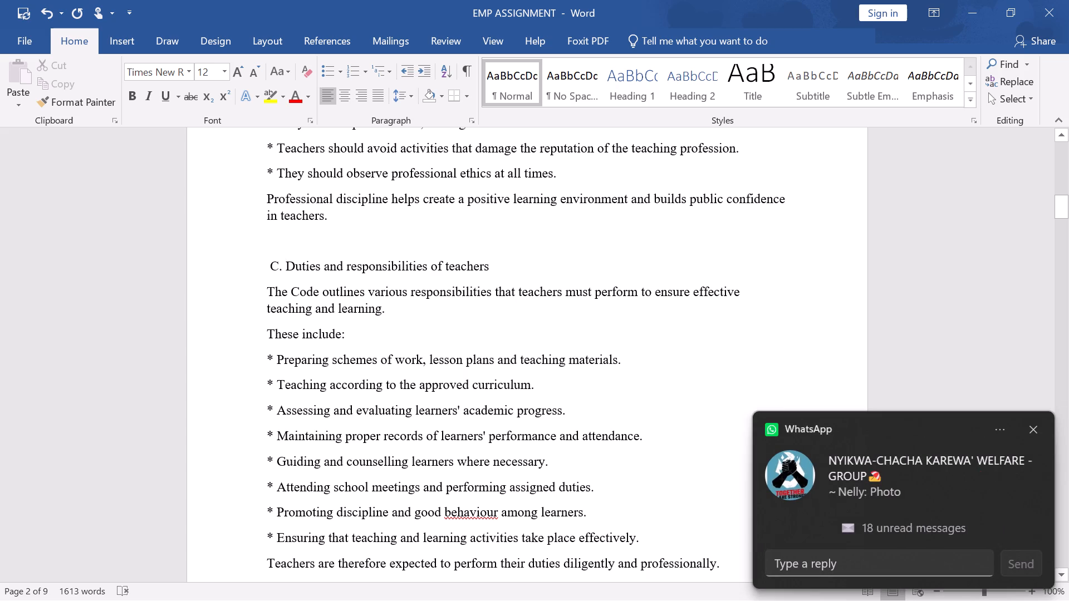
key(BackSpace)
key(BackSpace)
key(BackSpace)
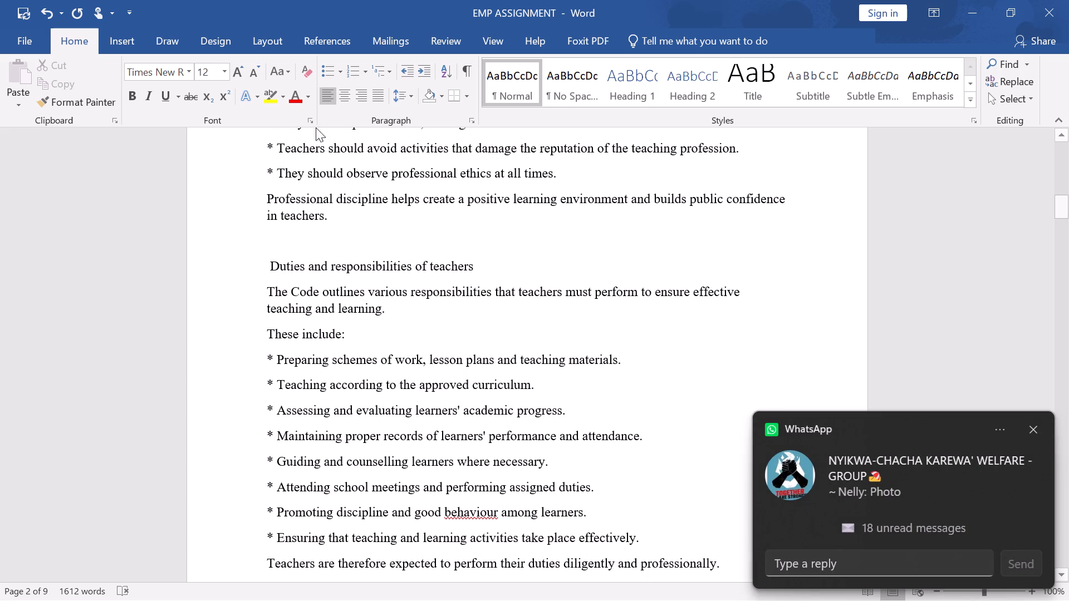
click(351, 74)
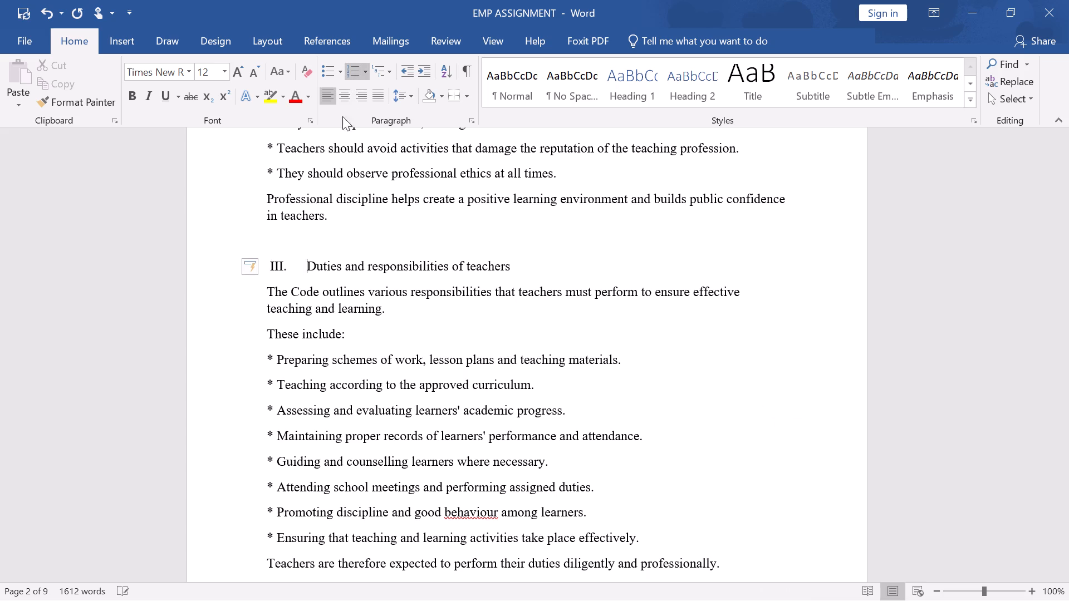
Capitalize each word of the "Duties and responsibilities of teachers" heading and make it bold.
drag(303, 267, 312, 265)
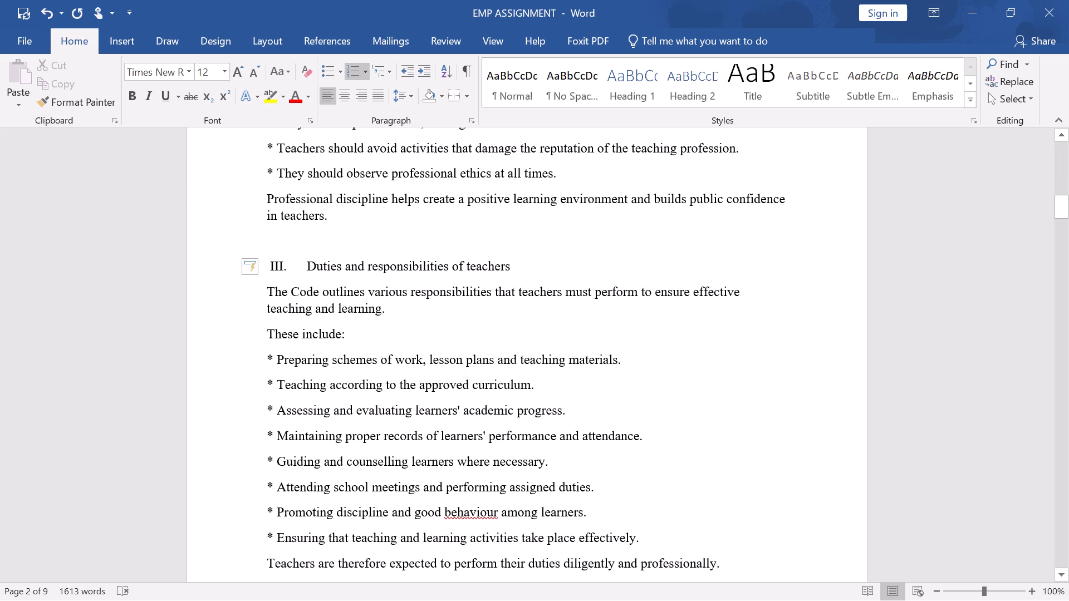
drag(312, 265, 494, 275)
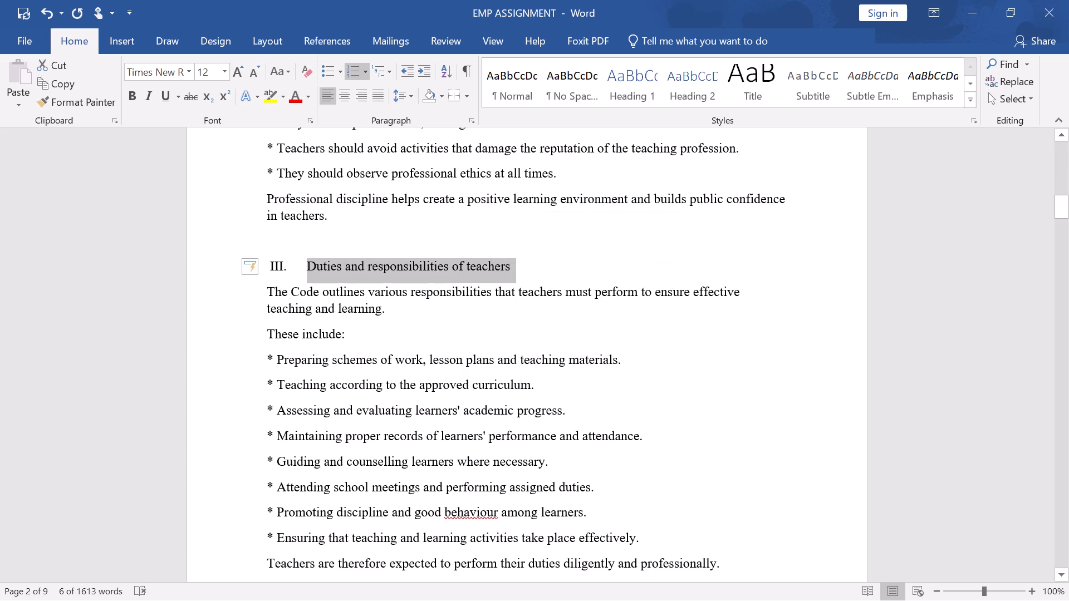
click(288, 71)
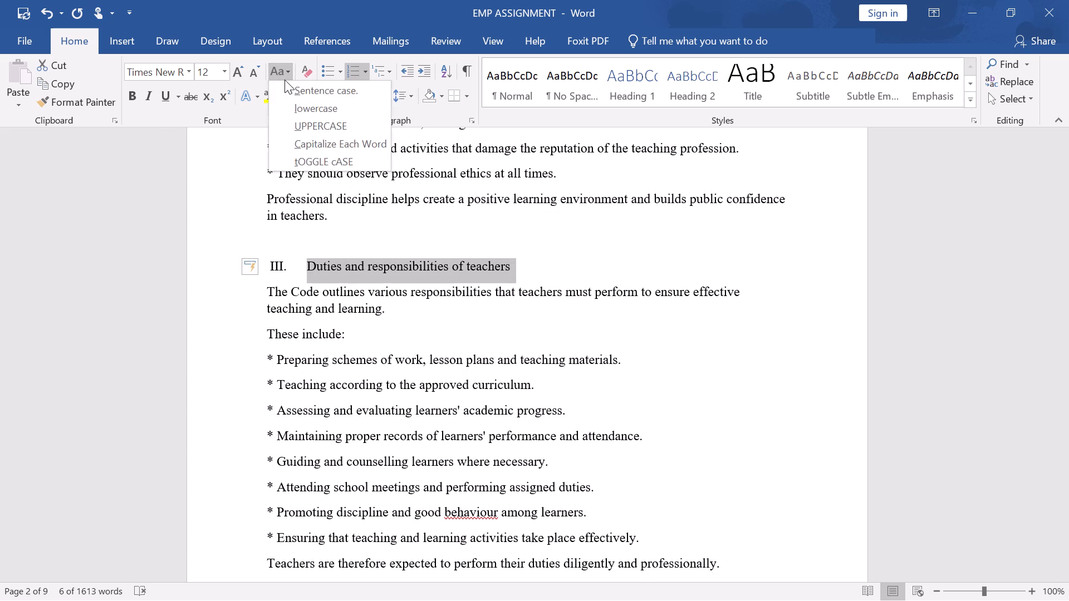
click(317, 139)
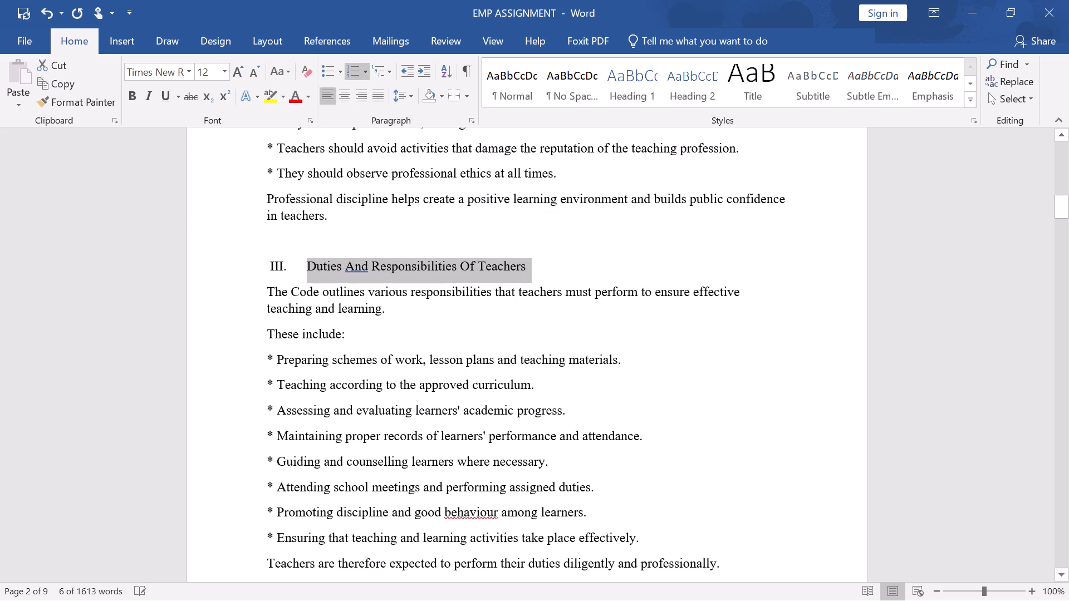
click(133, 93)
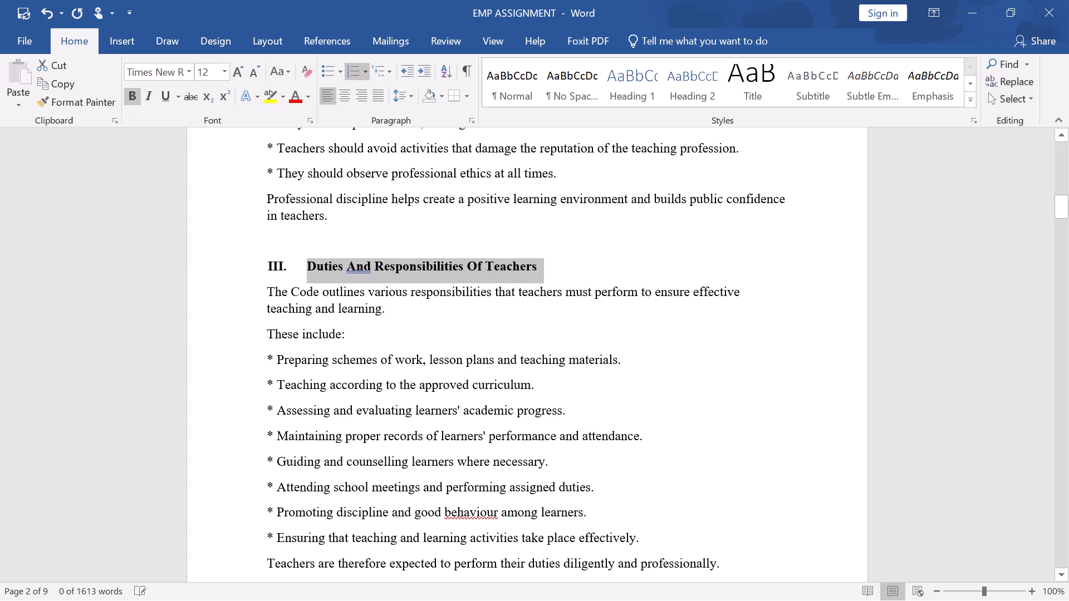
click(580, 273)
Replace the manual "D." before "Protection and welfare of learners" with the automatic Roman numeral "IV.".
scroll(585, 257, down, 6)
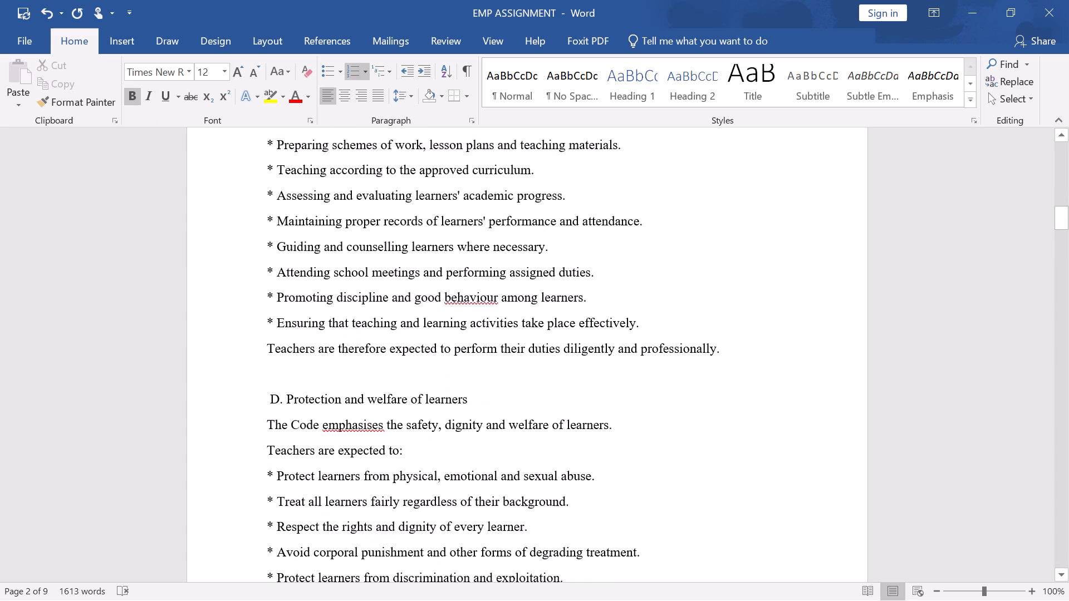
scroll(585, 258, down, 3)
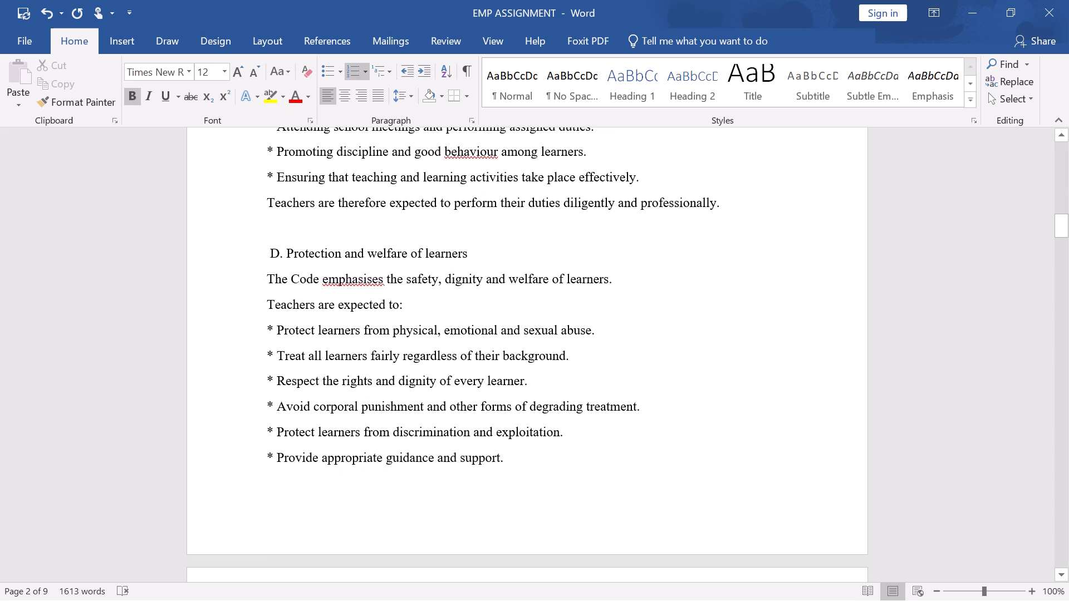
click(285, 253)
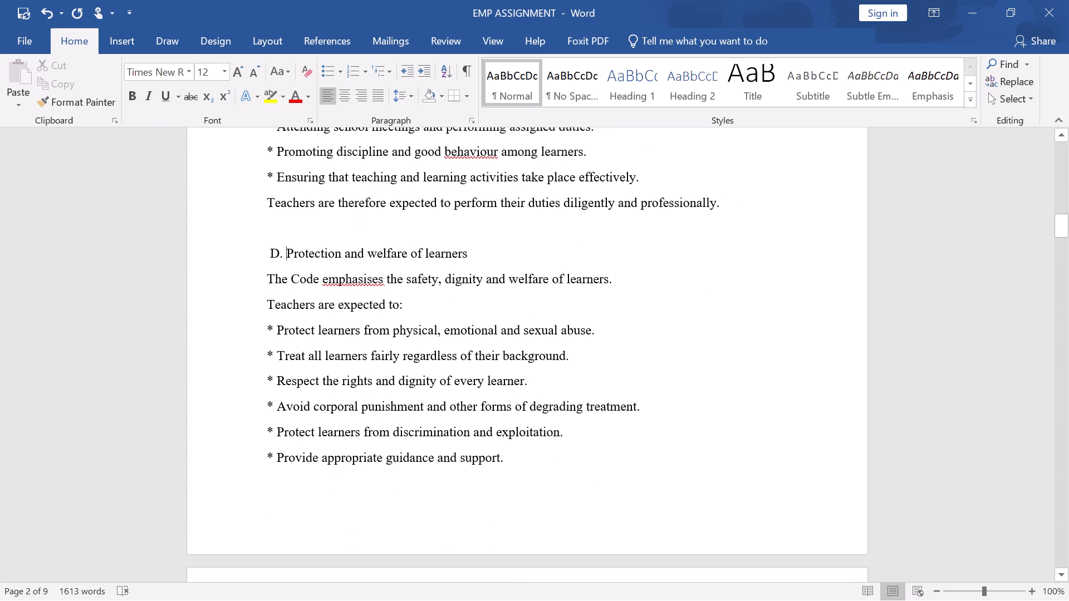
key(BackSpace)
key(BackSpace)
key(BackSpace)
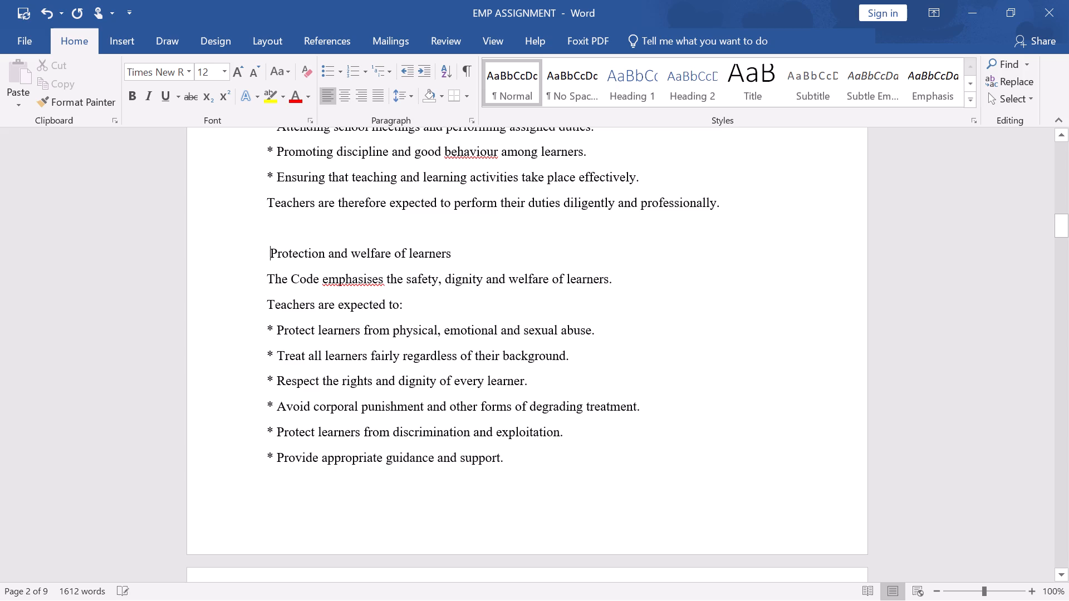
click(350, 63)
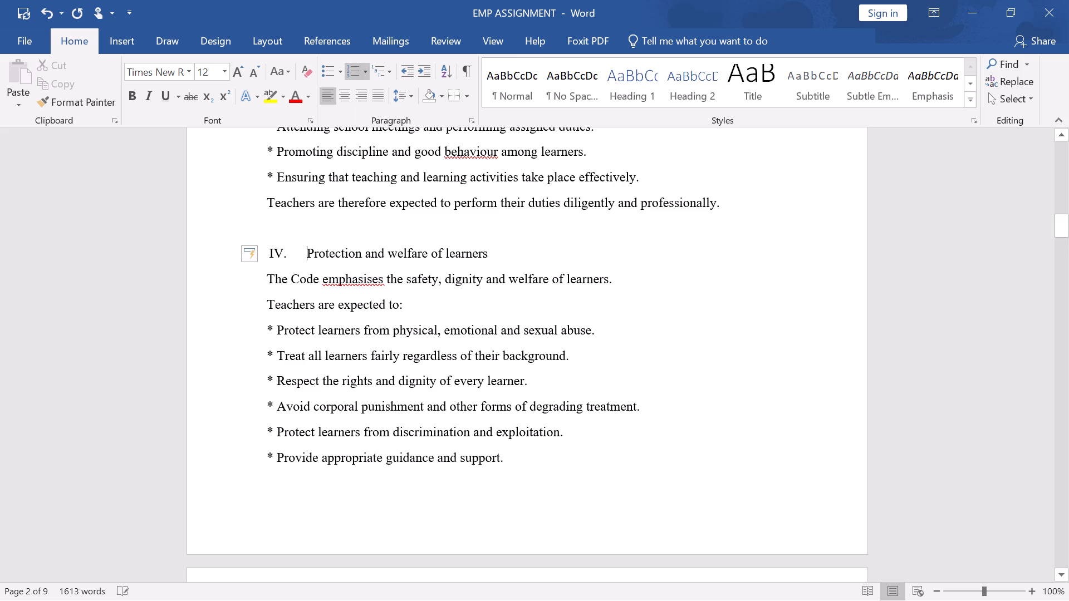
Make the "Protection and welfare of learners" heading bold and capitalize each of its words.
drag(304, 253, 503, 255)
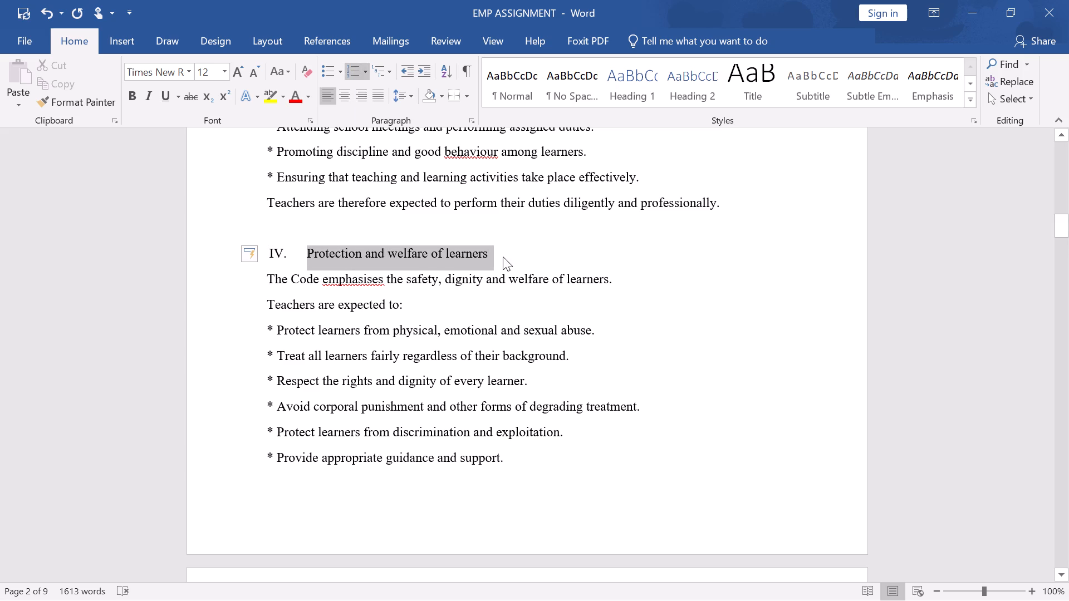
click(514, 231)
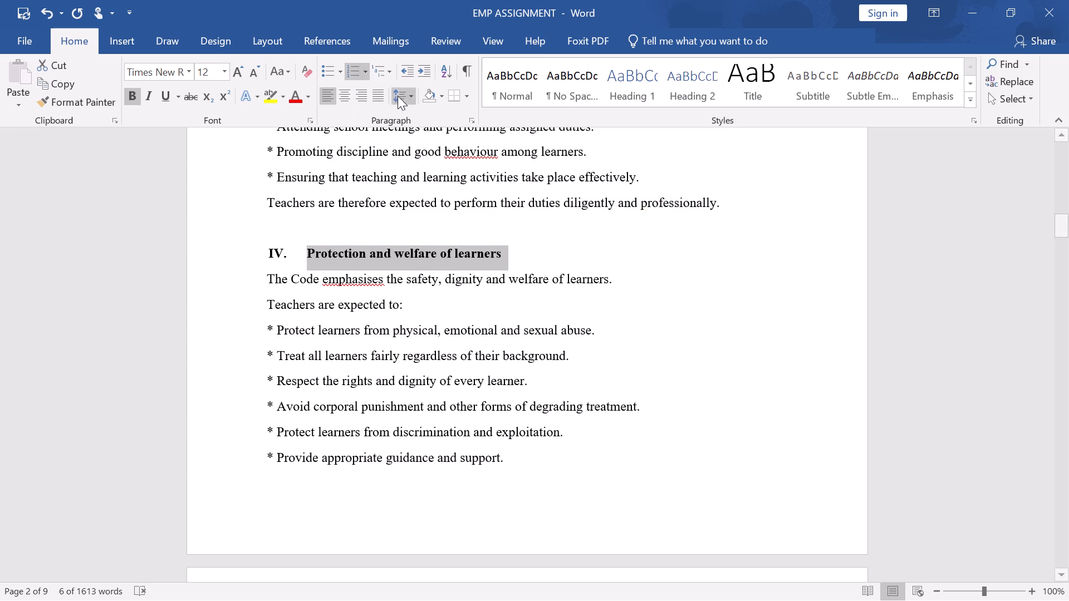
click(292, 71)
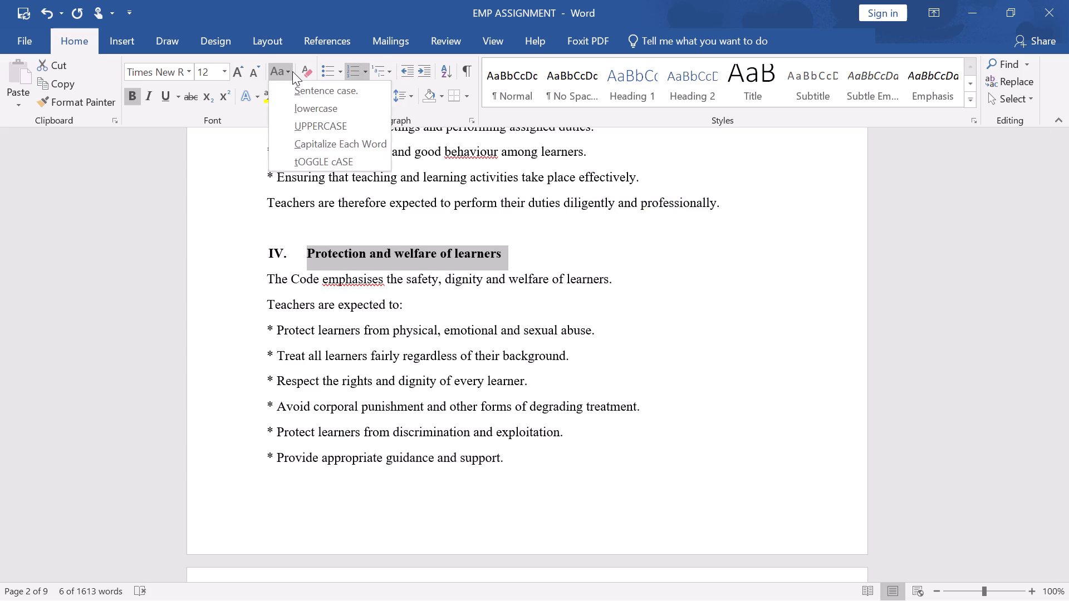
click(313, 142)
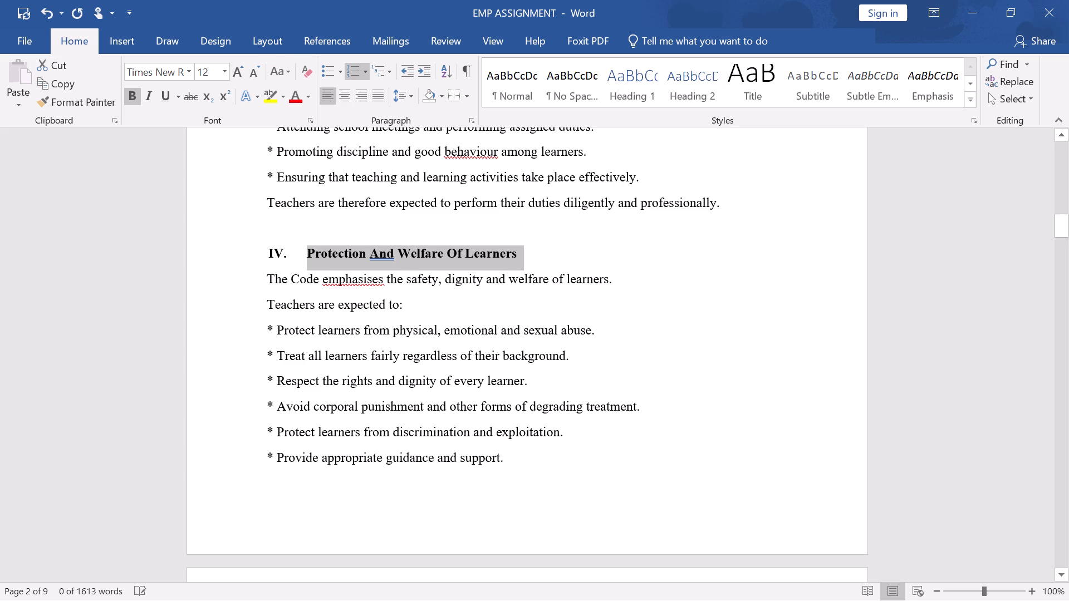
click(556, 247)
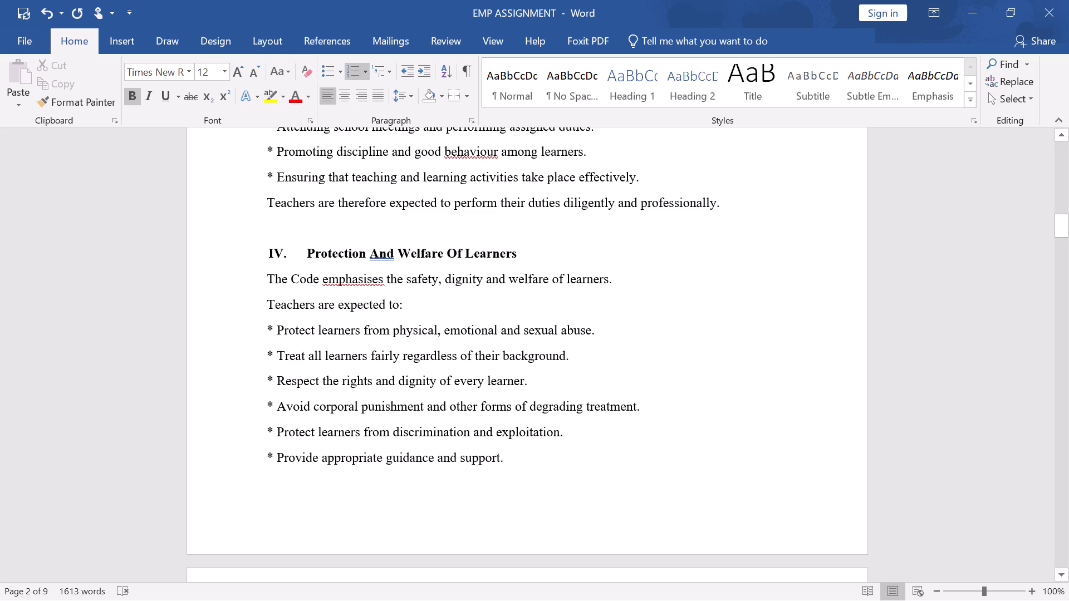
Replace the manual "E." before "Working hours, attendance and punctuality" with the automatic Roman numeral "V.".
scroll(474, 343, down, 2)
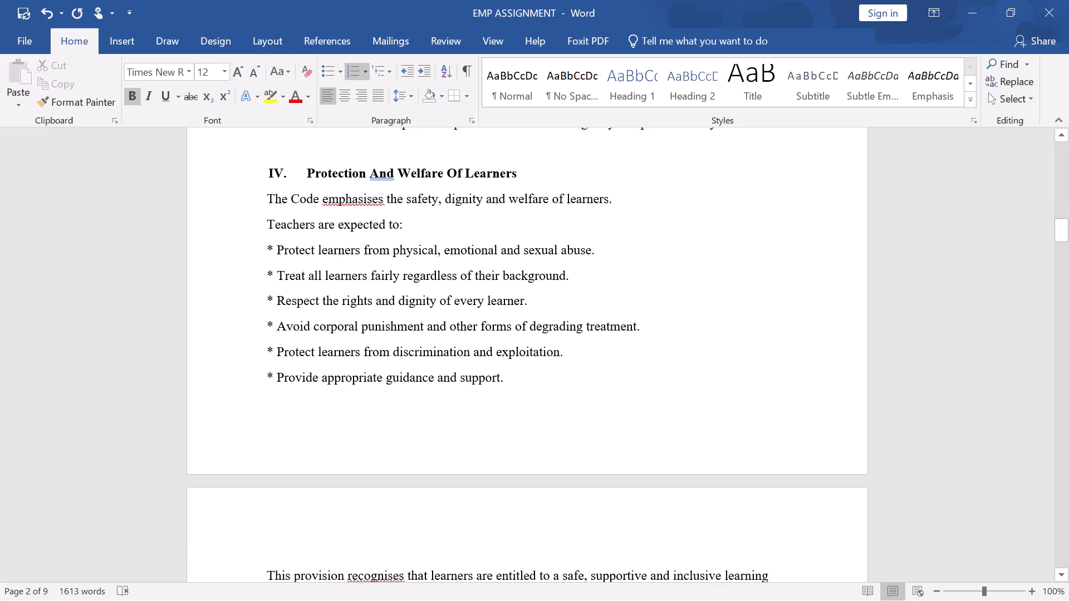
scroll(474, 347, down, 10)
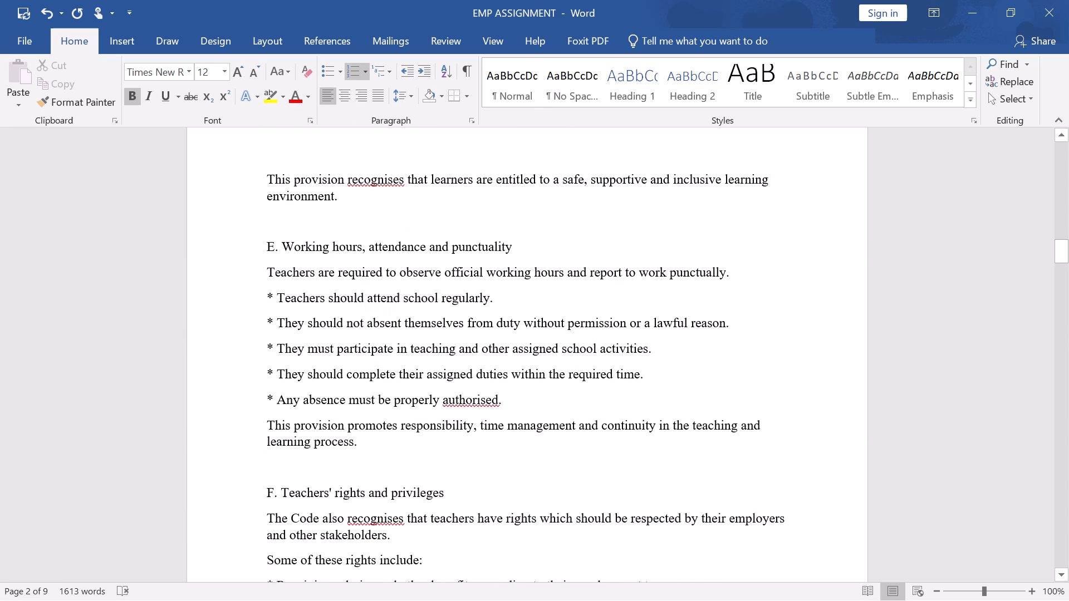
click(285, 240)
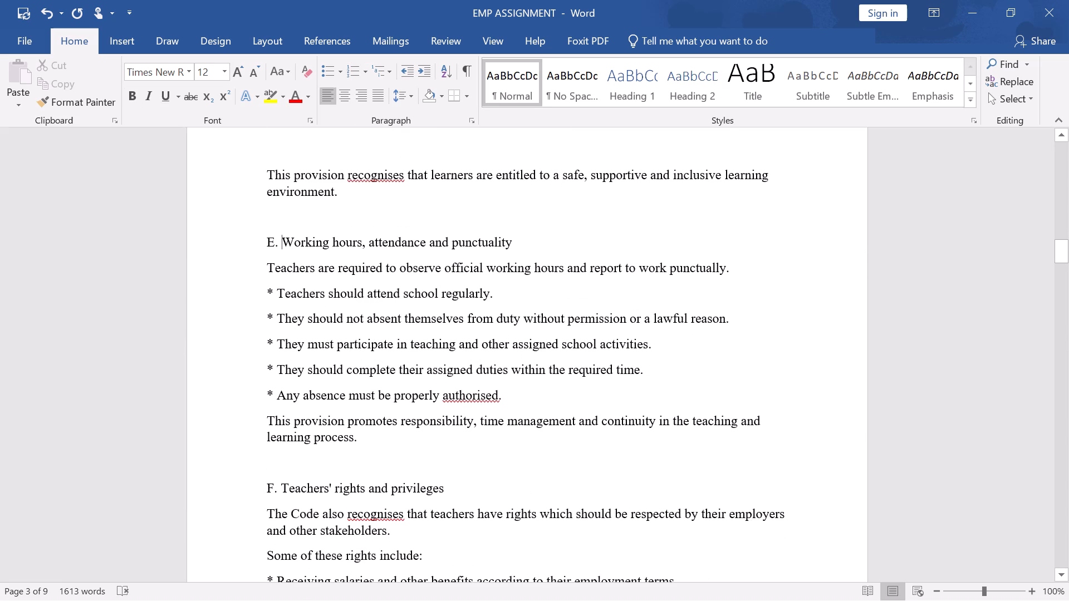
key(BackSpace)
key(BackSpace)
key(BackSpace)
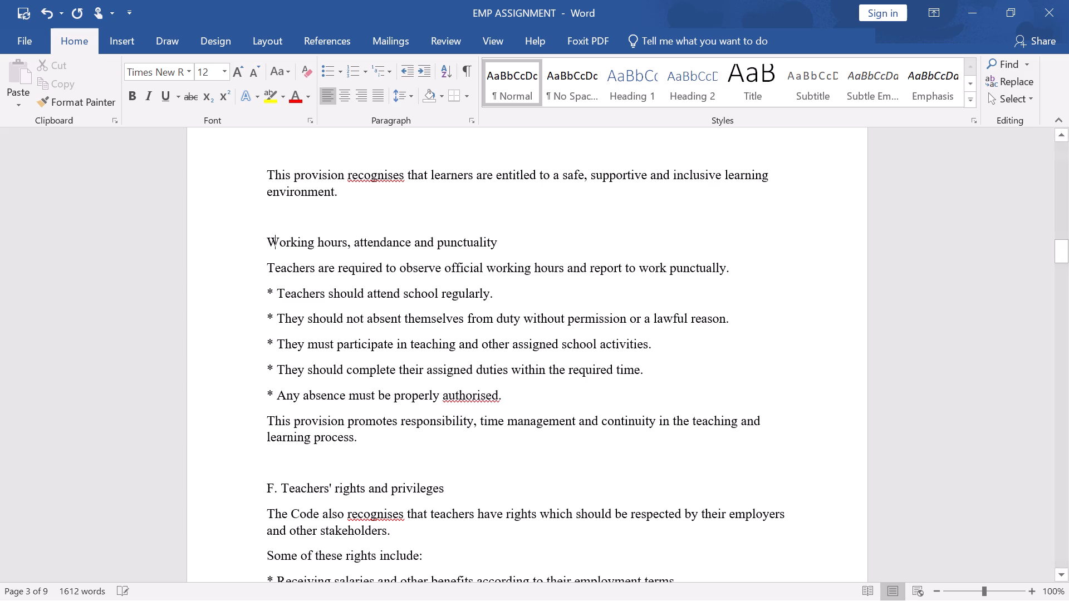
click(350, 75)
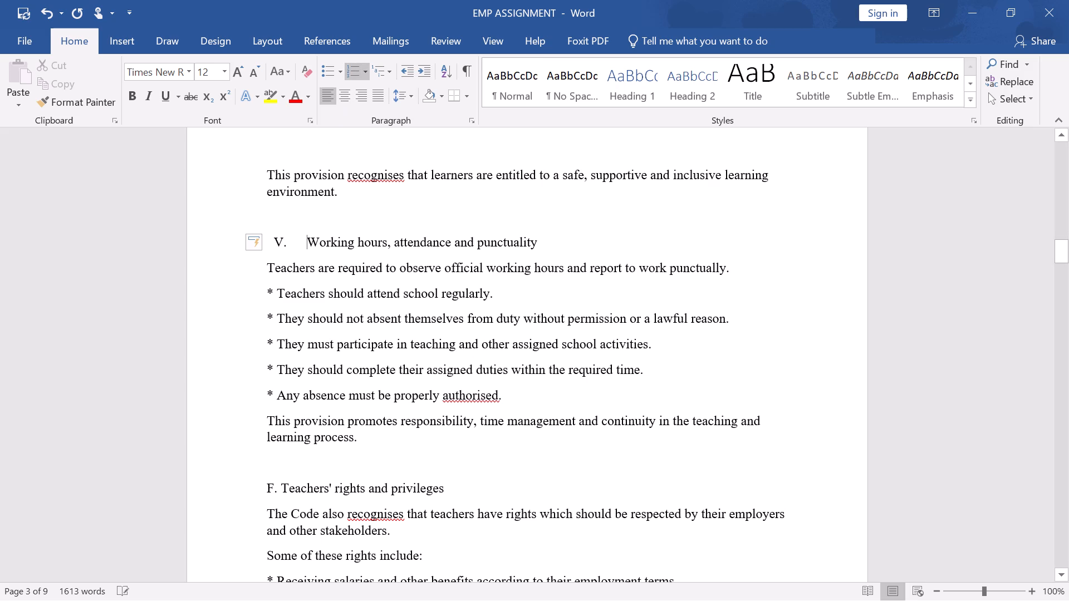
Capitalize each word of the "Working hours, attendance and punctuality" heading and make it bold.
drag(310, 244, 508, 254)
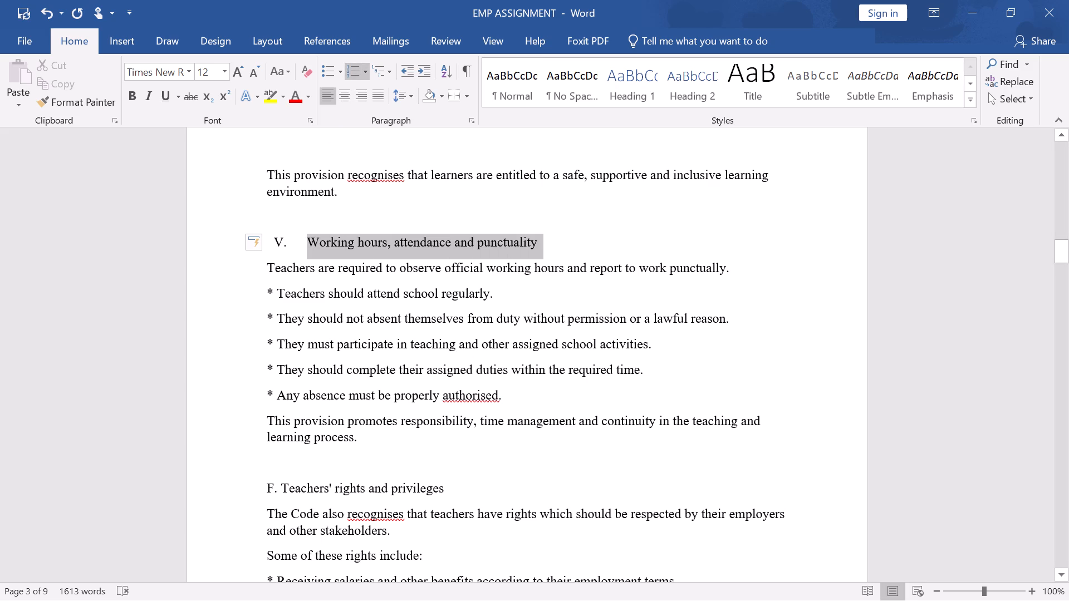
drag(508, 254, 518, 253)
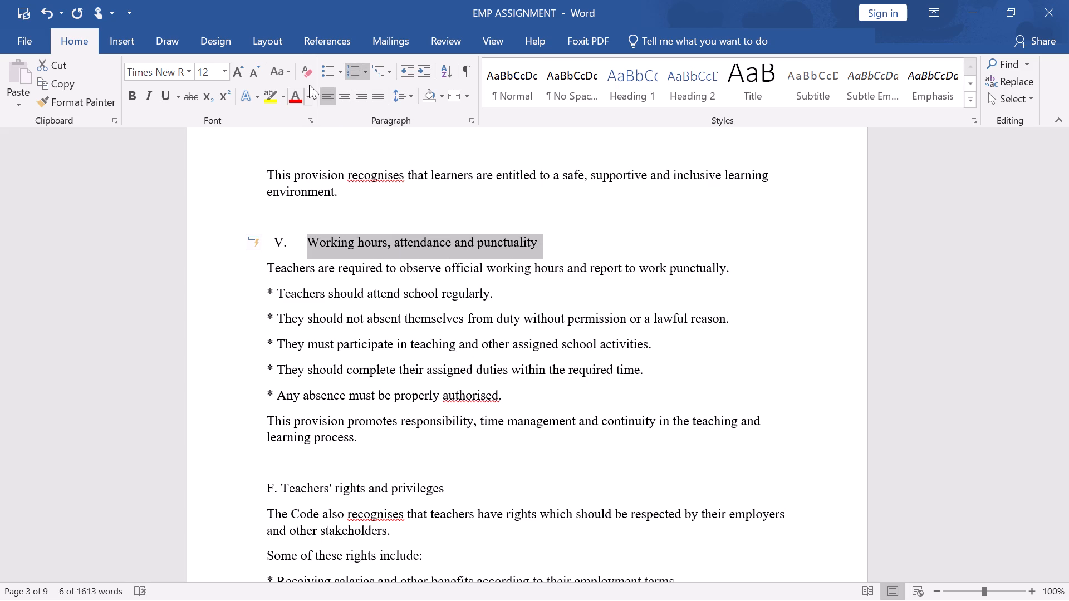
click(287, 70)
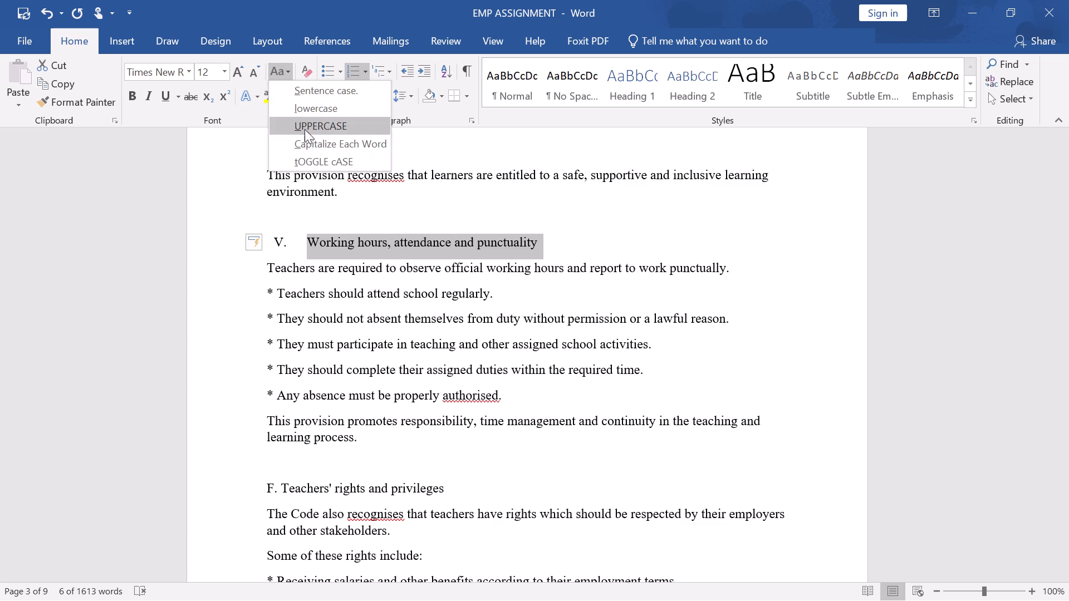
click(318, 145)
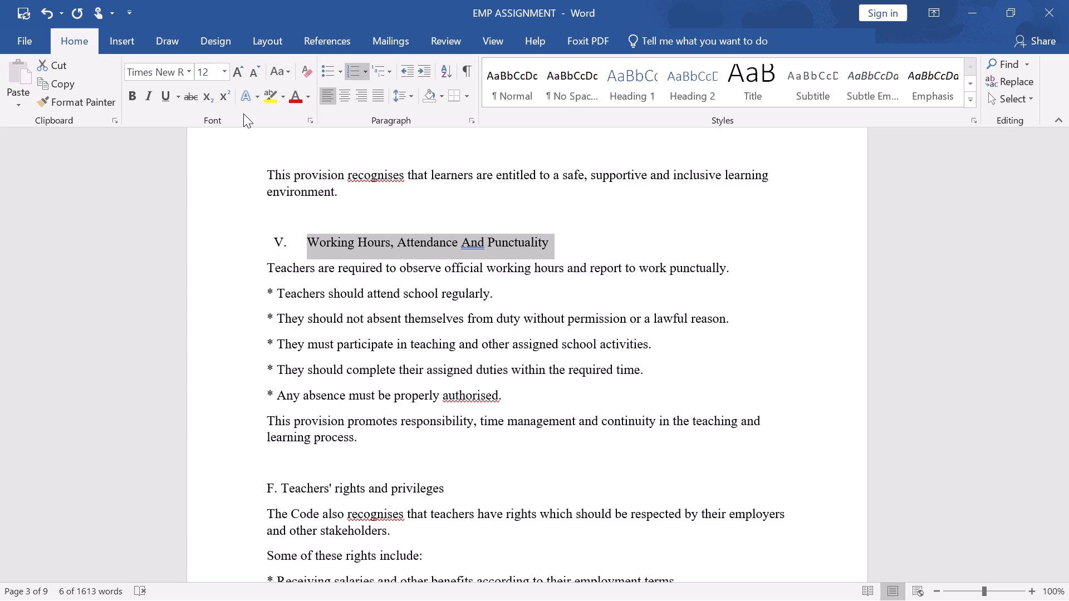
click(133, 95)
click(602, 237)
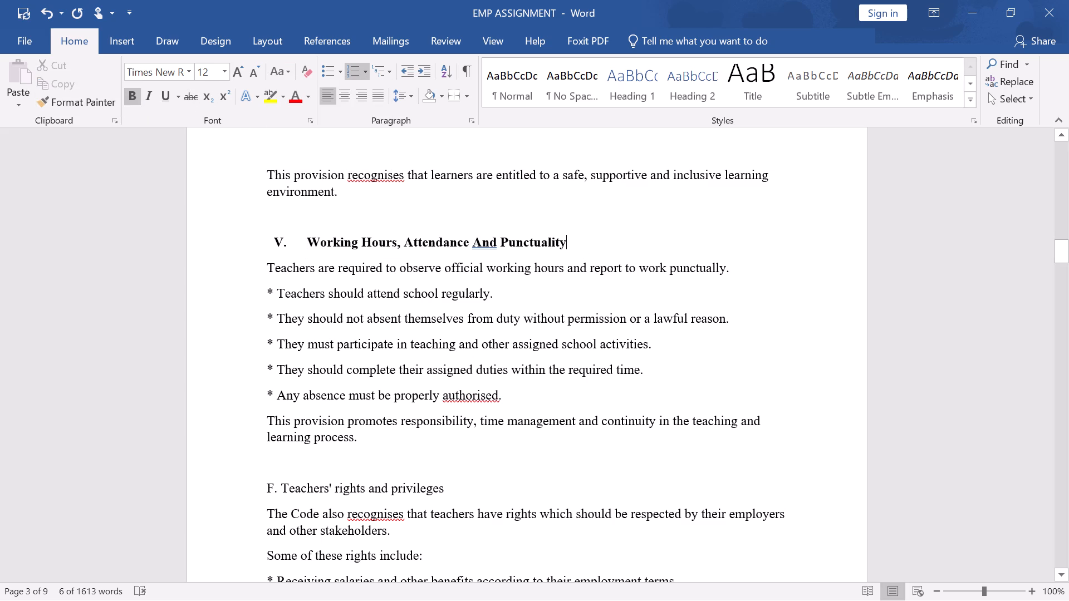
Replace the manual "F." before "Teachers' rights and privileges" with the automatic Roman numeral "VI.".
scroll(632, 250, down, 2)
scroll(548, 320, up, 2)
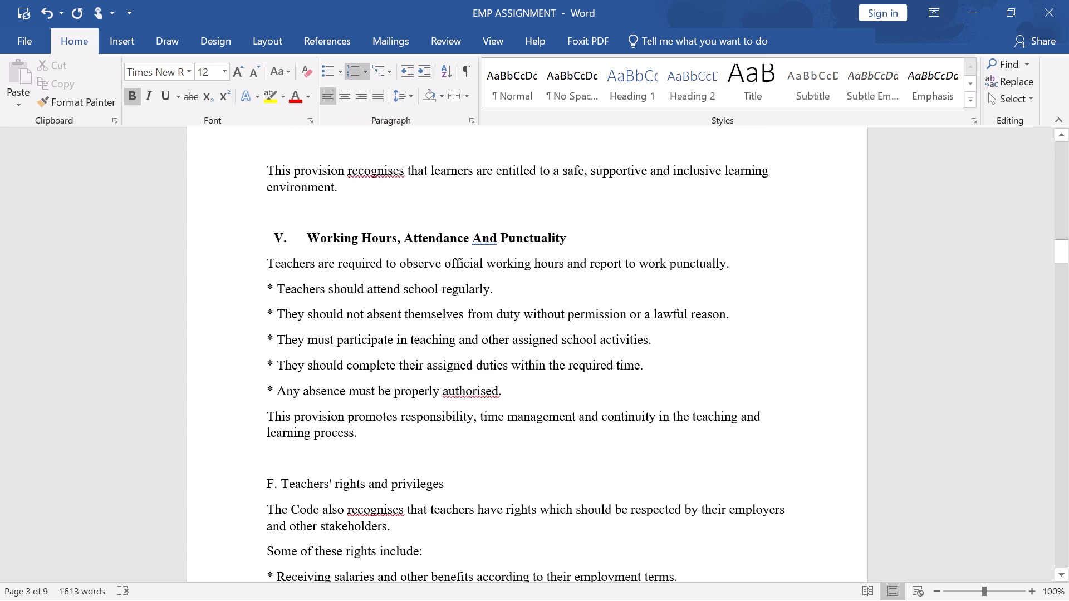
scroll(548, 320, down, 4)
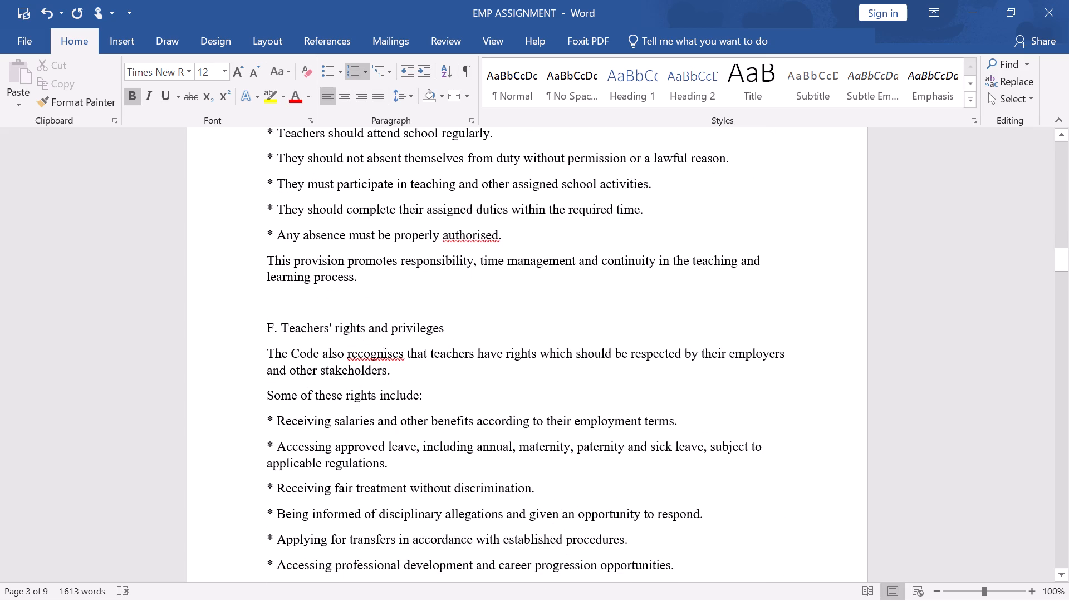
click(281, 327)
key(BackSpace)
key(BackSpace)
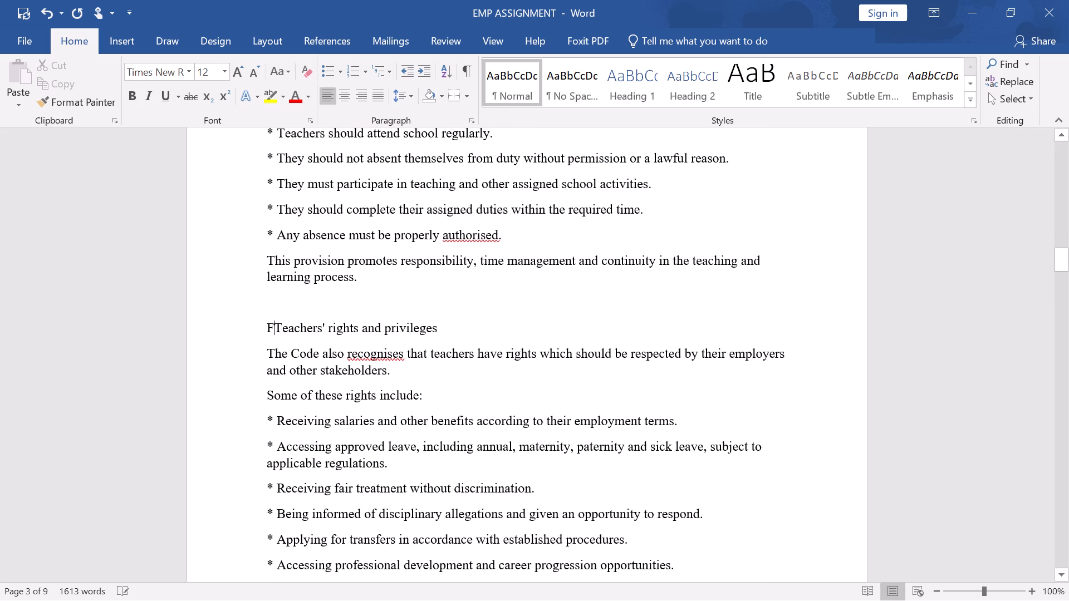
key(BackSpace)
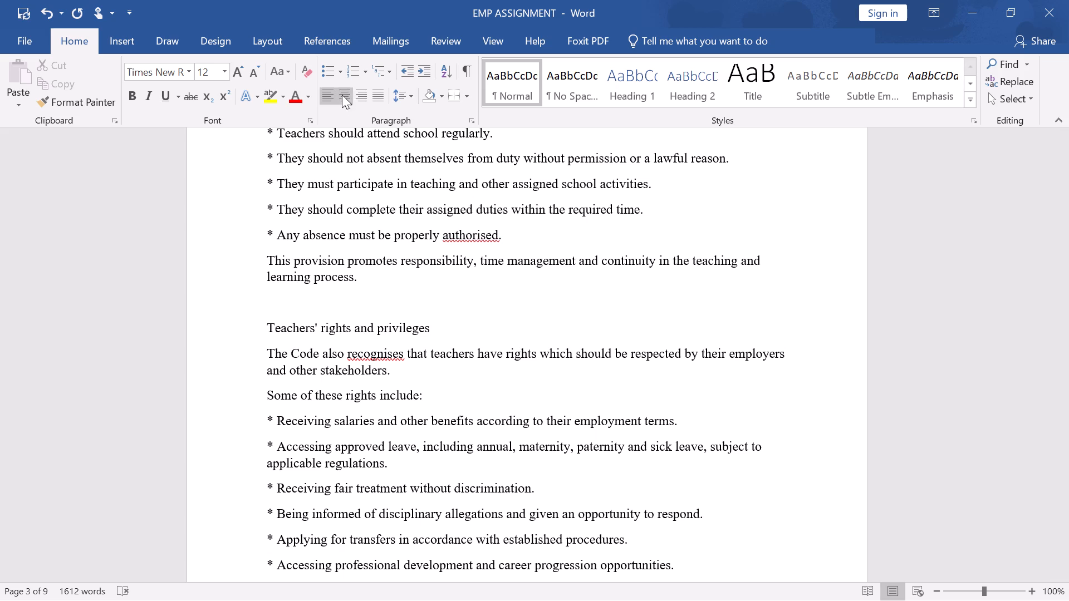
click(347, 72)
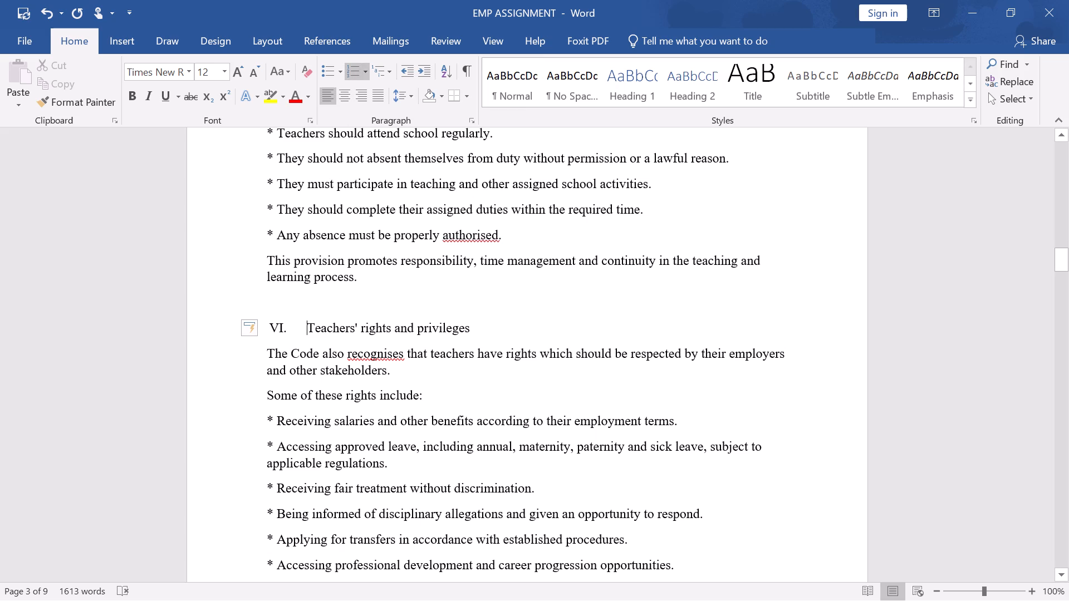
Make the "Teachers' rights and privileges" heading bold and capitalize each of its words.
drag(305, 329, 477, 343)
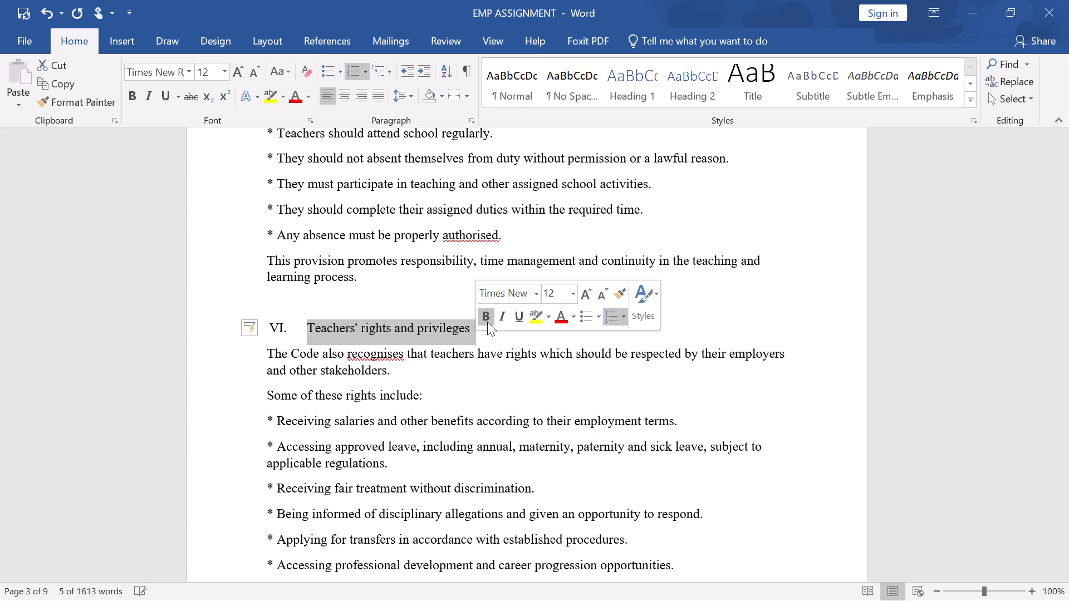
click(487, 322)
click(288, 75)
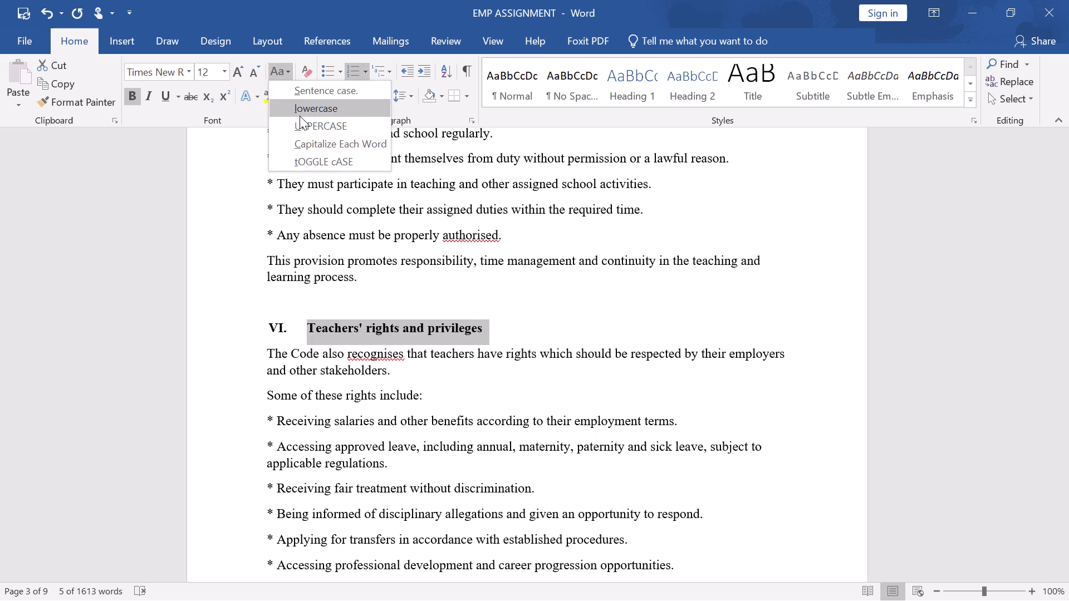
click(314, 140)
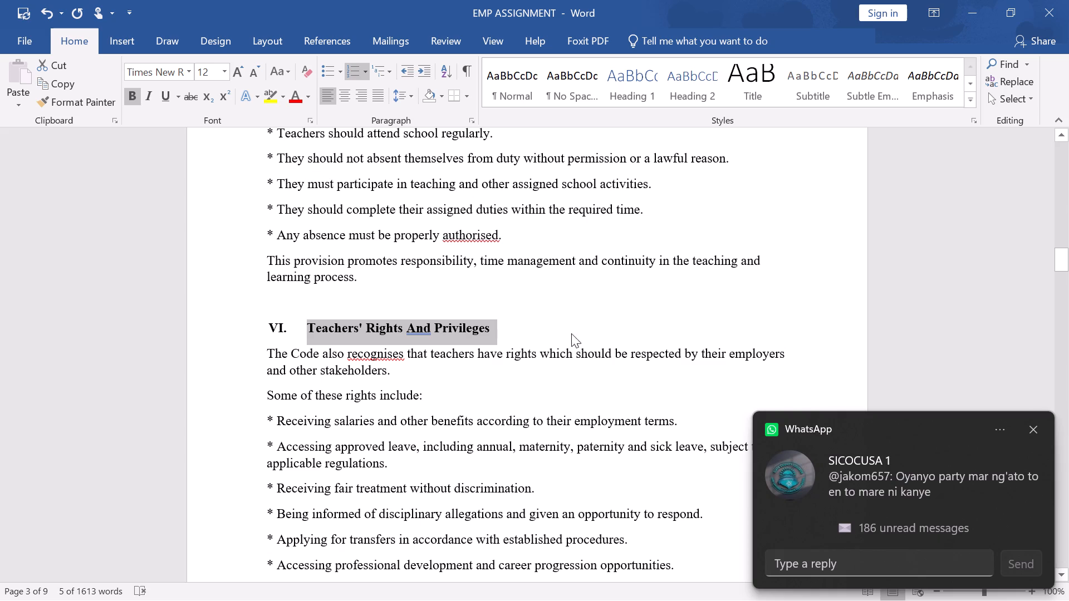
click(579, 322)
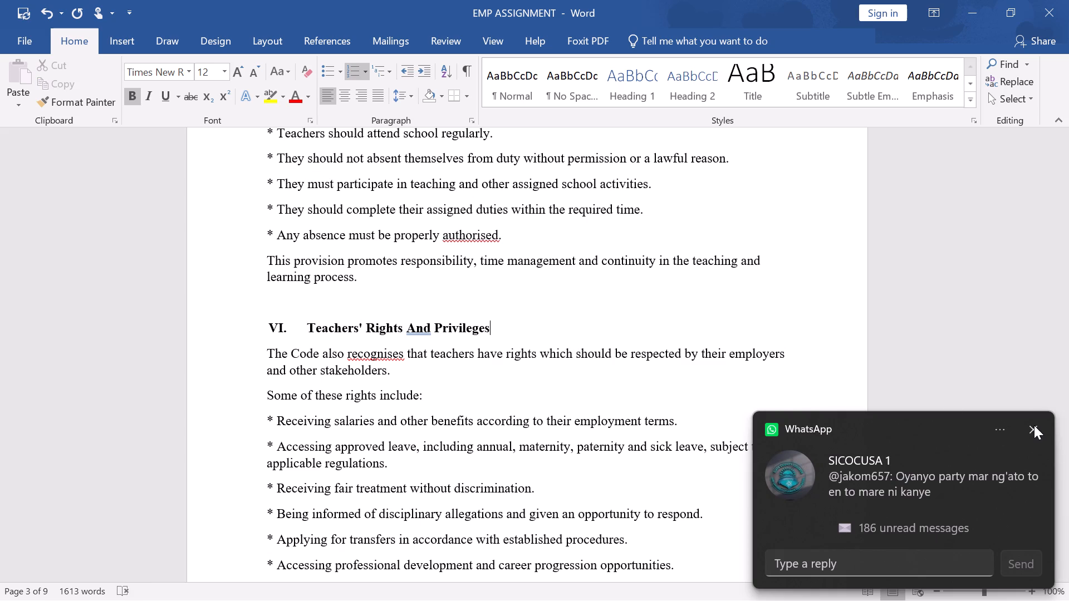
click(1034, 425)
Replace the manual "G." before "Transfer and deployment of teachers" with the automatic Roman numeral "VII.".
scroll(506, 378, down, 4)
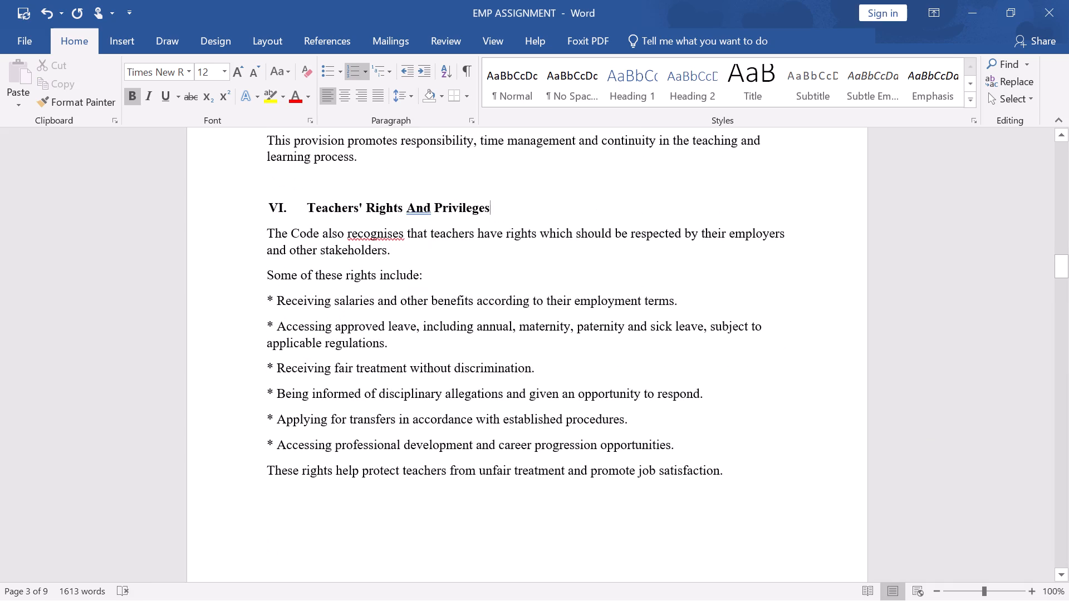
scroll(511, 374, down, 8)
scroll(511, 375, up, 3)
scroll(511, 375, down, 3)
scroll(511, 375, up, 1)
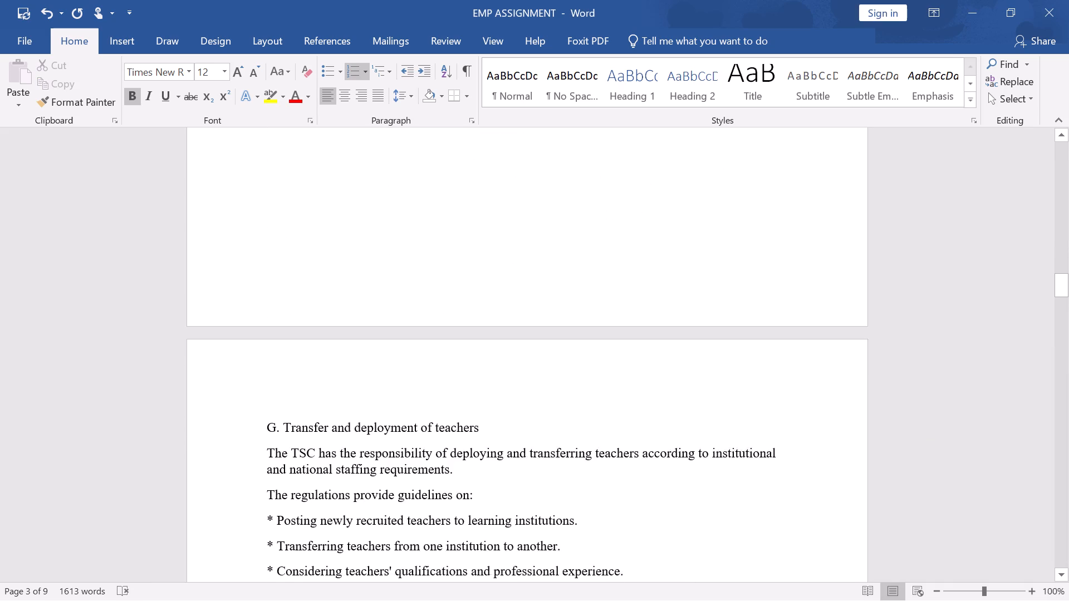
scroll(511, 375, up, 1)
scroll(511, 375, down, 6)
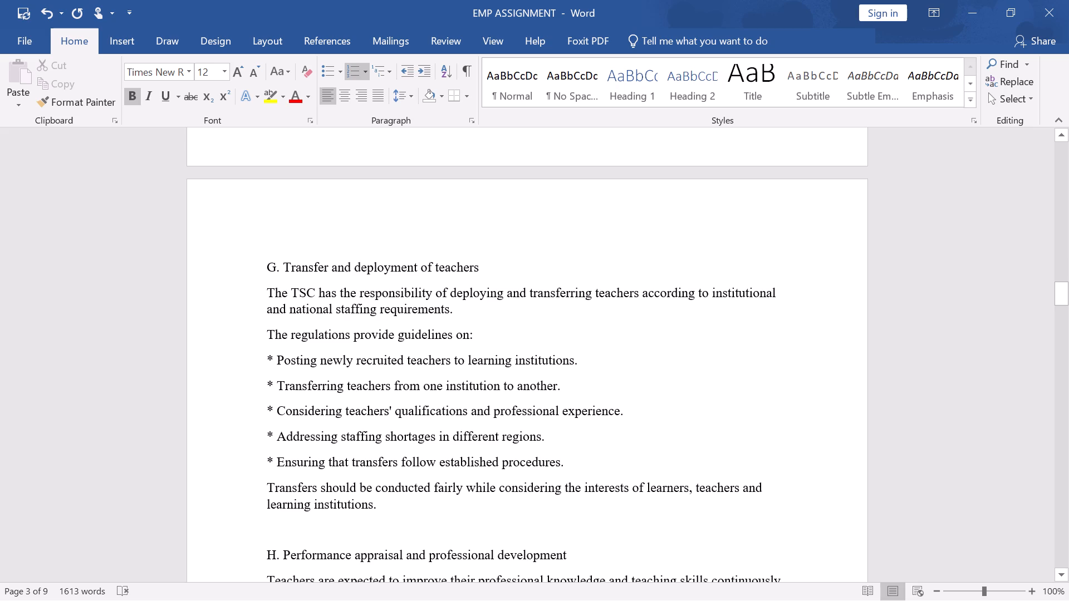
click(282, 269)
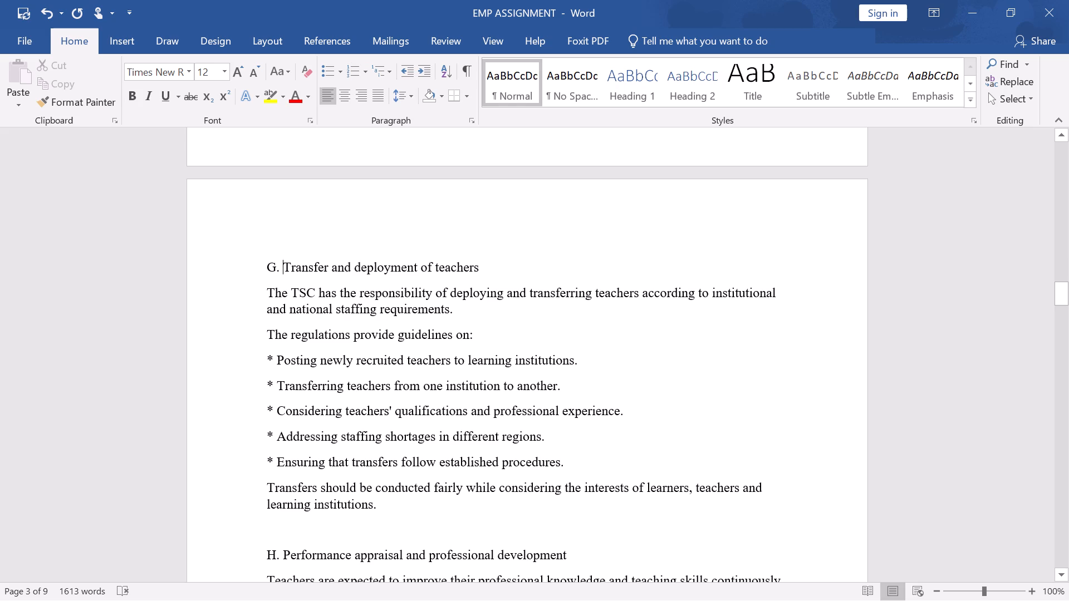
key(BackSpace)
key(BackSpace)
key(BackSpace)
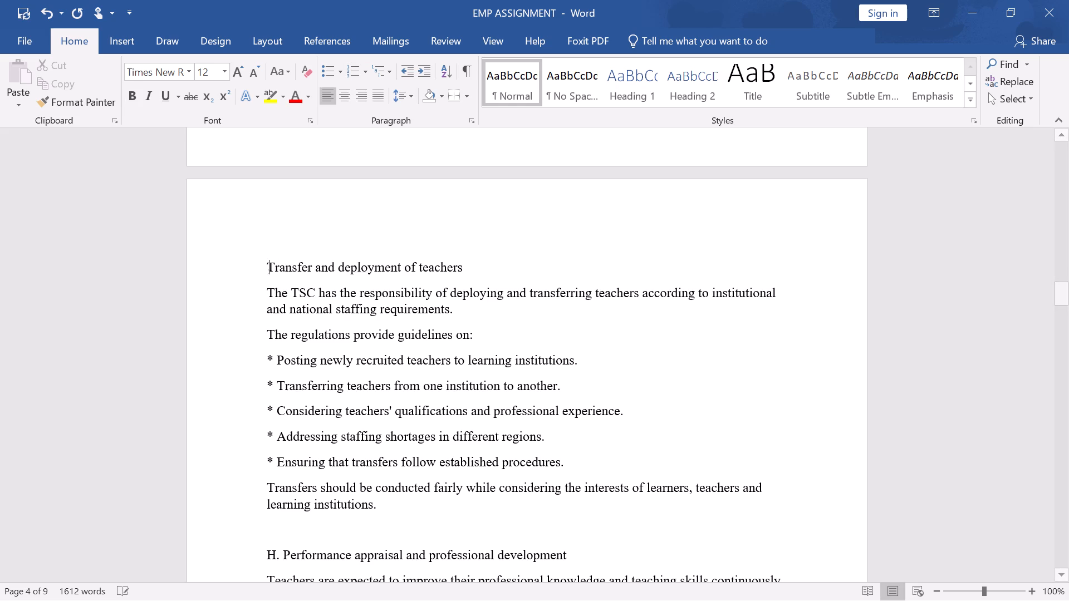
click(345, 76)
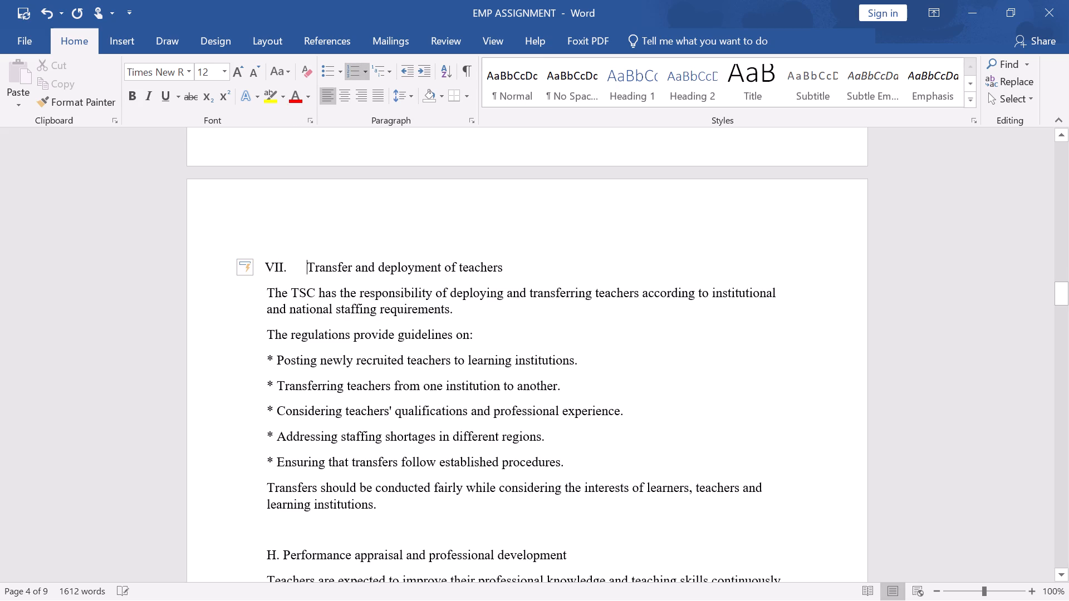
Make the "Transfer and deployment of teachers" heading bold and capitalize each of its words.
drag(303, 265, 488, 272)
click(497, 244)
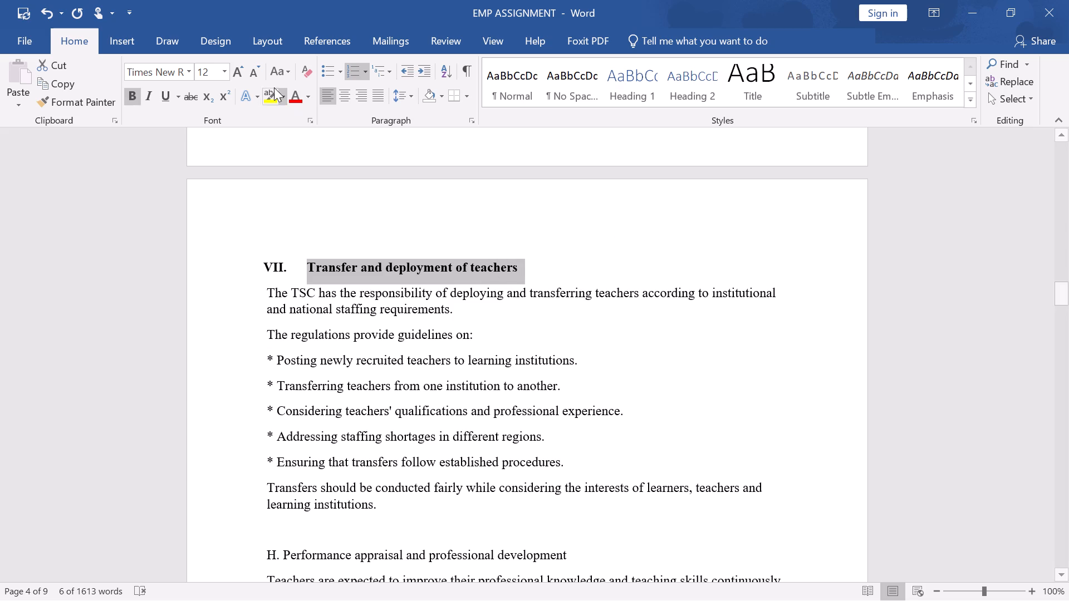
click(286, 71)
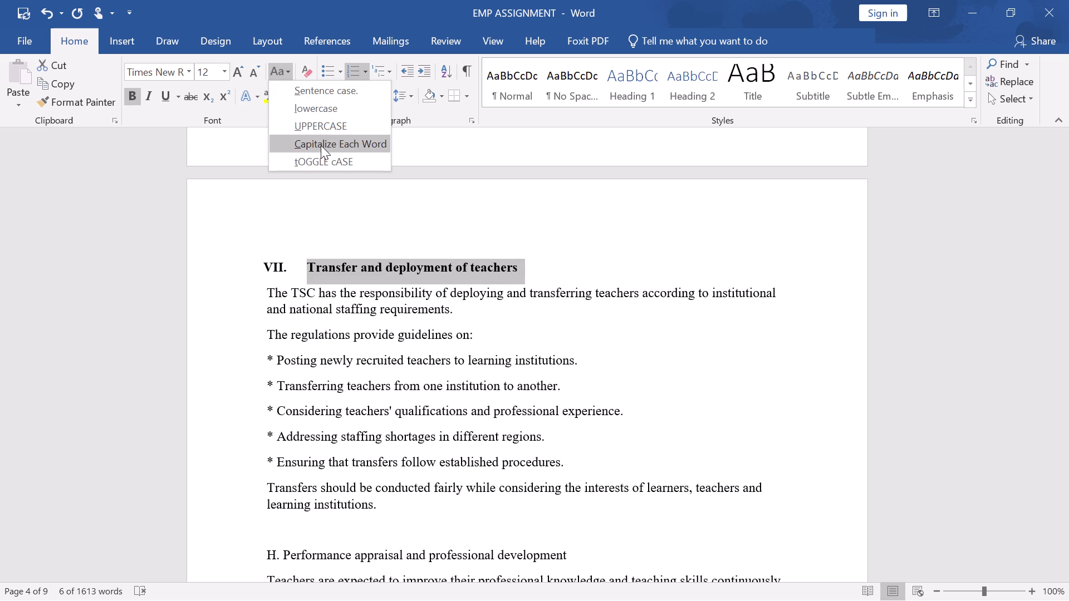
click(324, 140)
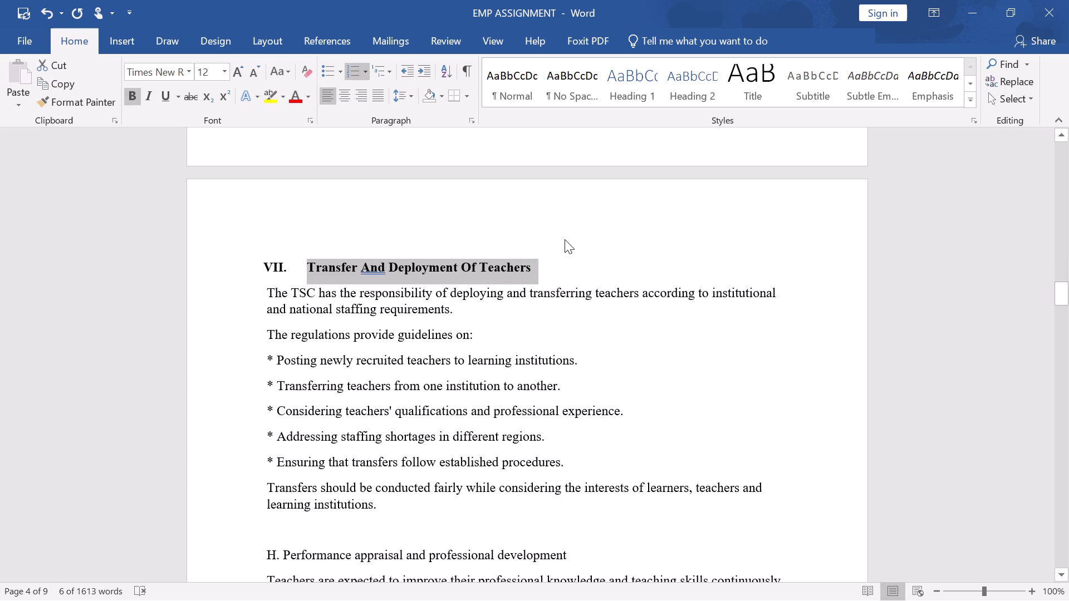
Replace the manual "H." before "Performance appraisal and professional development" with the automatic Roman numeral "VIII.".
scroll(582, 337, down, 6)
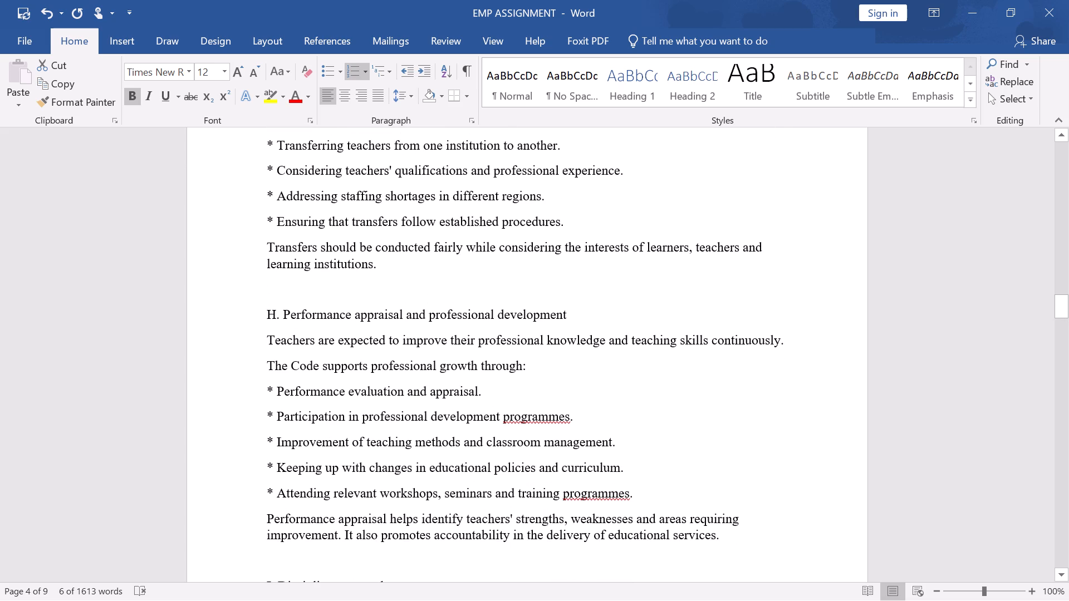
click(284, 316)
key(BackSpace)
key(BackSpace)
key(BackSpace)
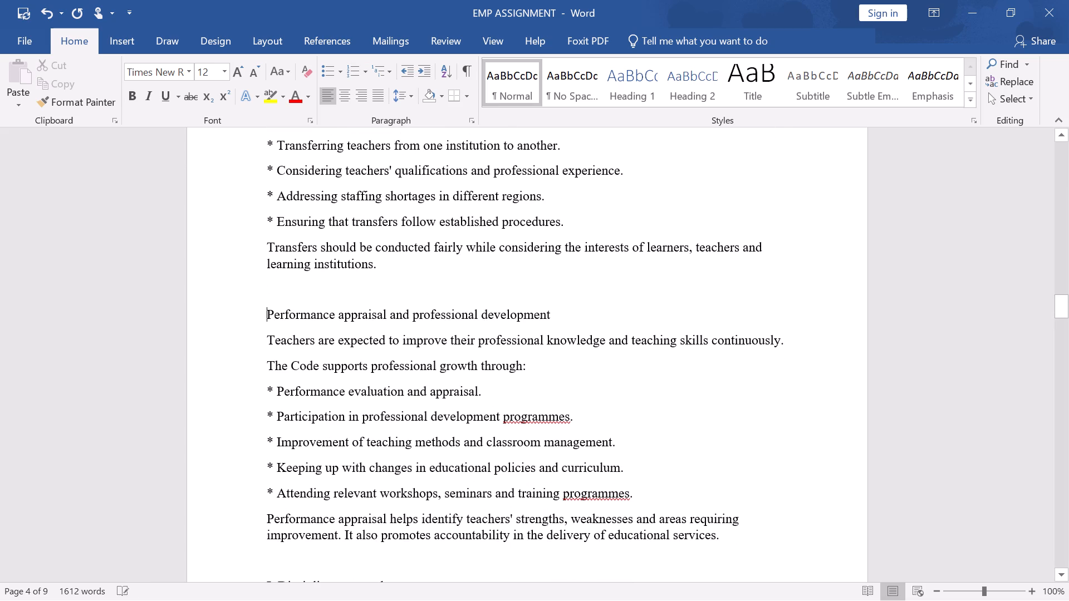
click(347, 74)
Make the "Performance appraisal and professional development" heading bold and open the letter-case options for it.
drag(306, 318, 312, 314)
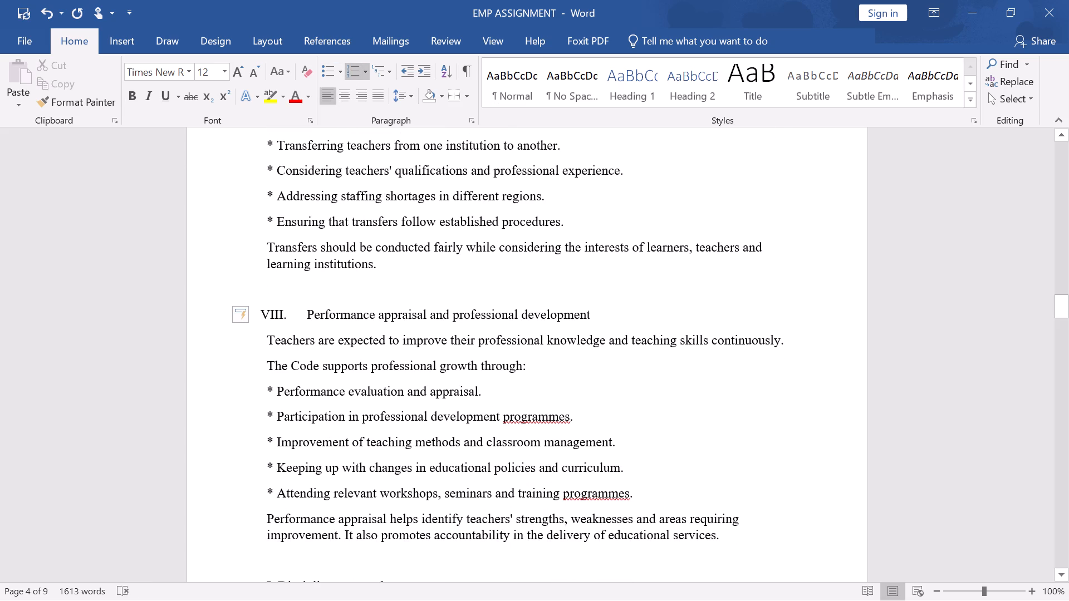
drag(312, 314, 579, 321)
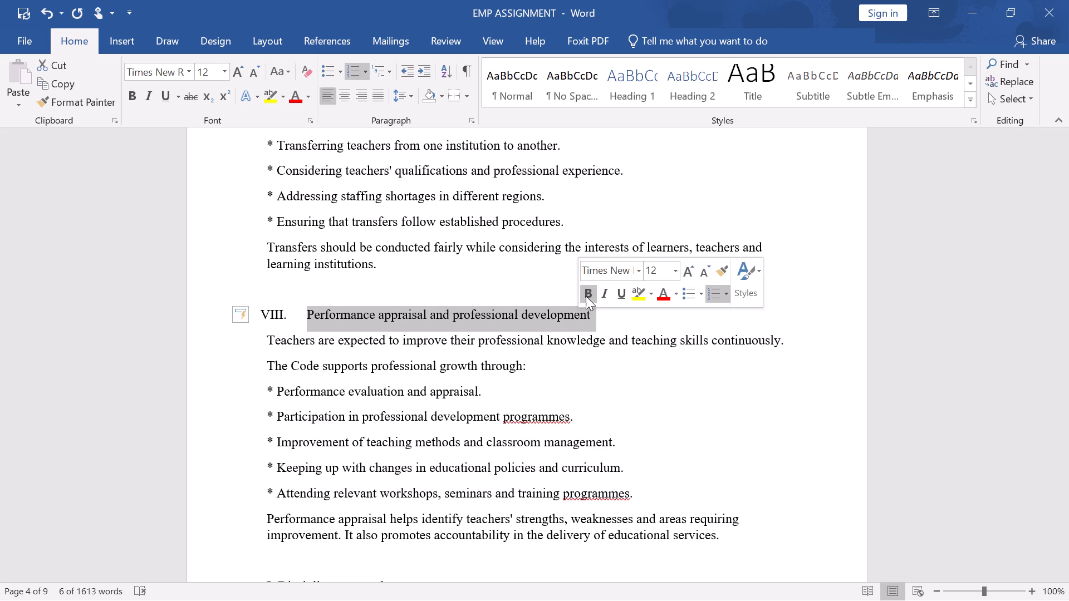
click(588, 294)
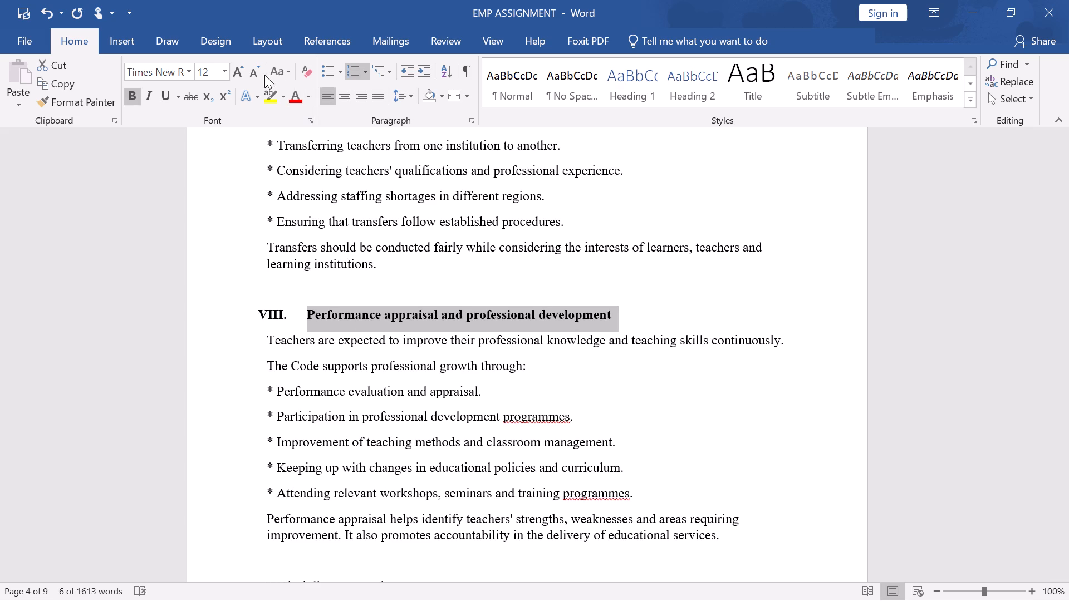
click(283, 72)
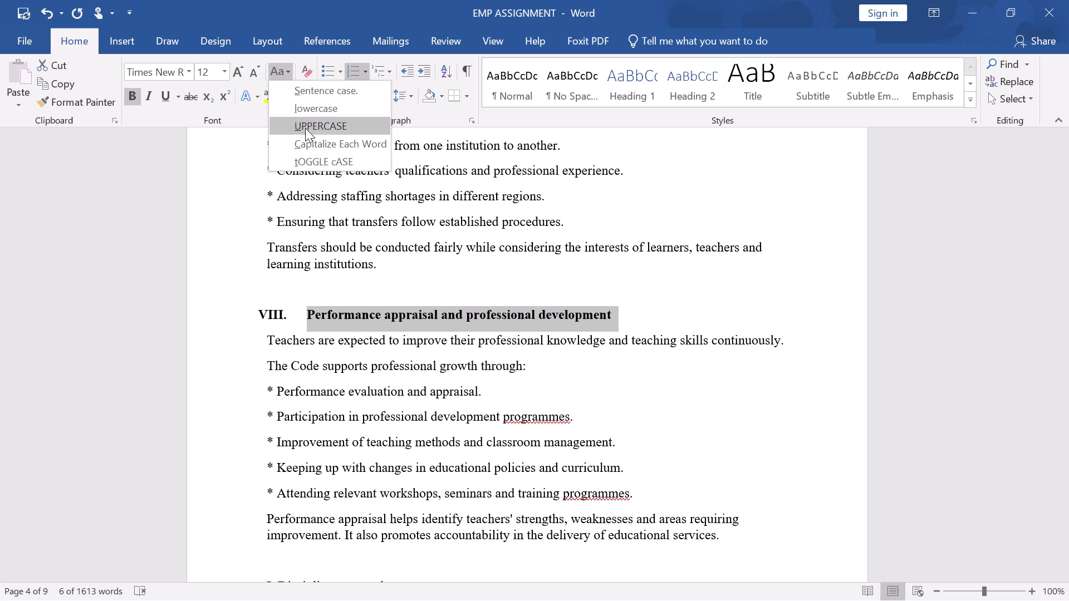
Capitalize each word of the "Performance appraisal and professional development" heading.
click(314, 141)
Replace the manual "I." before "Disciplinary procedures" with the automatic Roman numeral "IX.".
scroll(452, 279, down, 4)
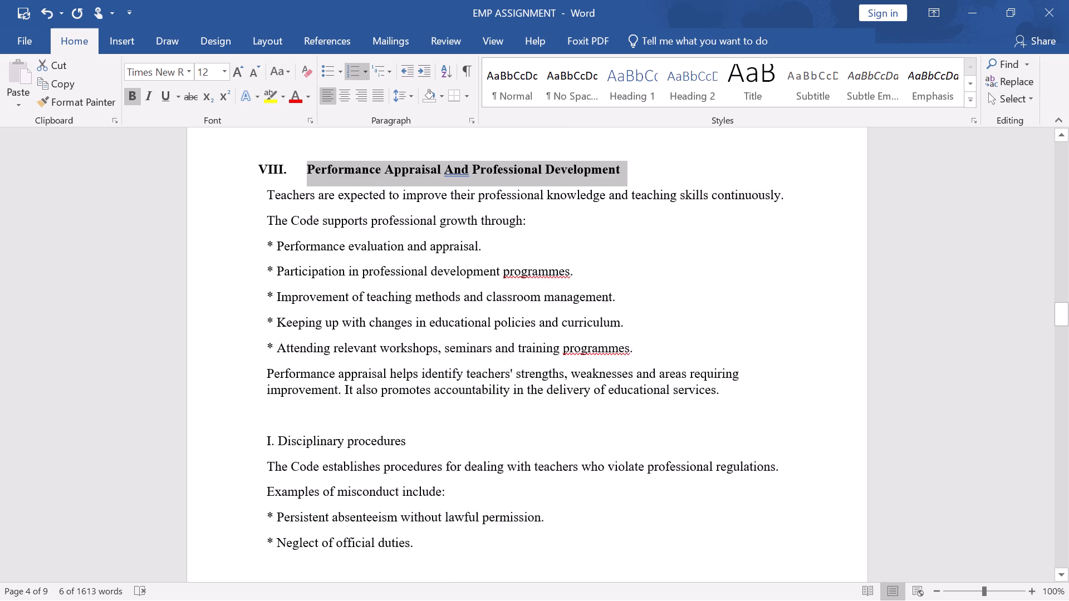
scroll(423, 411, down, 3)
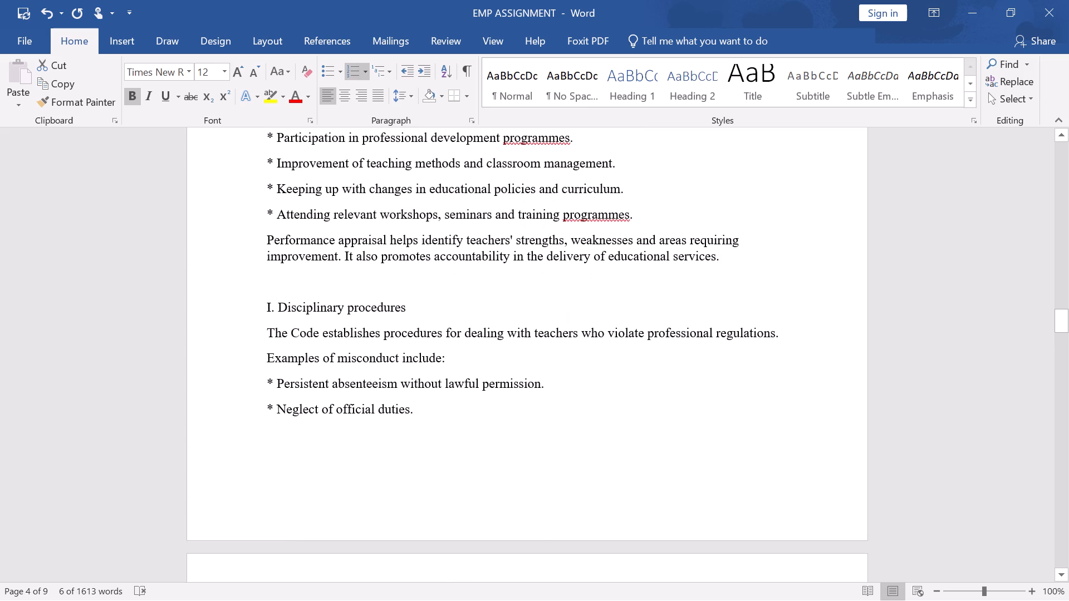
click(276, 305)
key(BackSpace)
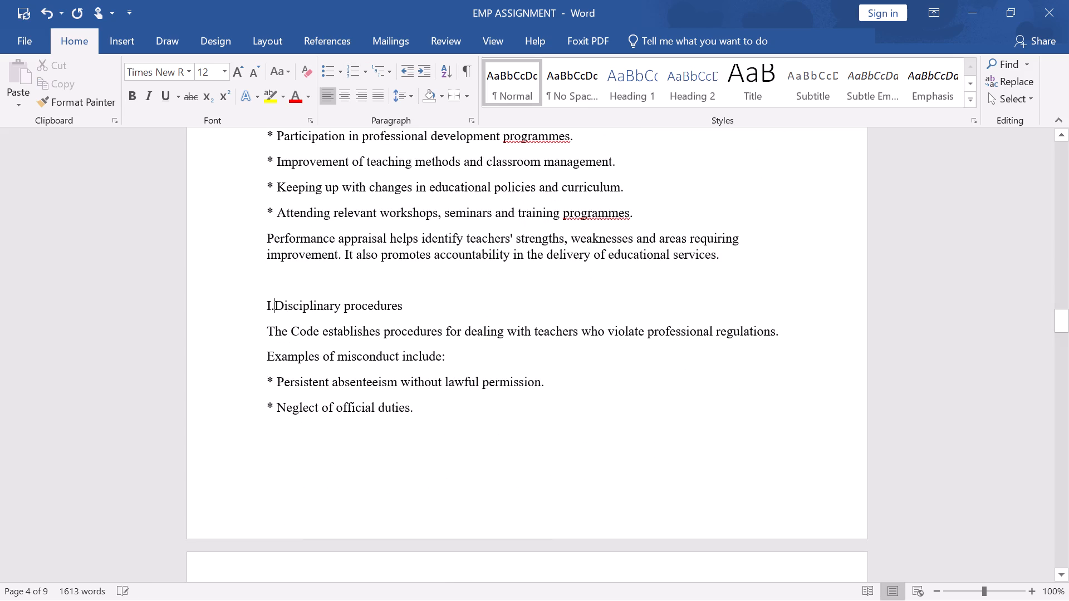
key(BackSpace)
key(BackSpace)
click(350, 71)
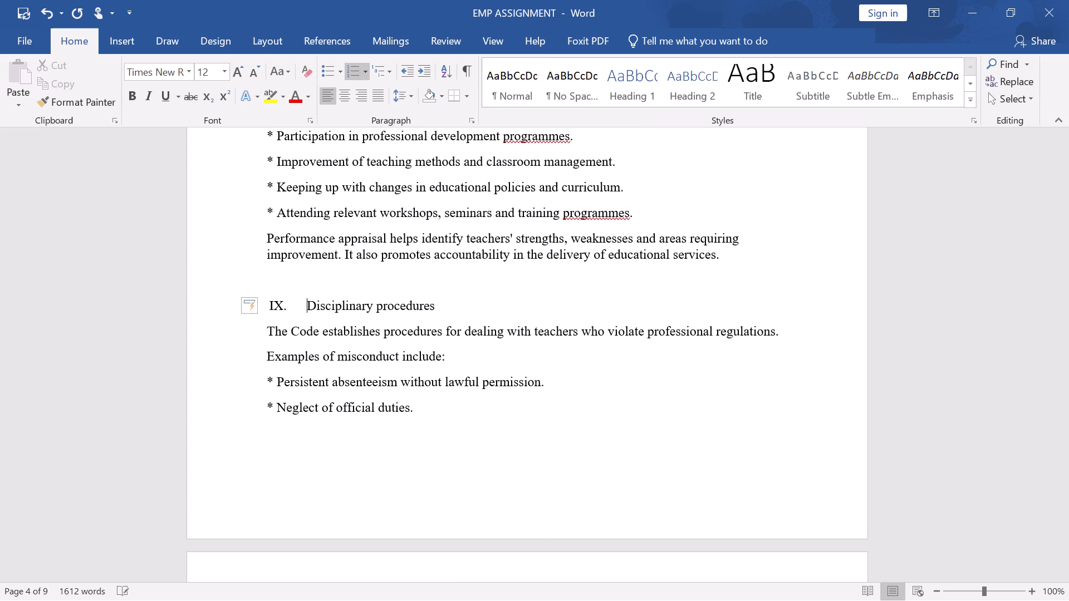
Make the "Disciplinary procedures" heading bold and capitalize each of its words.
drag(301, 301, 371, 308)
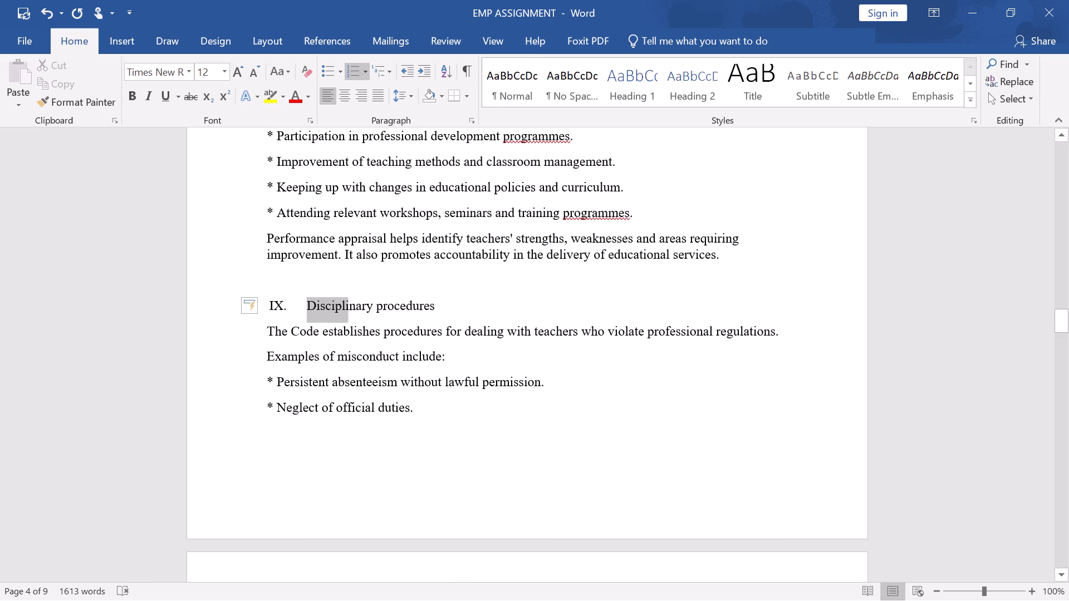
drag(371, 308, 431, 314)
click(447, 286)
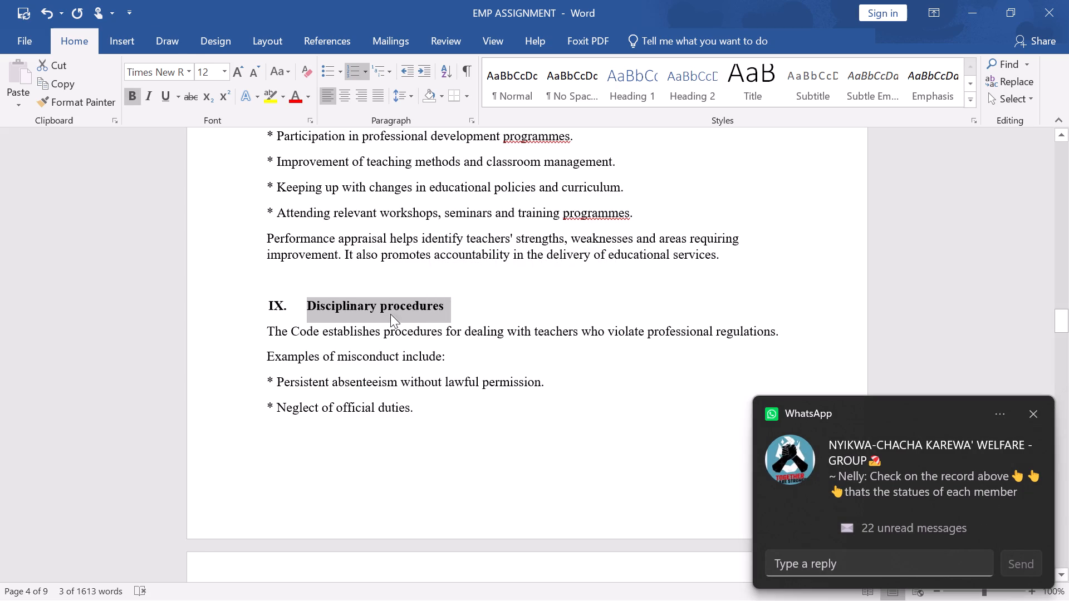
click(286, 72)
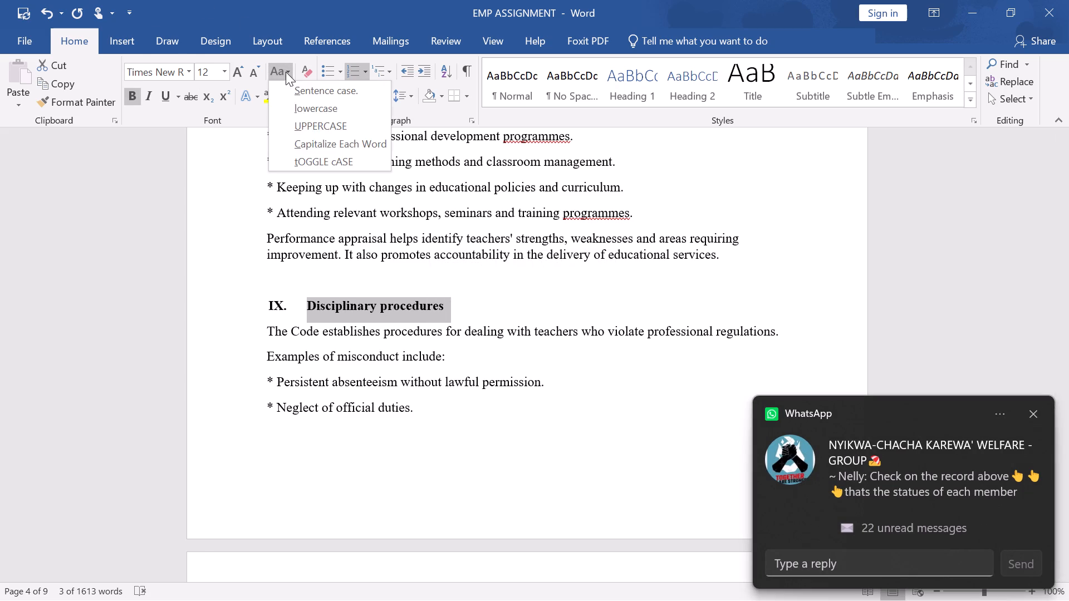
click(307, 147)
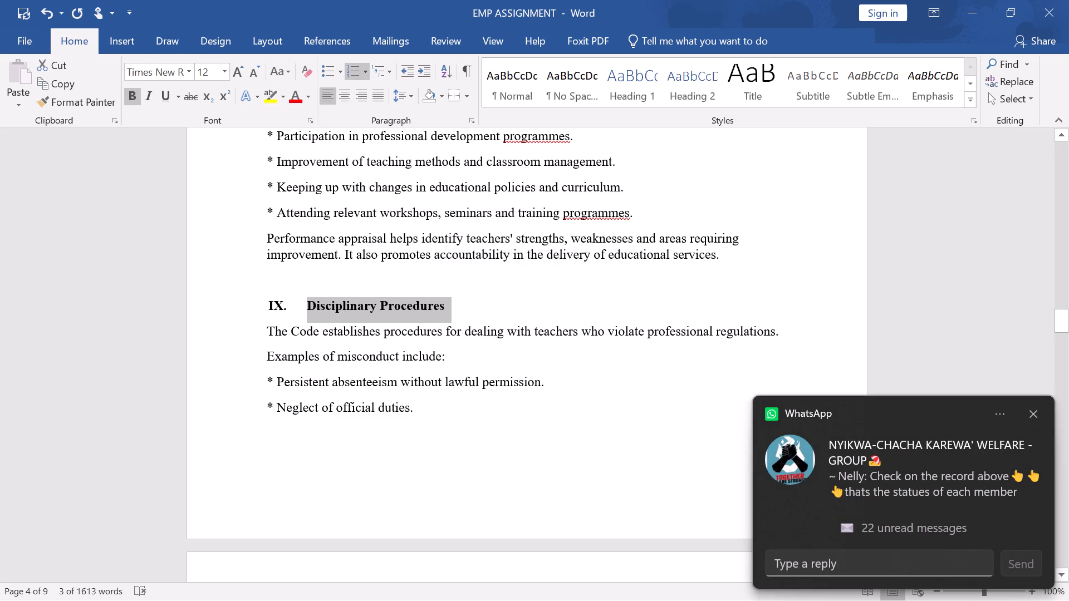
click(512, 293)
Replace the manual "J." before "Integrity, confidentiality and accountability" with the automatic Roman numeral "X.".
scroll(473, 392, down, 10)
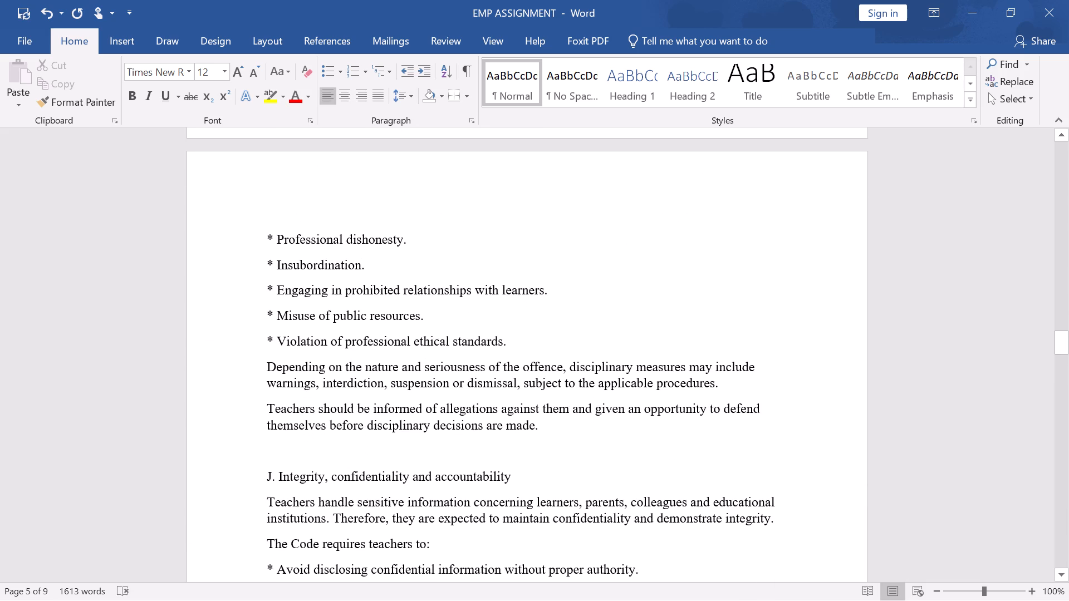
scroll(443, 405, down, 5)
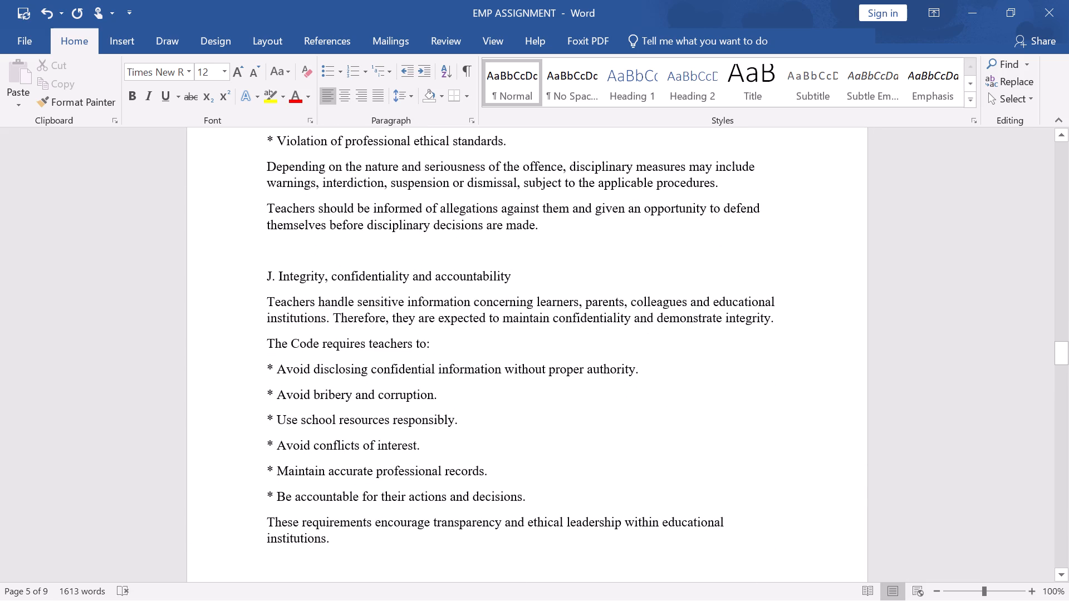
click(278, 277)
key(BackSpace)
key(BackSpace)
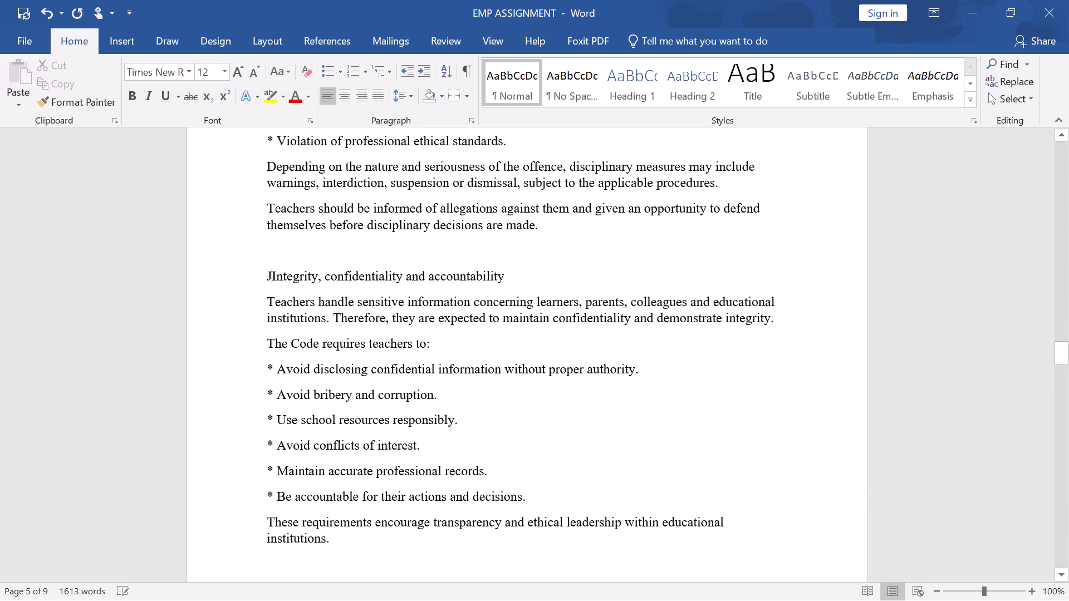
key(BackSpace)
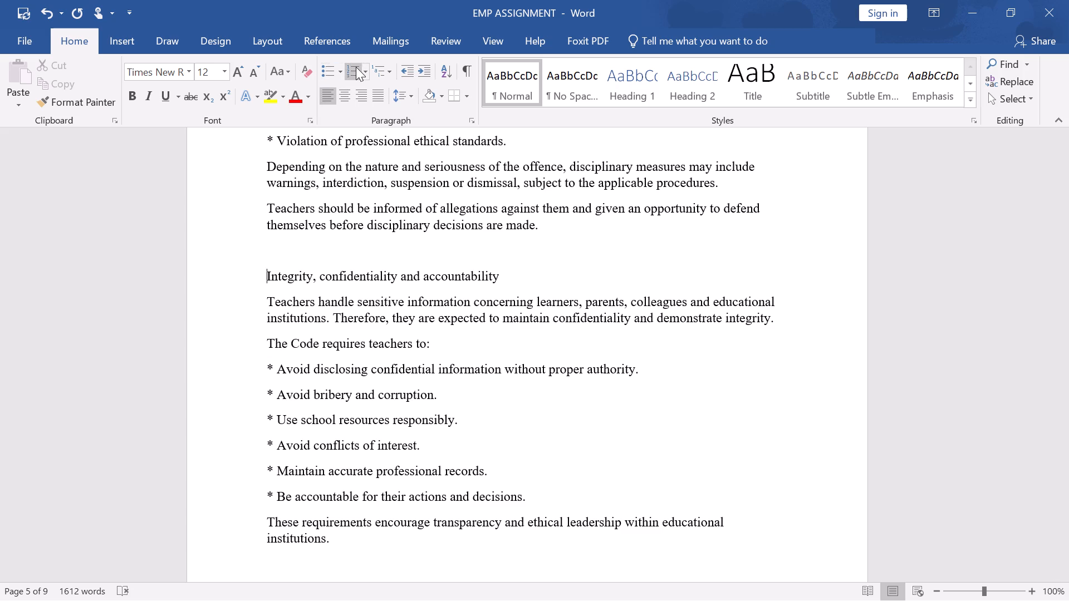
click(356, 67)
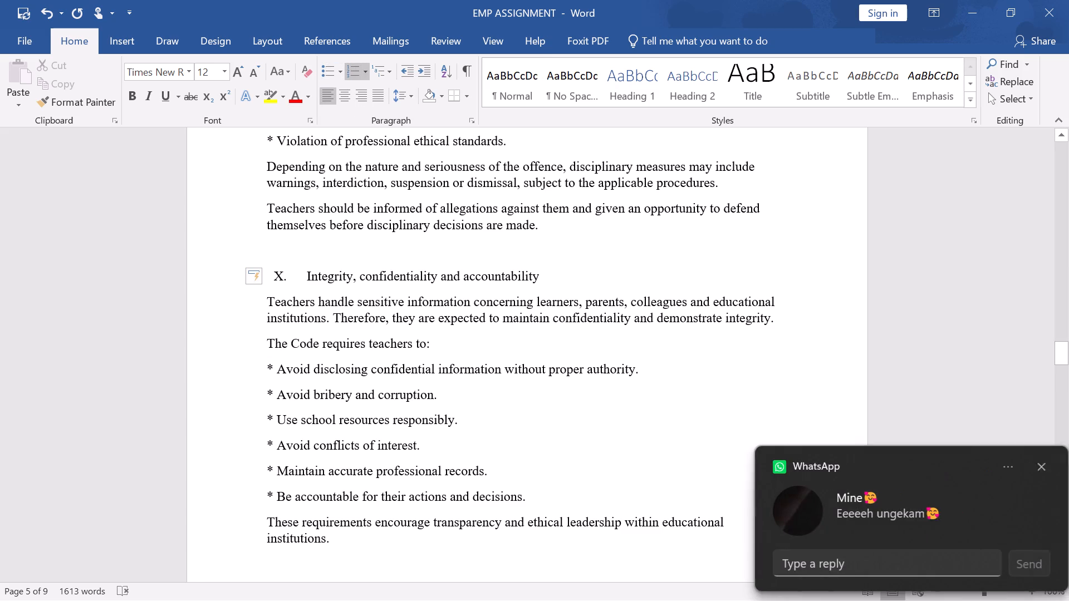
Capitalize each word of the "Integrity, confidentiality and accountability" heading and make it bold.
drag(307, 277, 529, 280)
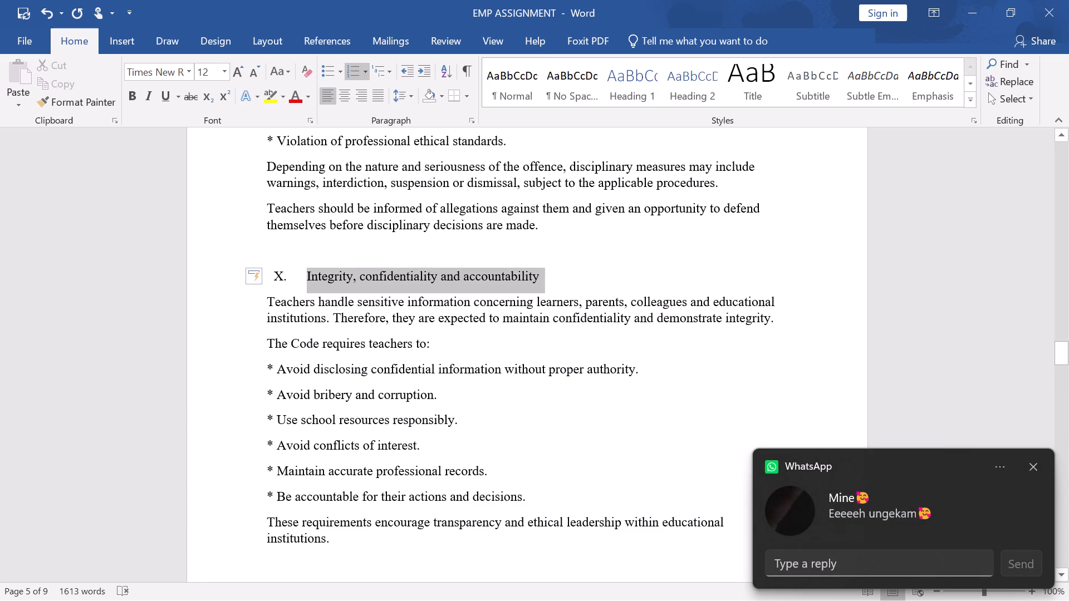
drag(529, 280, 534, 279)
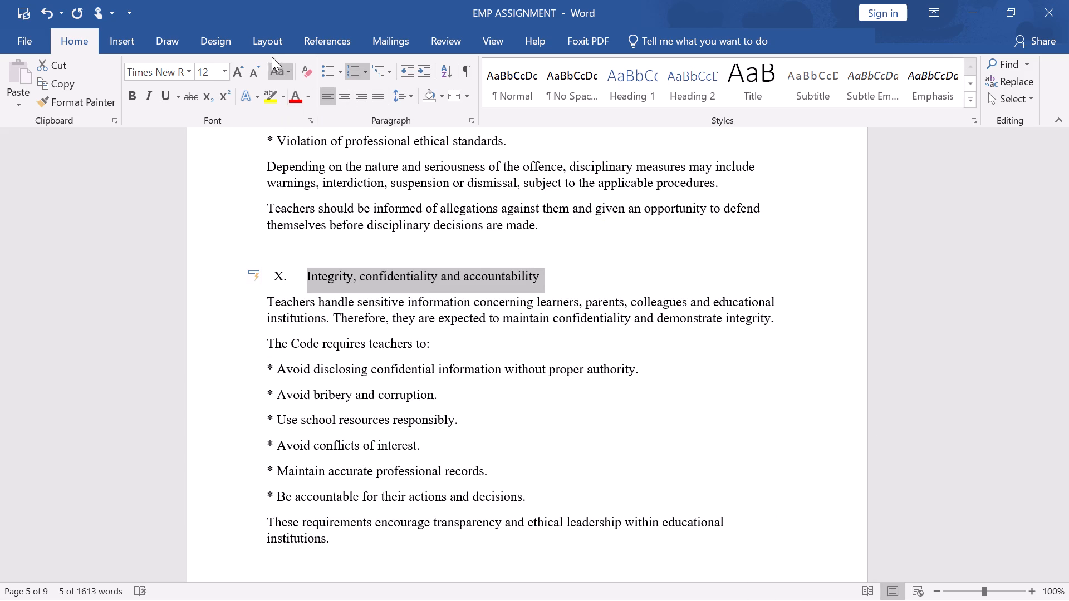
click(289, 72)
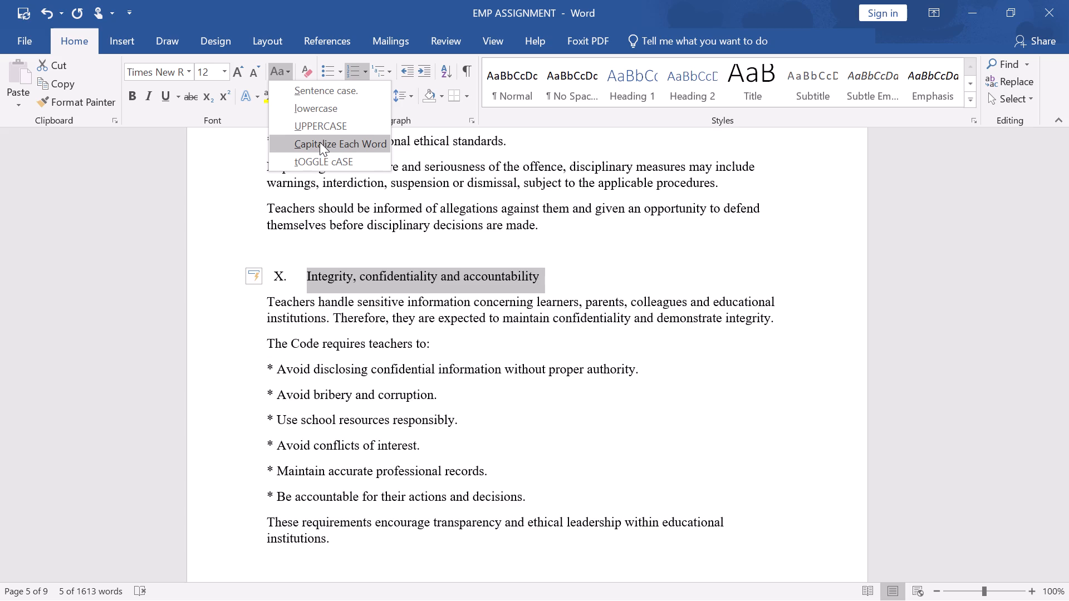
click(320, 142)
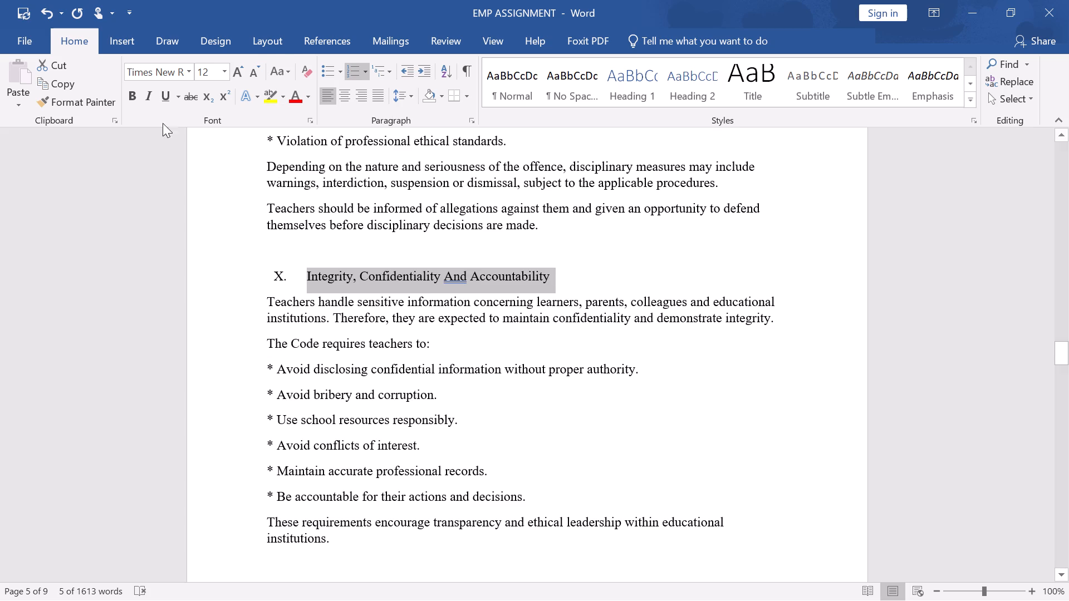
click(133, 93)
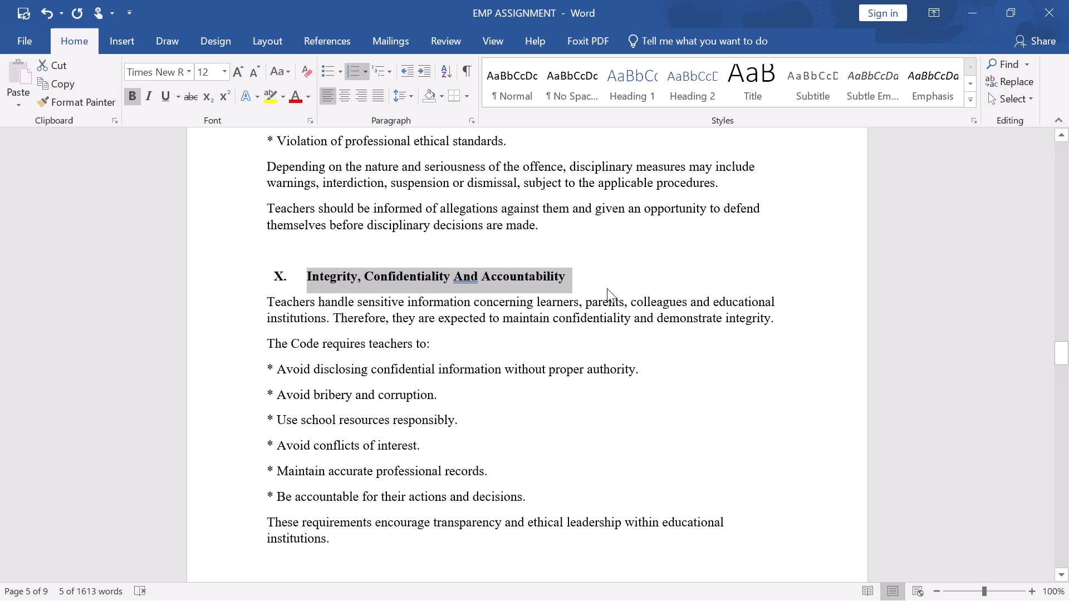
click(607, 277)
Replace the manual "K." before "Retirement and termination of service" with the automatic Roman numeral "XI.".
scroll(622, 263, down, 3)
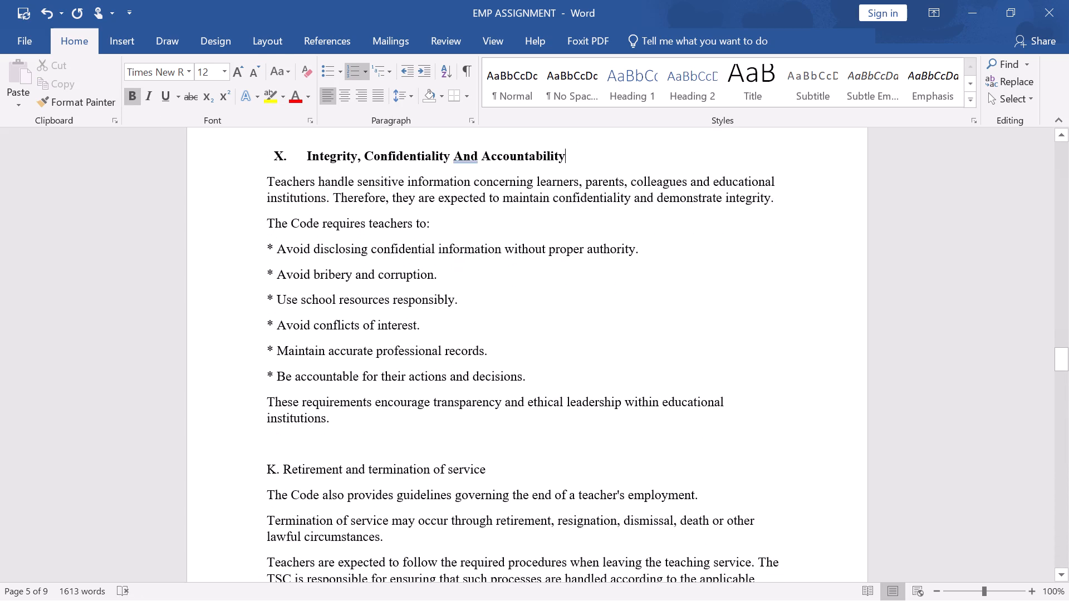
scroll(619, 254, down, 4)
scroll(422, 280, down, 5)
scroll(422, 259, up, 1)
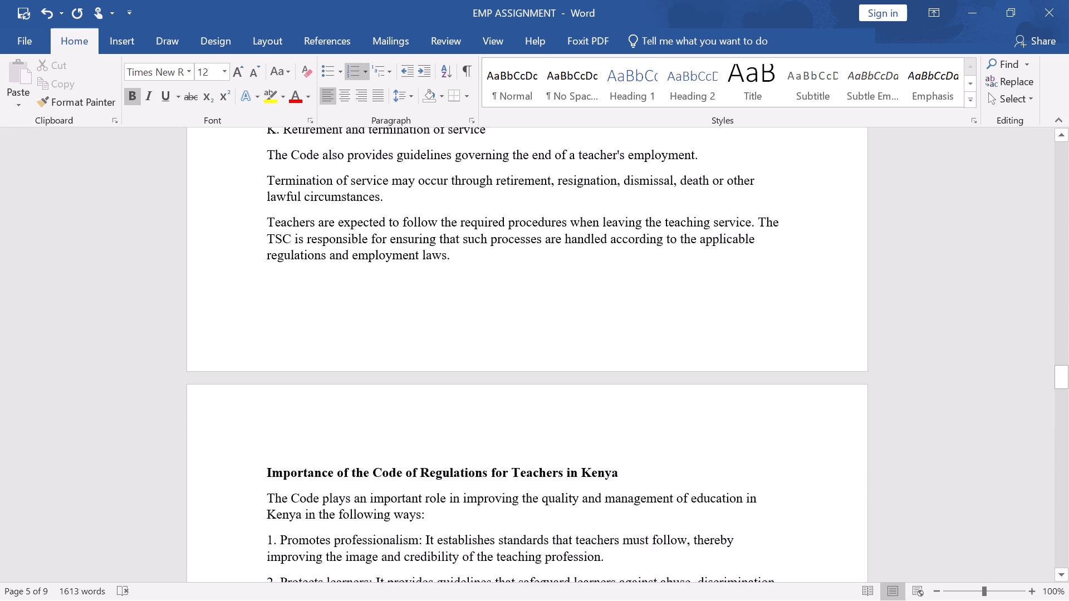
scroll(422, 259, up, 2)
click(285, 231)
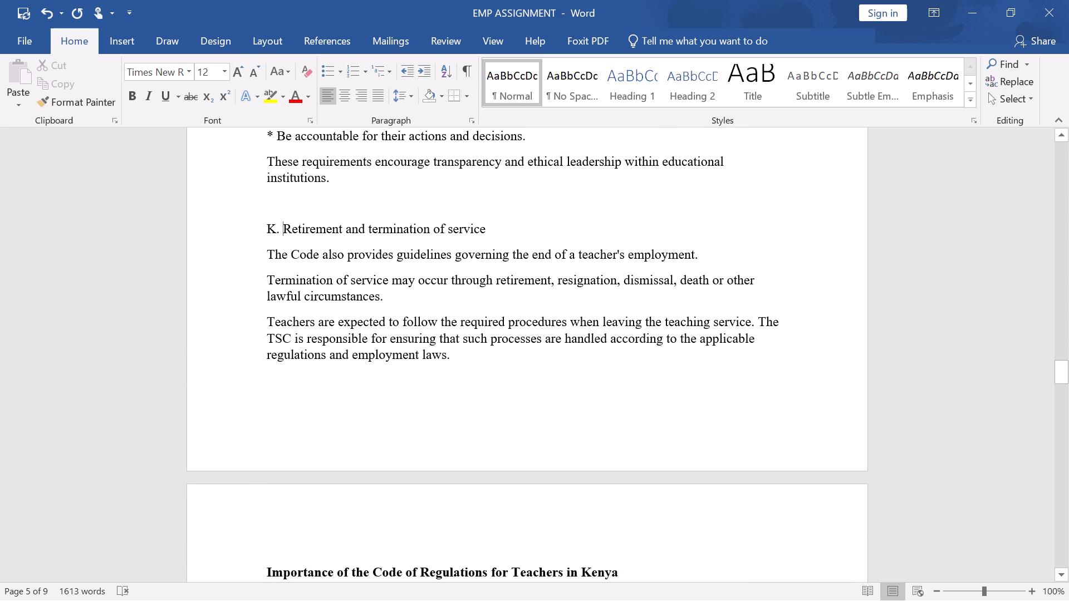
key(BackSpace)
key(BackSpace)
key(BackSpace)
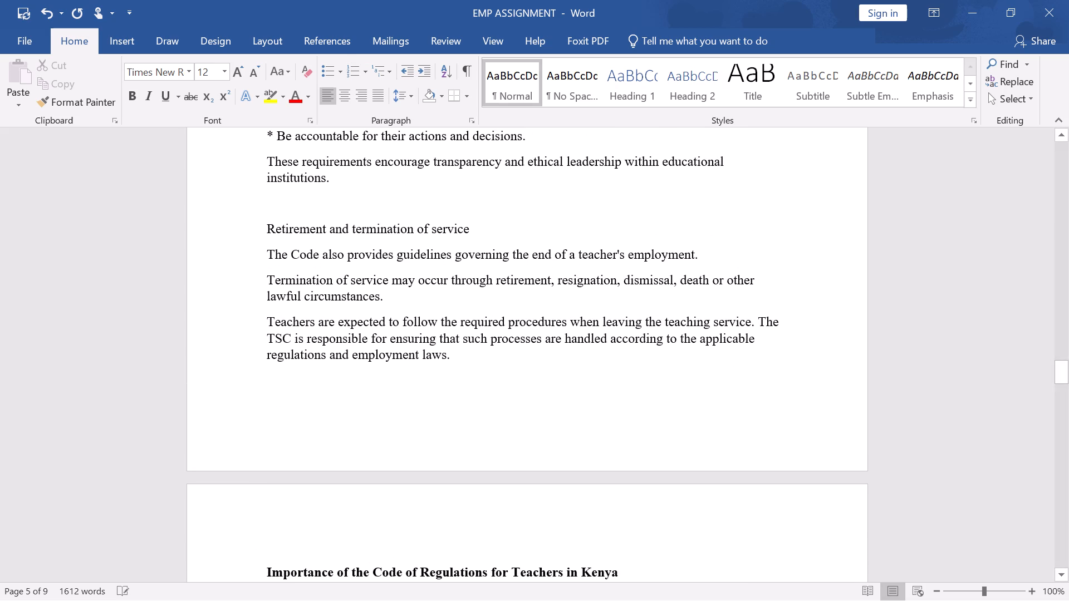
click(349, 74)
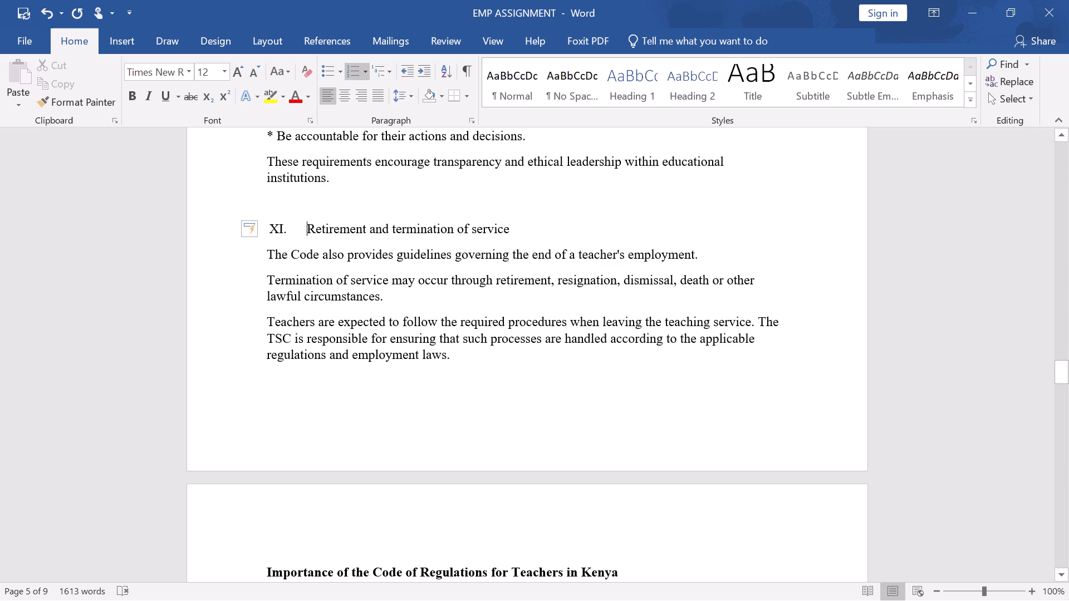
Make the "Retirement and termination of service" heading bold and capitalize each of its words.
drag(302, 230, 490, 238)
click(499, 214)
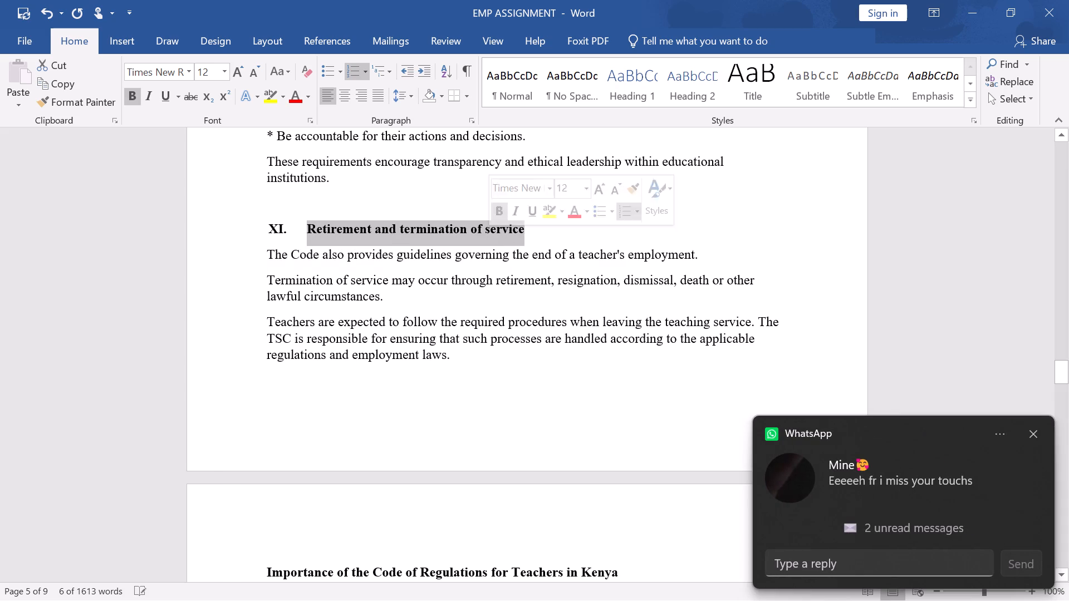
click(1036, 428)
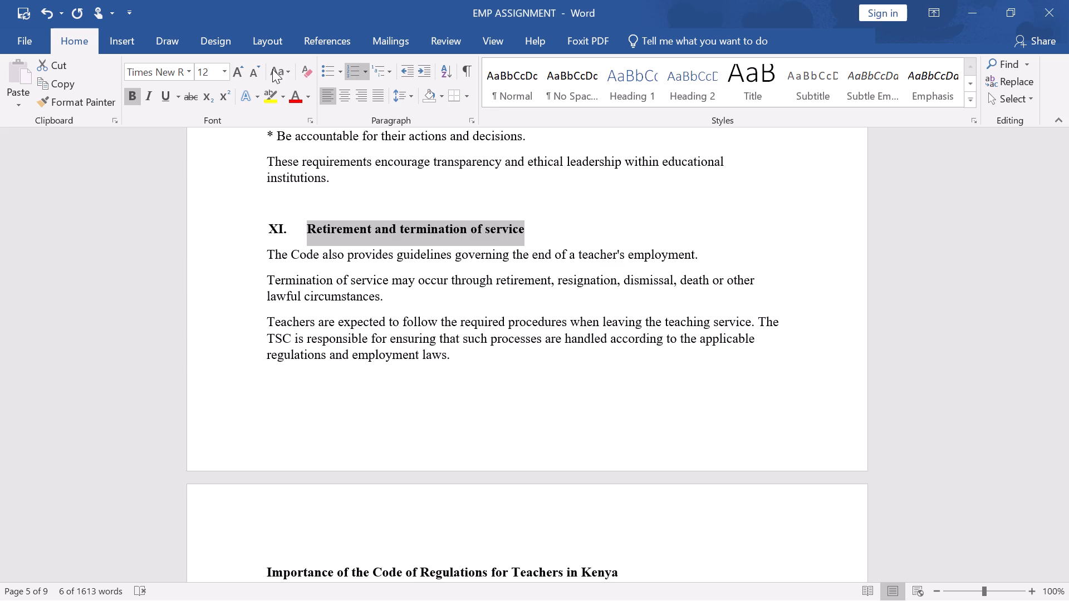
click(288, 70)
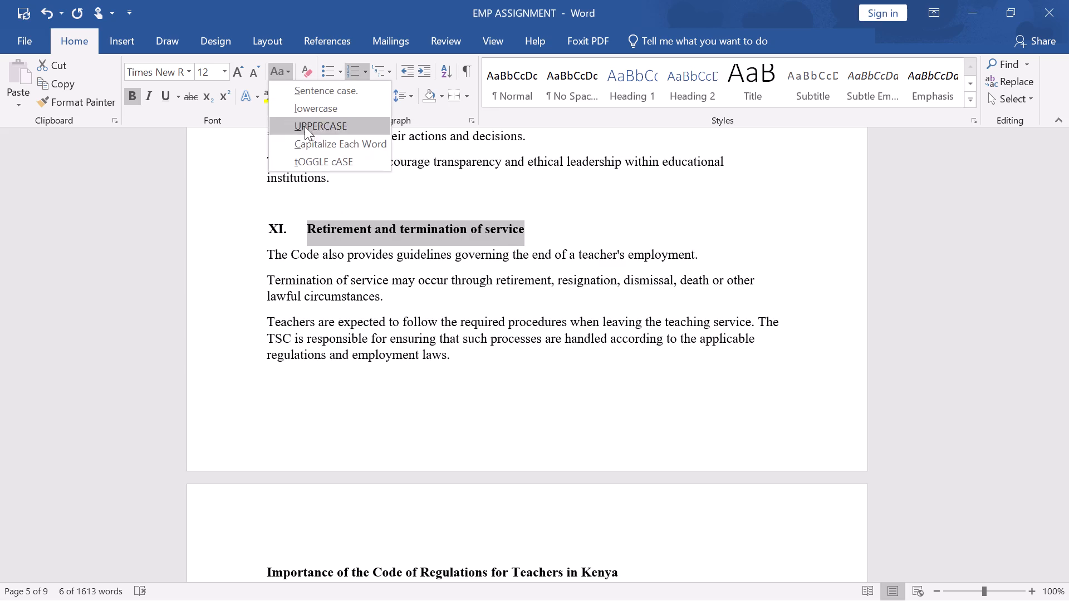
click(315, 141)
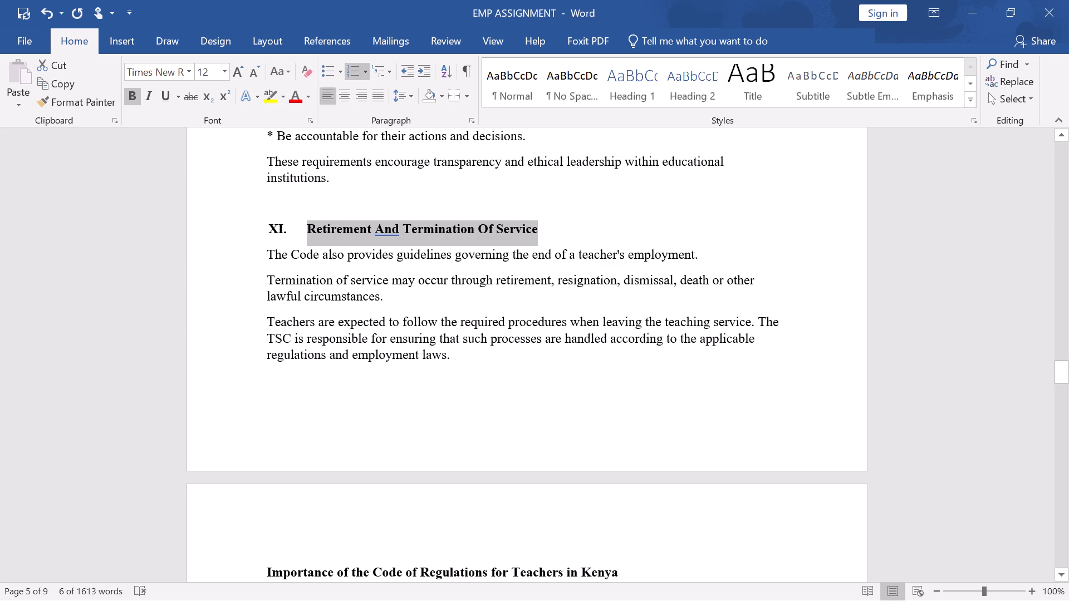
Review the document from the "Retirement And Termination Of Service" section through the references and back to the title, checking heading formatting and layout.
click(577, 245)
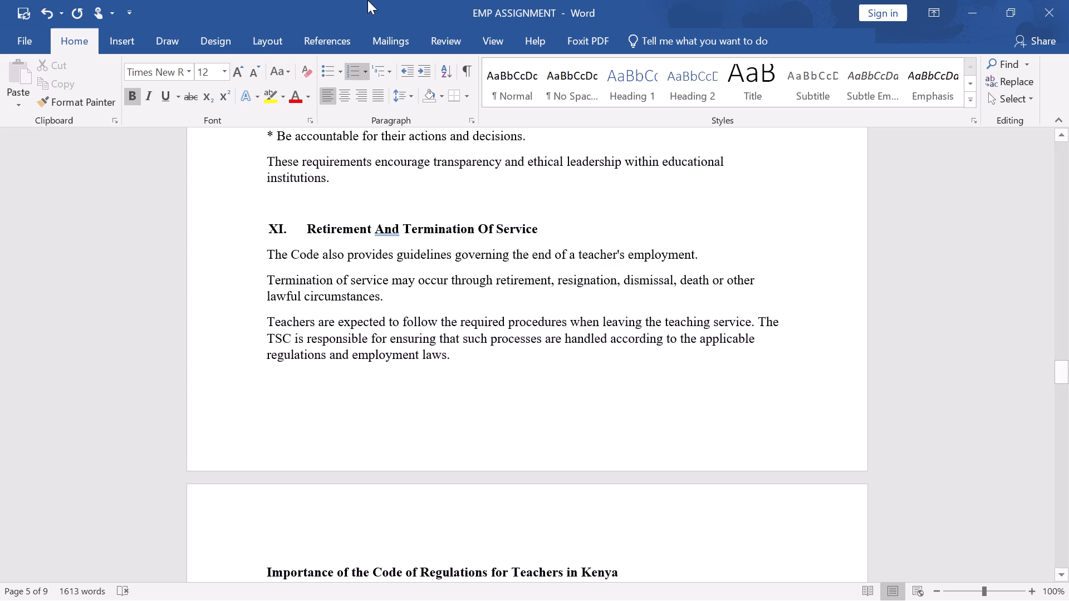
scroll(523, 416, up, 5)
scroll(535, 400, down, 11)
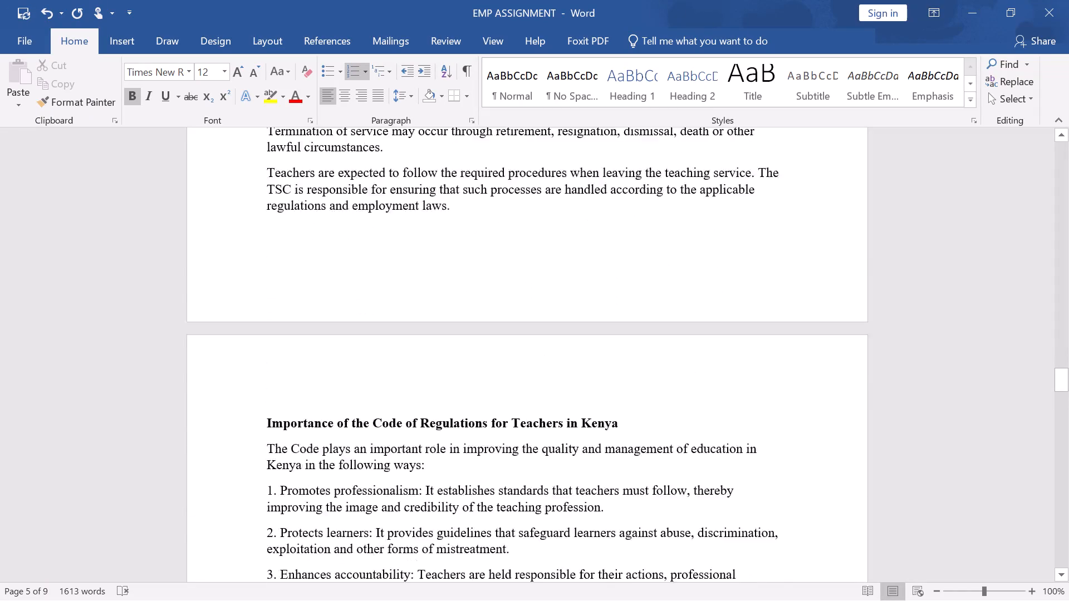
scroll(538, 394, down, 20)
scroll(538, 394, down, 8)
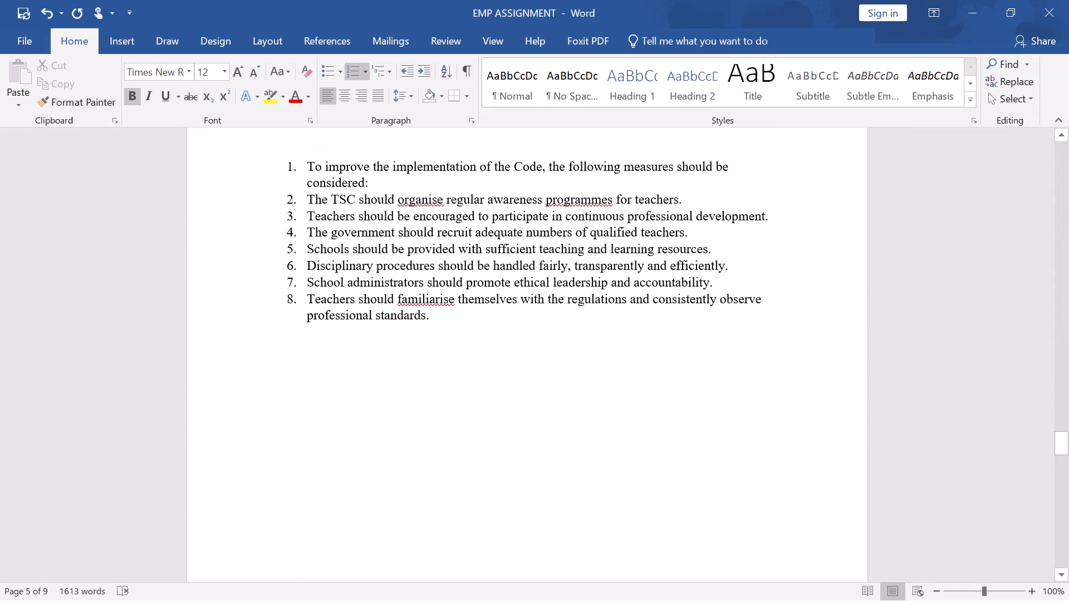
scroll(546, 388, down, 20)
scroll(546, 388, down, 1)
scroll(547, 376, up, 4)
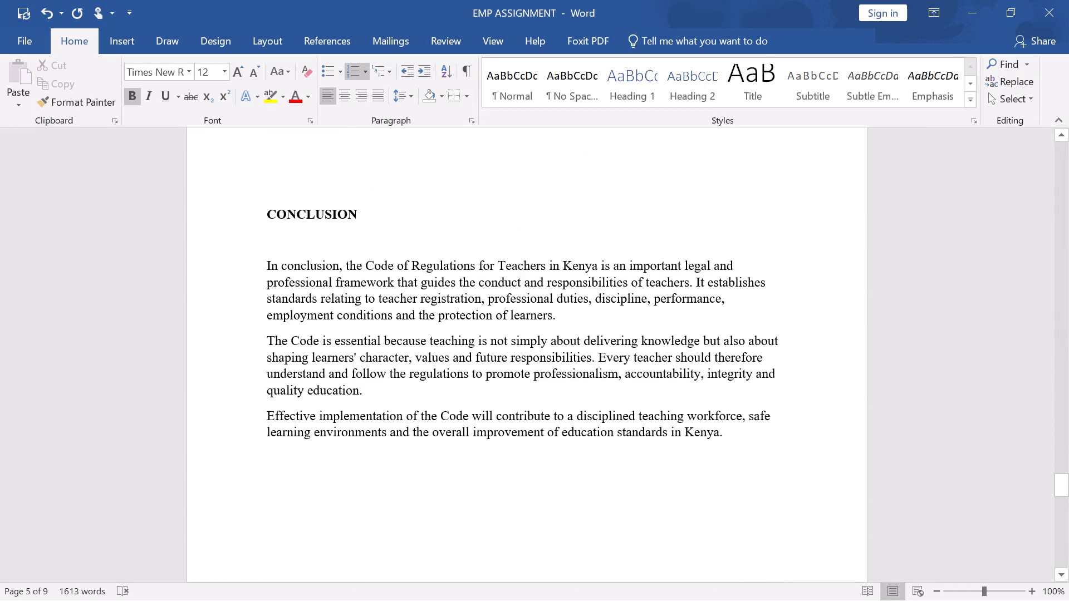
scroll(546, 381, down, 16)
scroll(547, 376, down, 8)
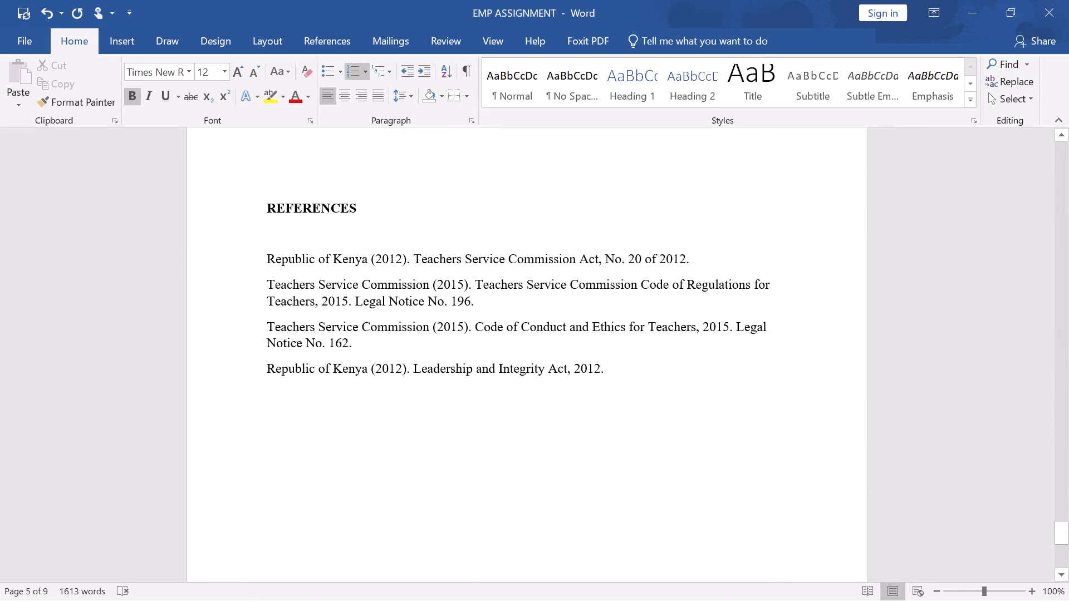
scroll(548, 376, down, 1)
scroll(548, 376, up, 20)
scroll(548, 376, up, 13)
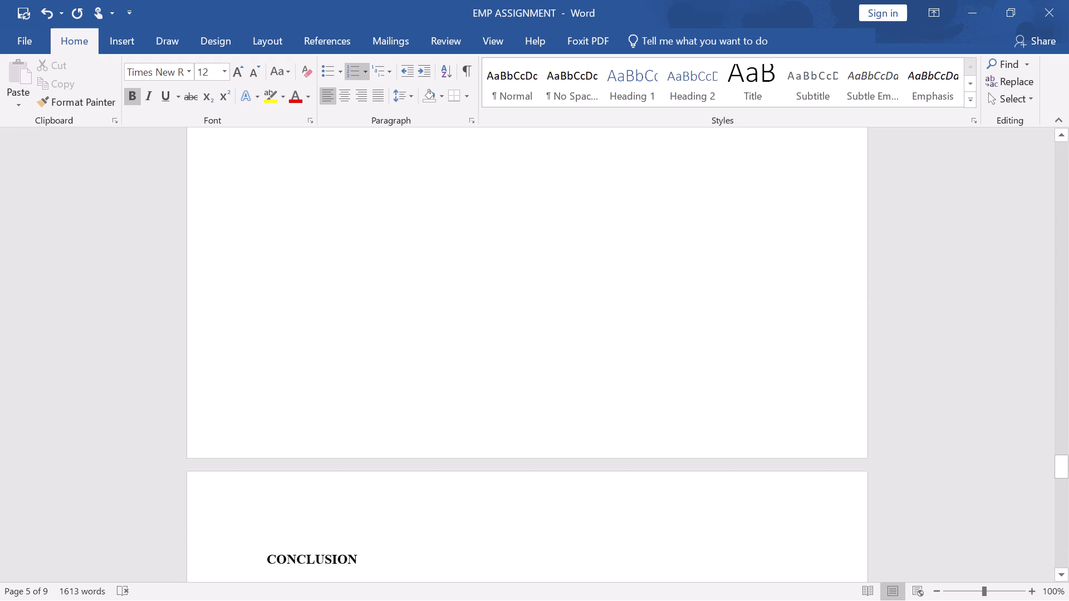
scroll(560, 358, up, 20)
scroll(560, 358, up, 20)
scroll(560, 358, up, 5)
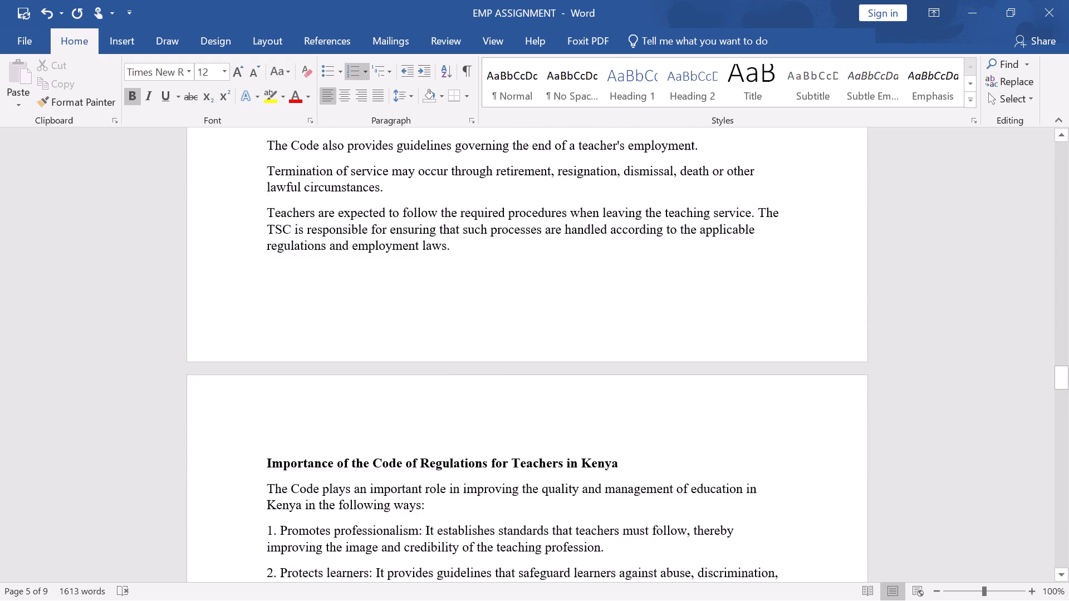
scroll(565, 349, up, 20)
scroll(565, 349, up, 20)
scroll(565, 349, up, 4)
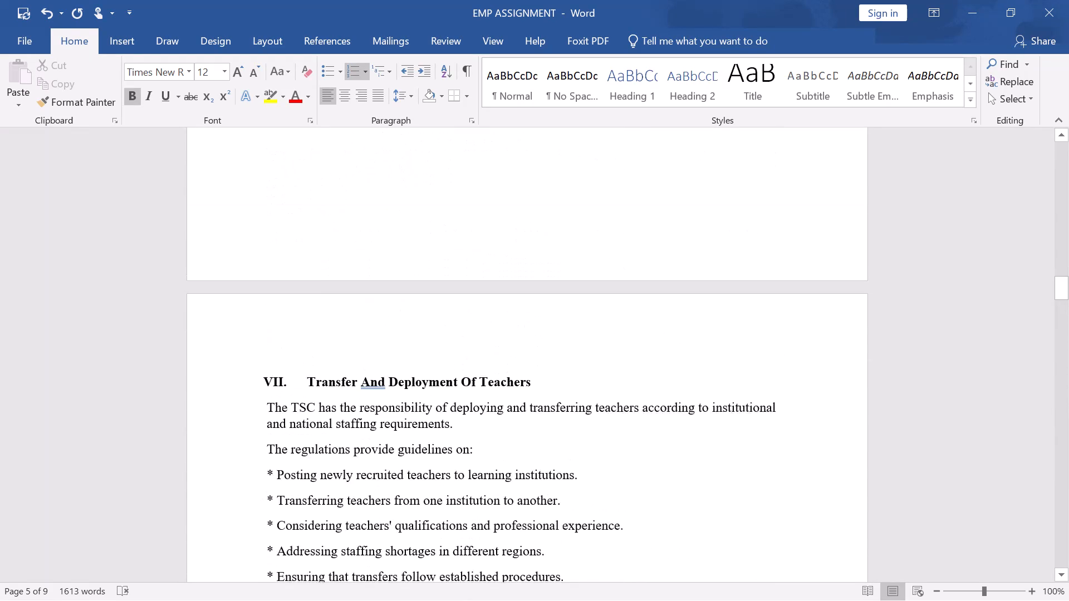
scroll(580, 316, up, 2)
scroll(580, 316, up, 20)
scroll(580, 316, up, 17)
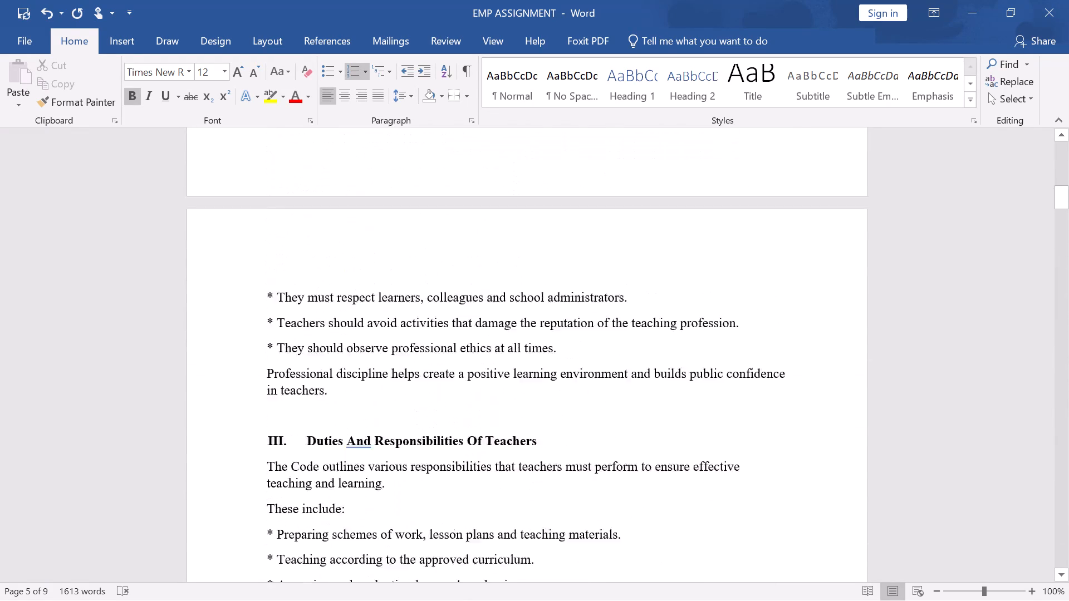
scroll(580, 316, up, 20)
scroll(580, 316, up, 6)
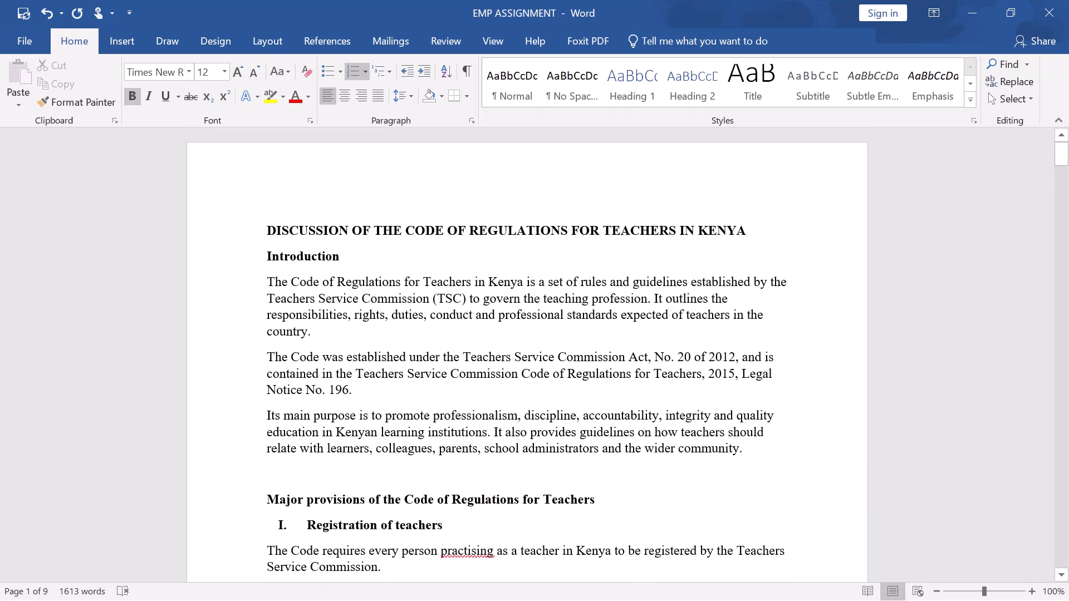
scroll(580, 316, down, 1)
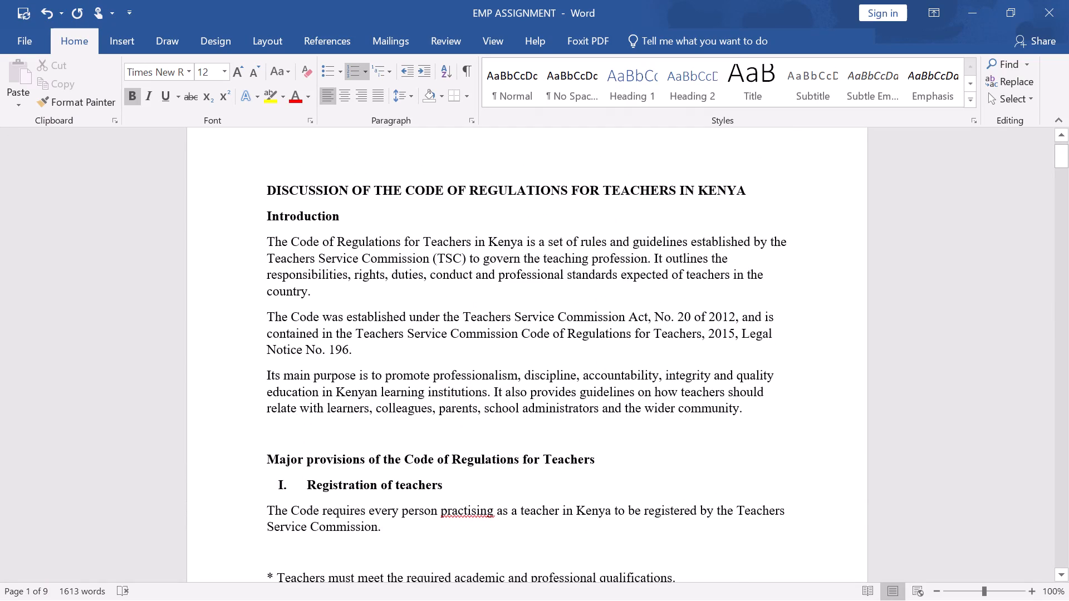
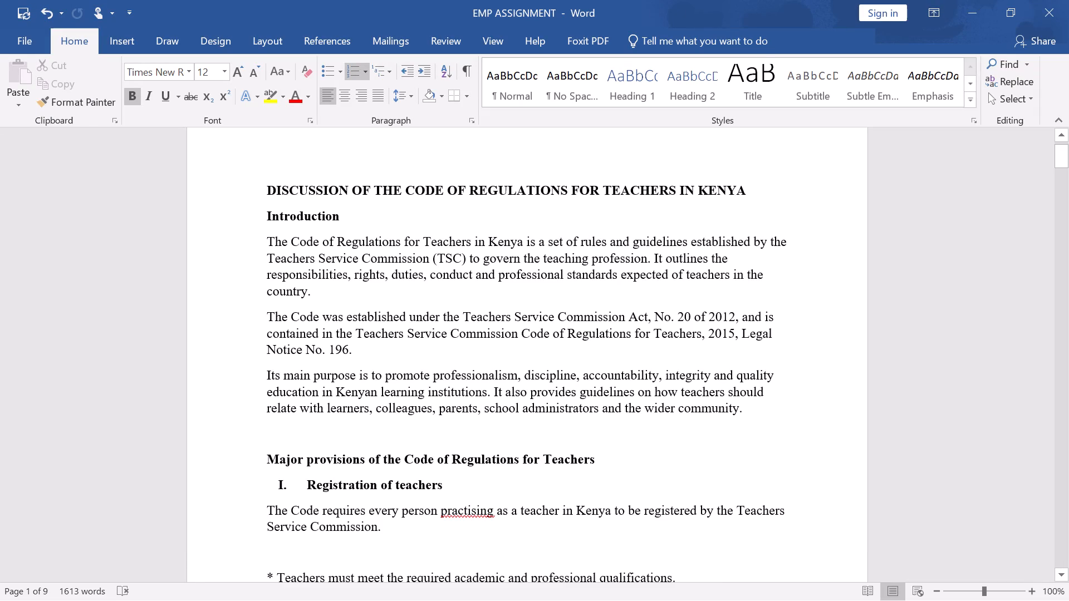
Remove the blank line above "Teachers must meet the required academic and professional qualifications" in the "Registration of teachers" section.
scroll(616, 444, up, 1)
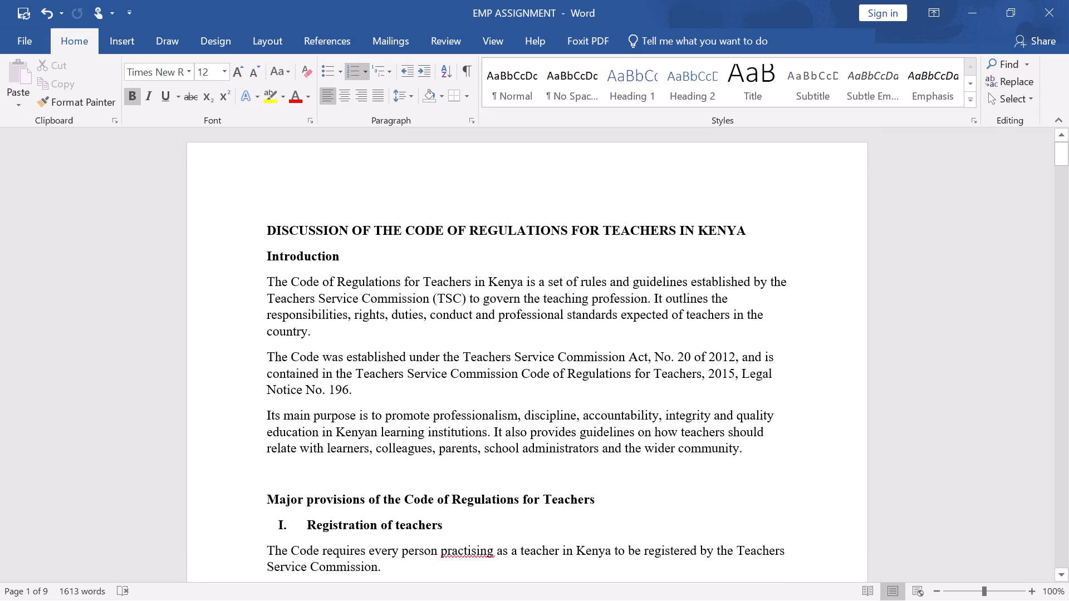
scroll(438, 451, down, 3)
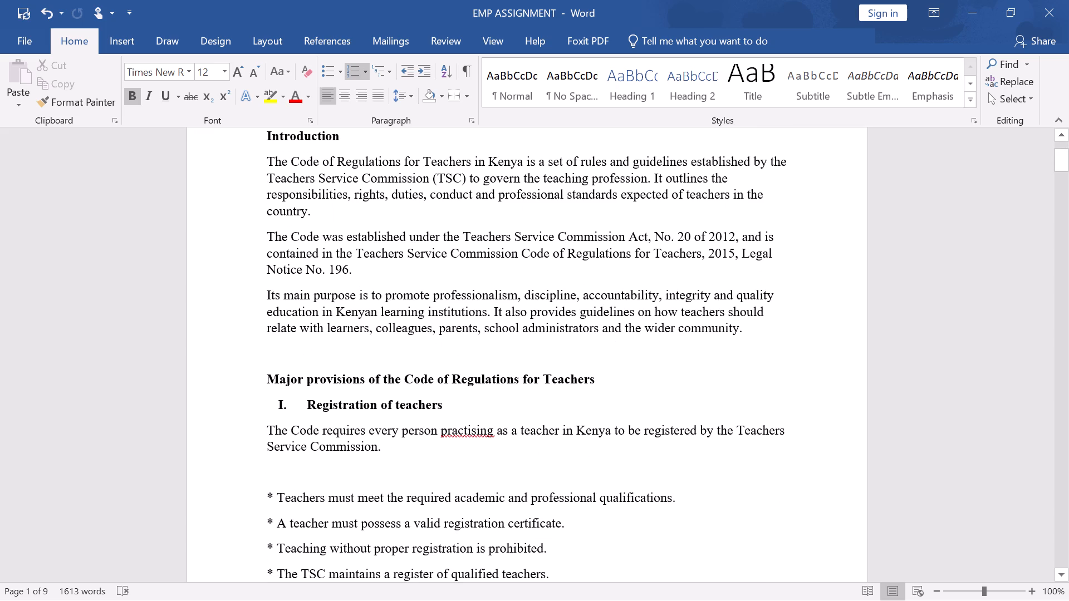
scroll(444, 395, down, 2)
scroll(281, 429, down, 2)
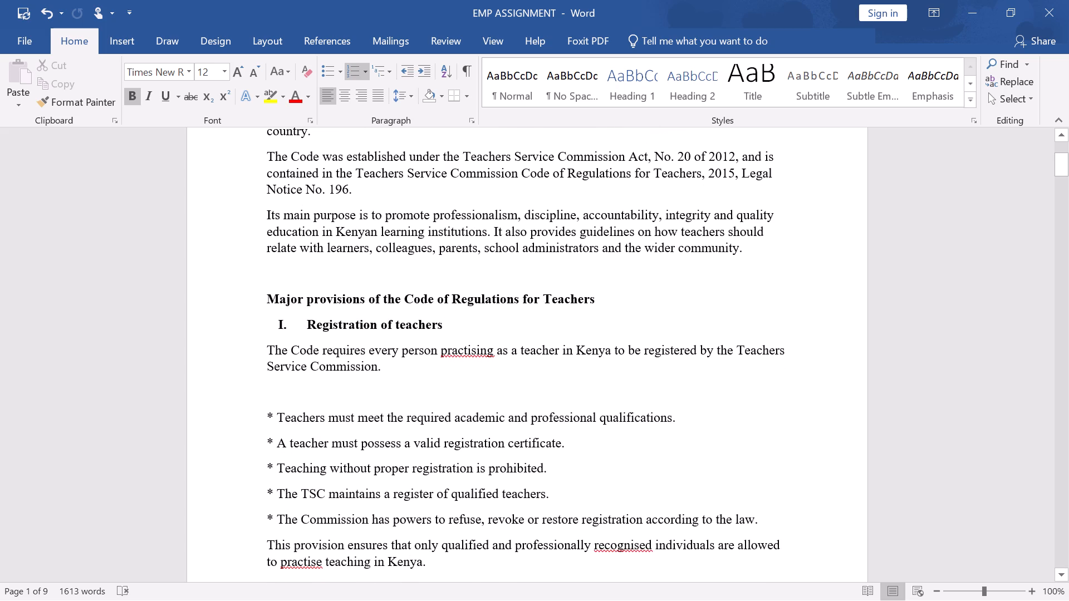
scroll(281, 429, down, 1)
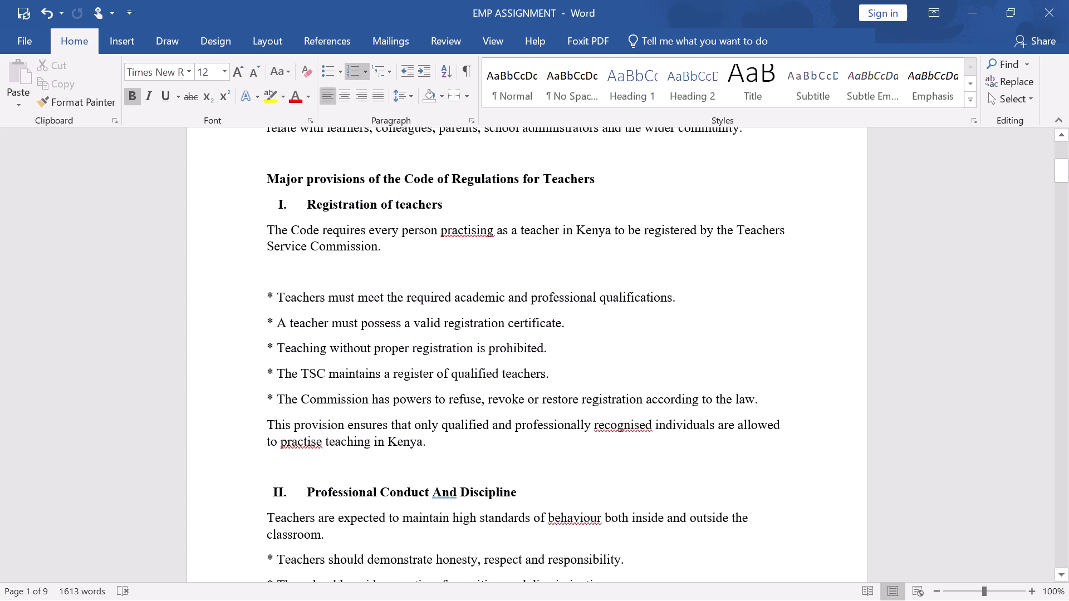
click(263, 294)
key(BackSpace)
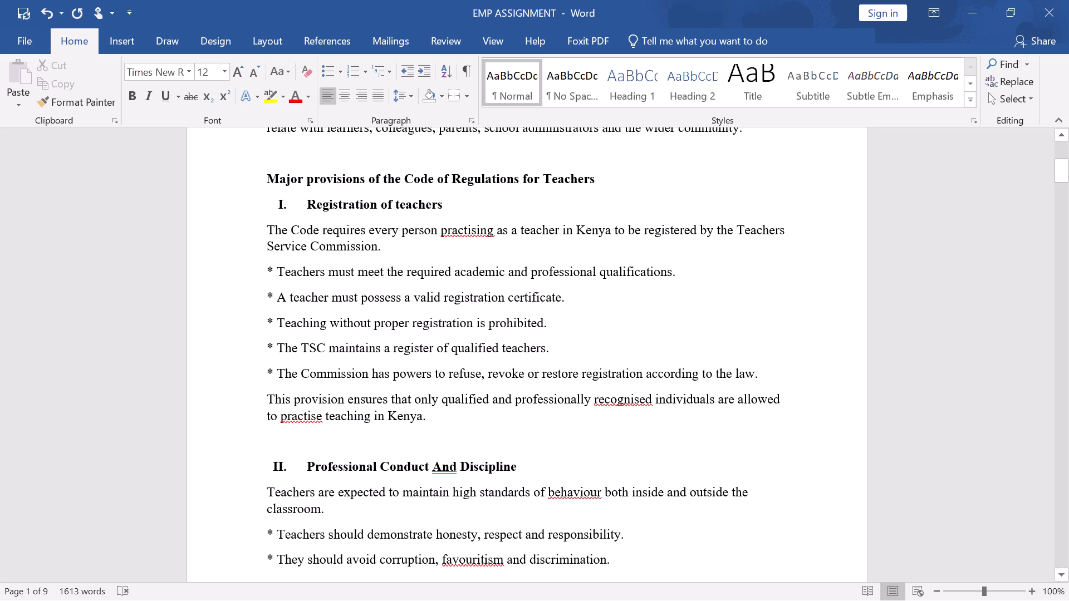
Delete the asterisks in front of the five list items under "Registration of teachers".
click(276, 274)
key(BackSpace)
key(BackSpace)
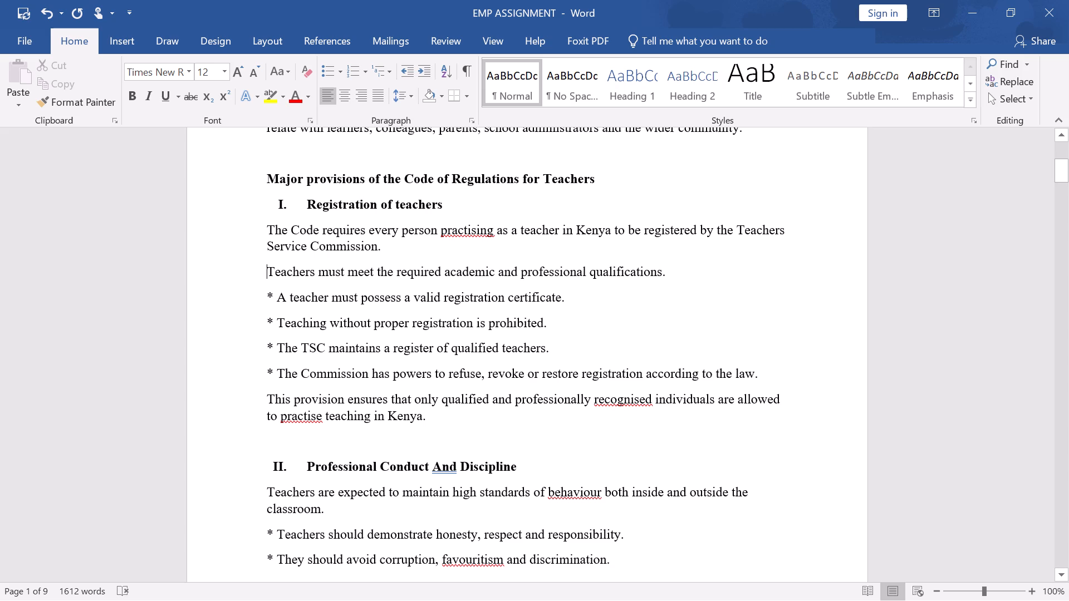
click(274, 301)
key(BackSpace)
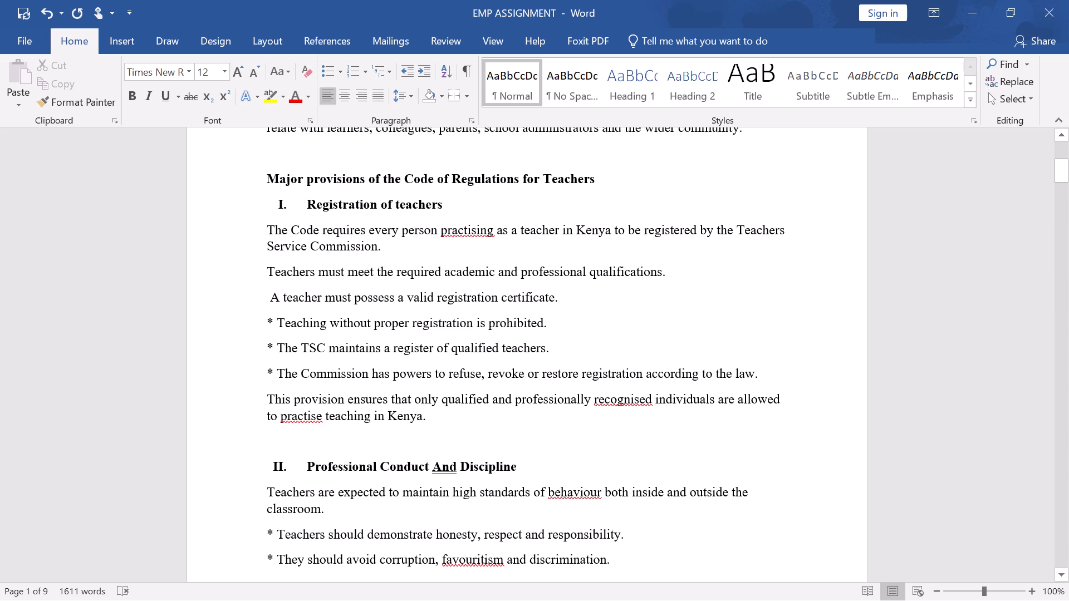
click(272, 324)
key(BackSpace)
click(272, 348)
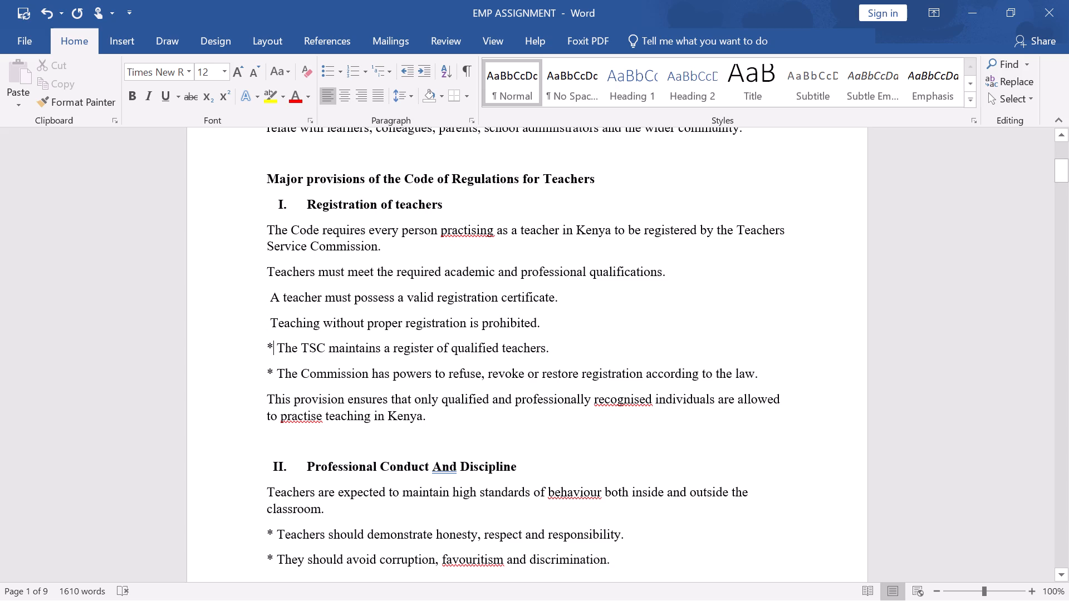
key(BackSpace)
click(273, 372)
key(BackSpace)
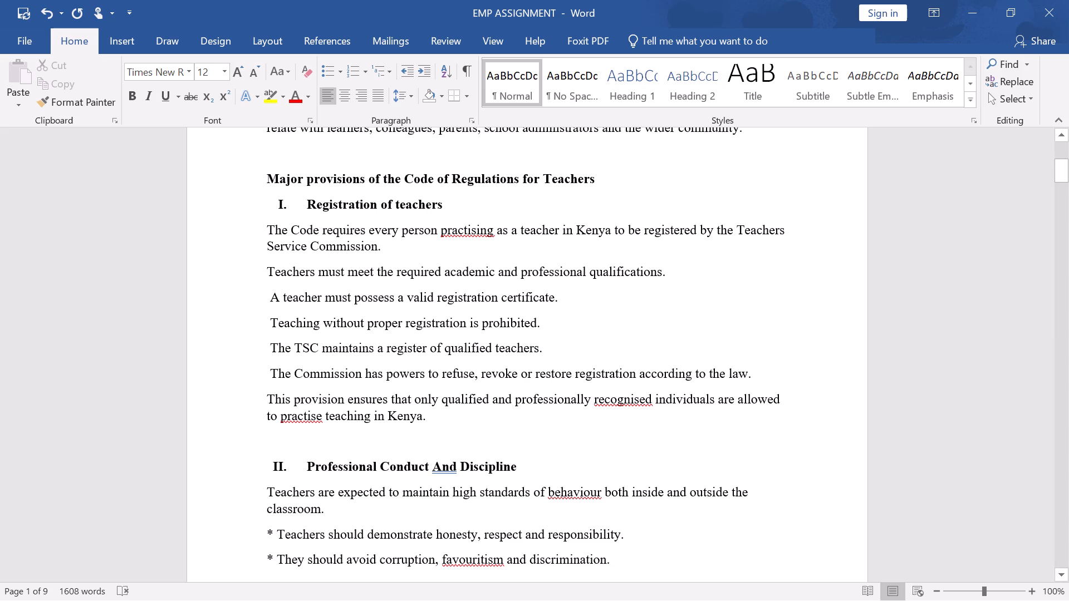
Delete the leftover leading spaces from the second to fifth items under "Registration of teachers" so they align with the margin.
click(268, 297)
key(BackSpace)
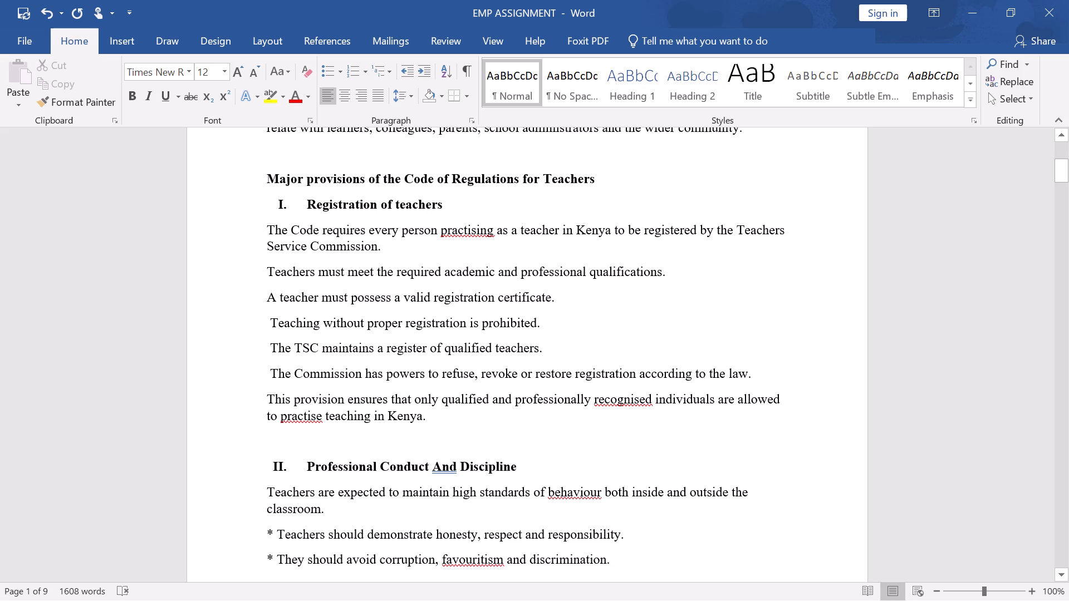
click(269, 322)
key(BackSpace)
click(266, 348)
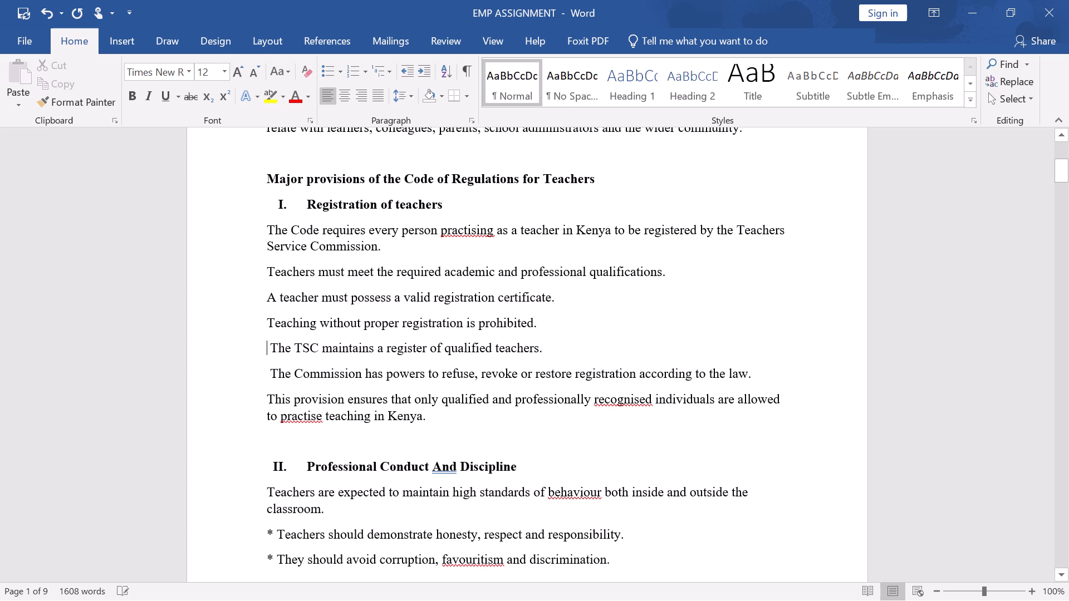
click(273, 347)
key(BackSpace)
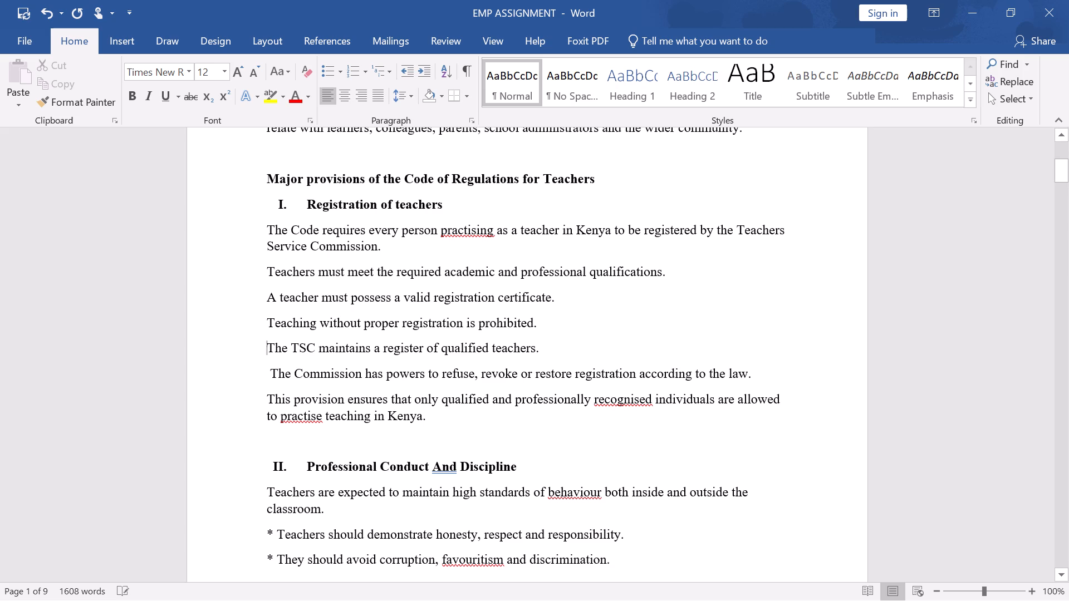
click(269, 373)
key(BackSpace)
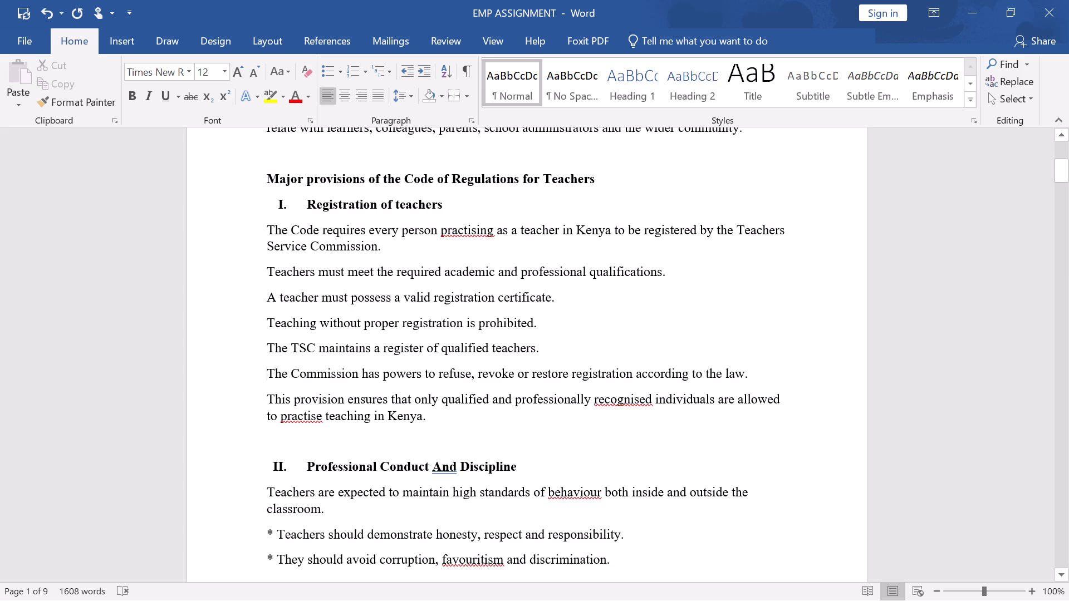
Remove the blank line above "They must respect learners, colleagues and school administrators" in the "Professional Conduct And Discipline" section.
scroll(462, 354, down, 3)
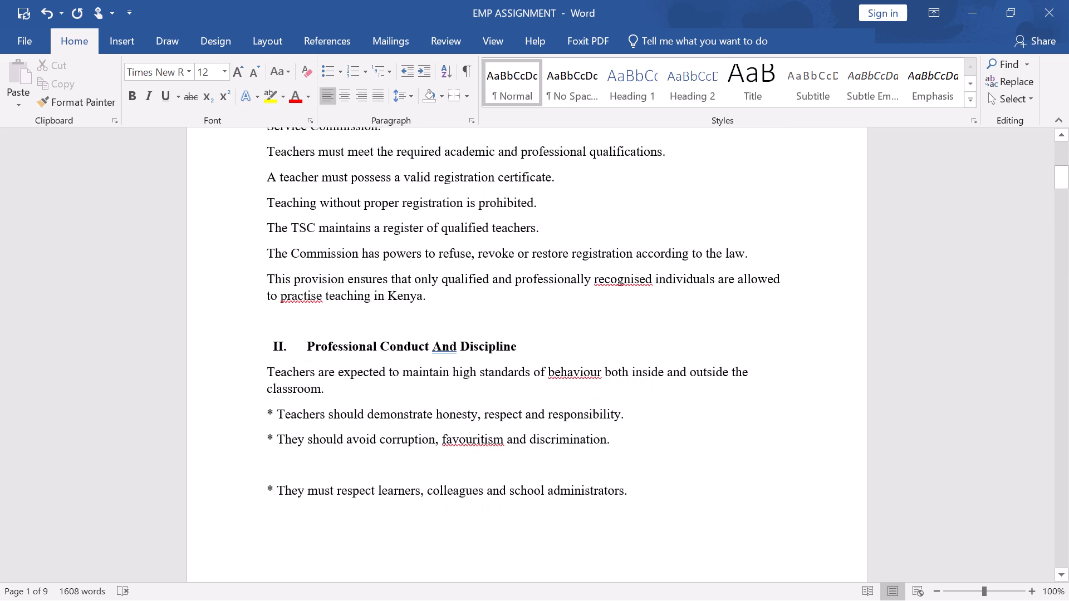
scroll(388, 362, down, 3)
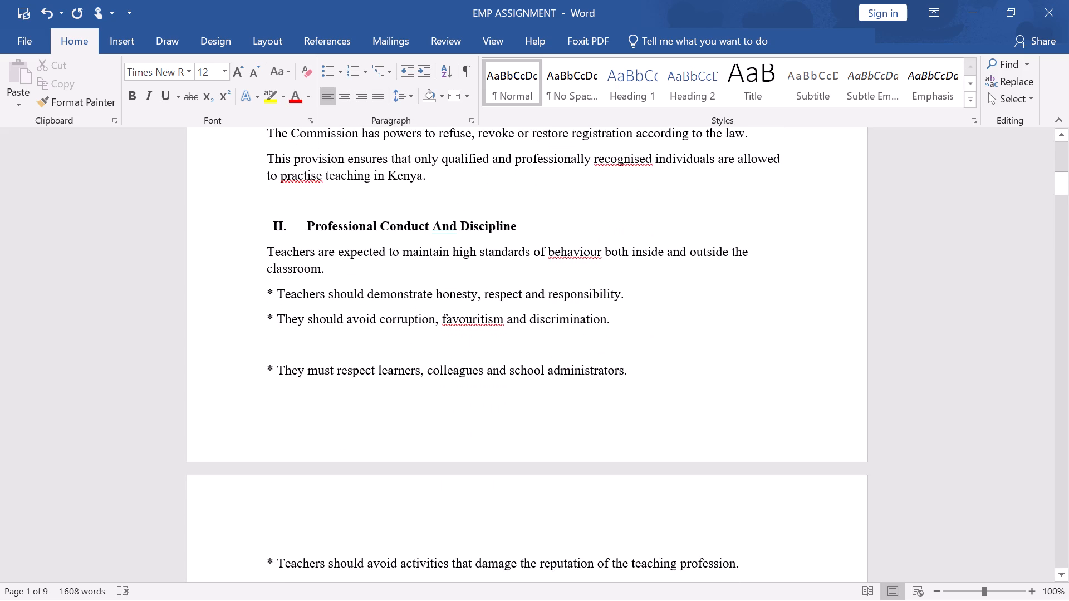
click(262, 369)
key(BackSpace)
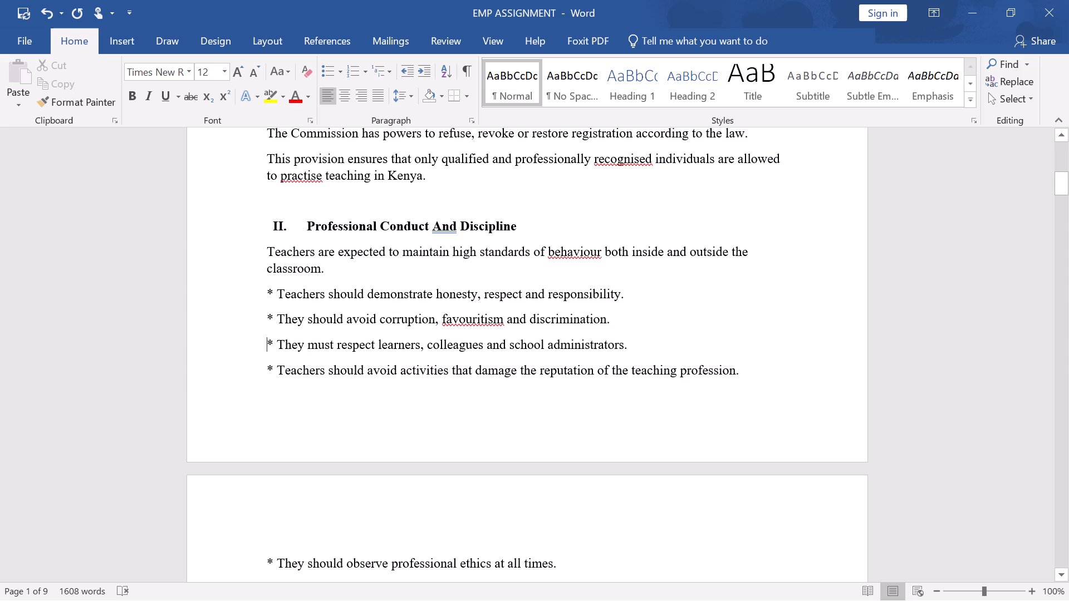
Delete the asterisks and following spaces from the first four list items under "Professional Conduct And Discipline".
click(278, 295)
key(BackSpace)
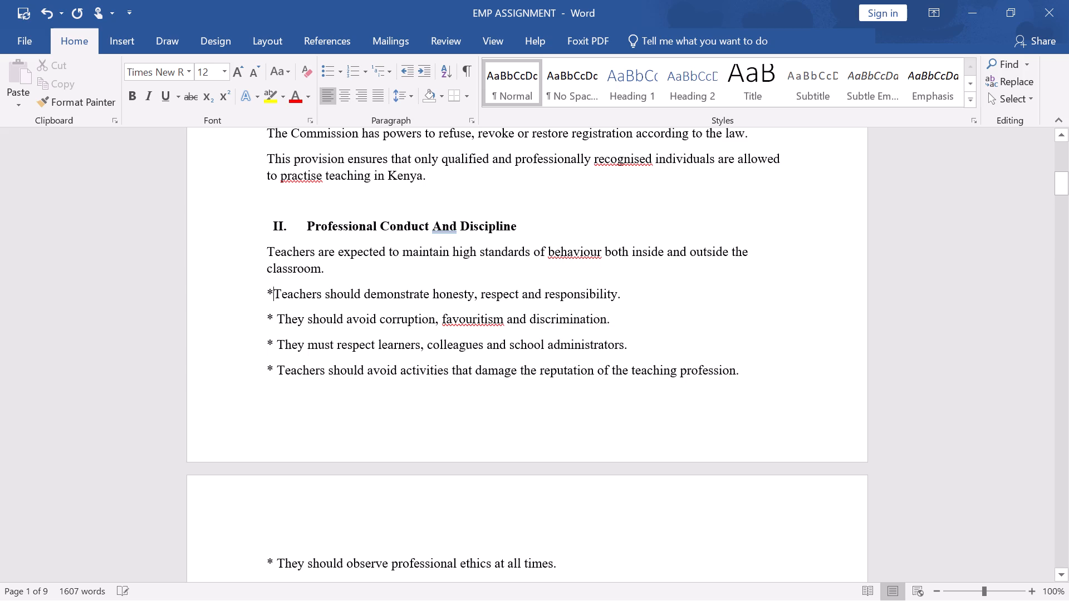
key(BackSpace)
click(277, 313)
key(BackSpace)
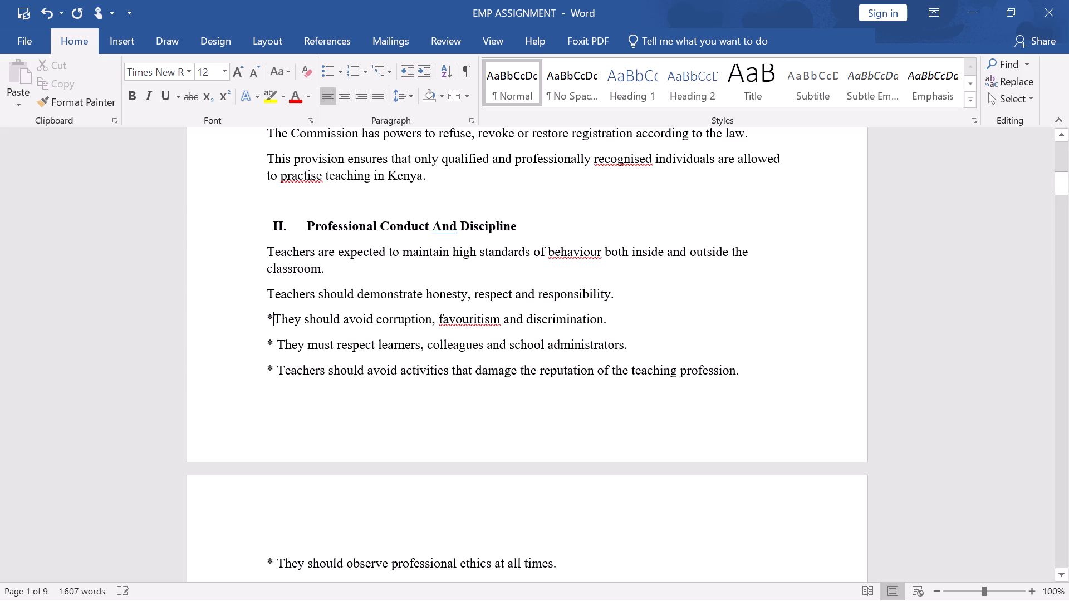
key(BackSpace)
click(277, 342)
key(BackSpace)
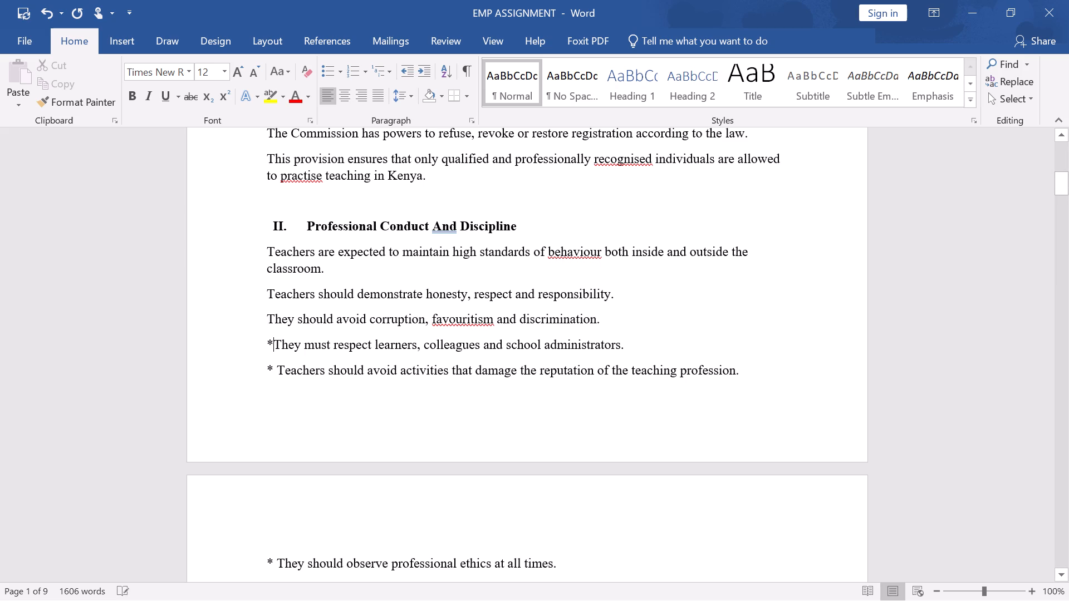
key(BackSpace)
click(278, 367)
key(BackSpace)
key(BackSpace)
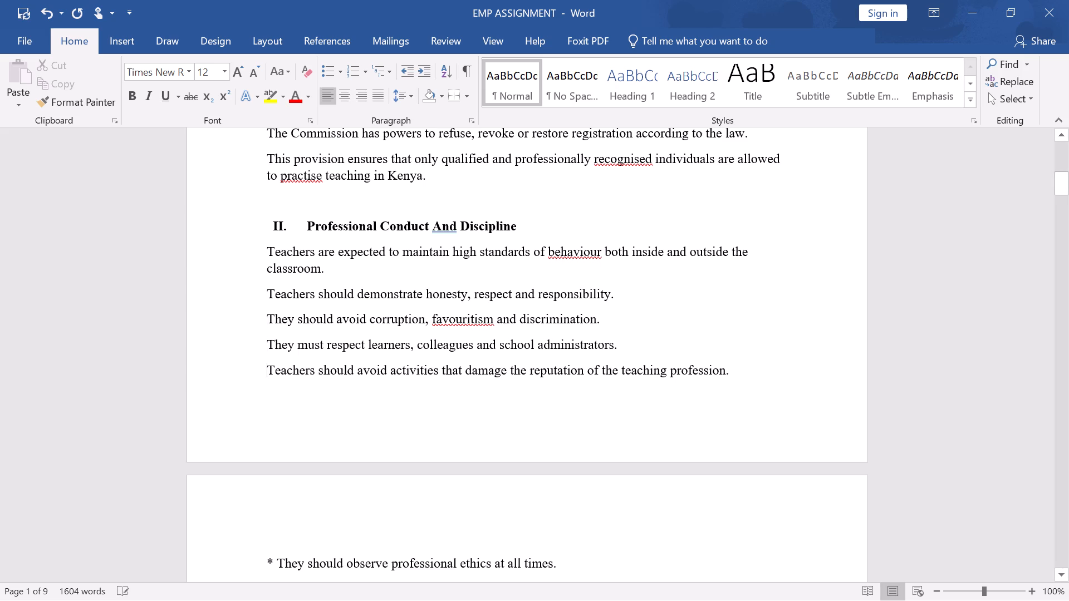
Delete the asterisk and space before "They should observe professional ethics at all times", keeping the sentence as its own paragraph.
scroll(332, 373, down, 5)
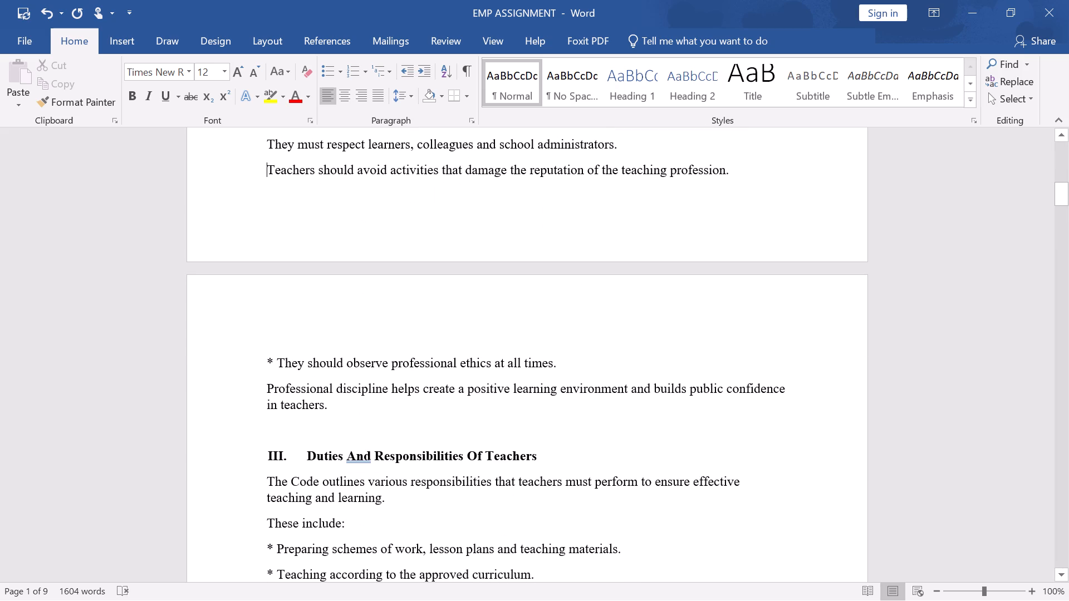
click(277, 362)
key(BackSpace)
key(BackSpace)
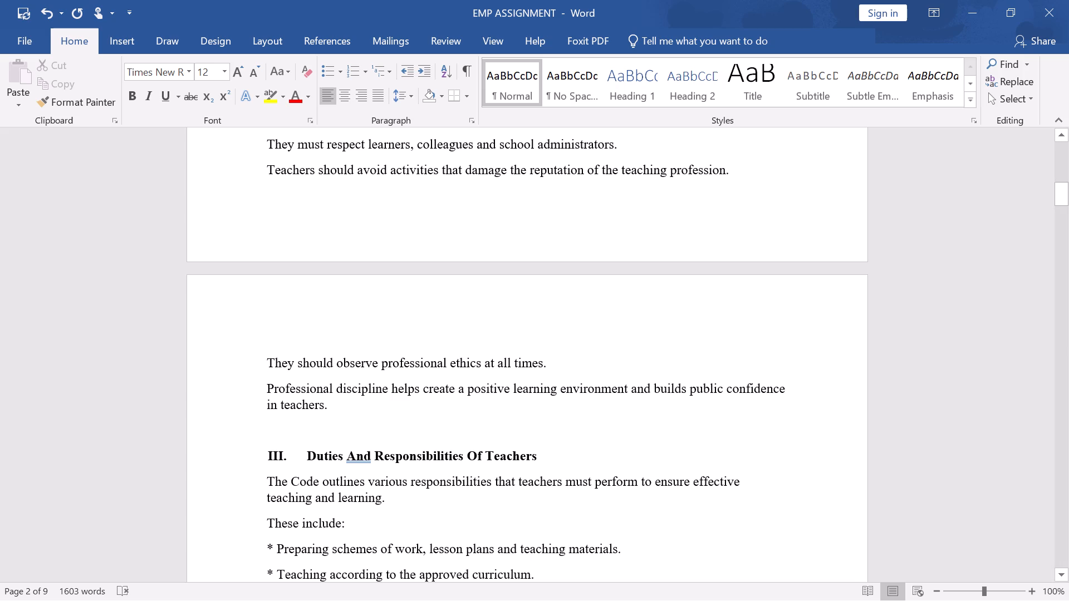
key(BackSpace)
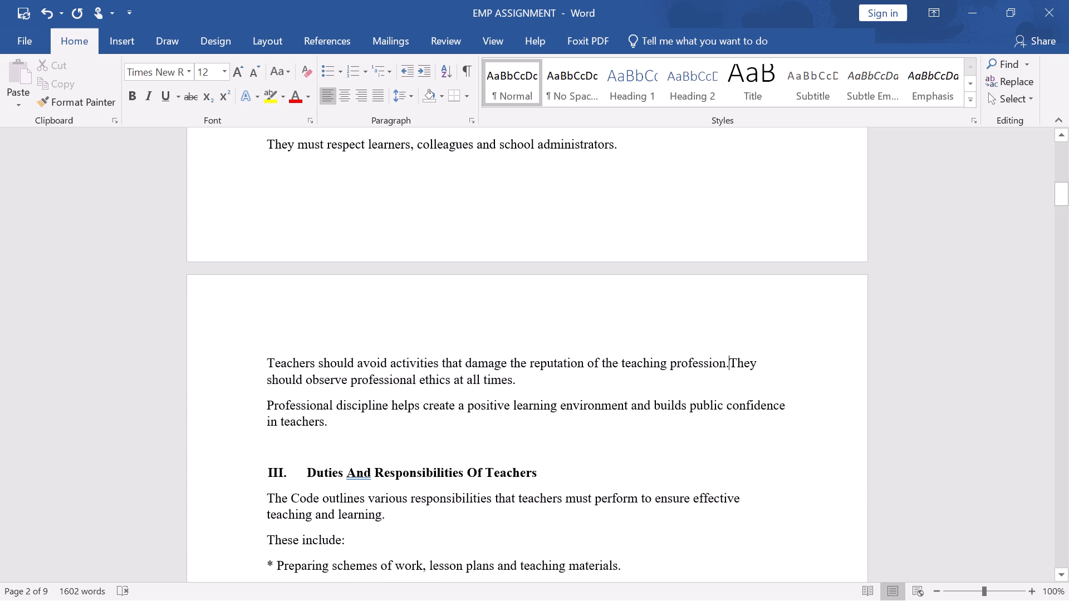
key(Return)
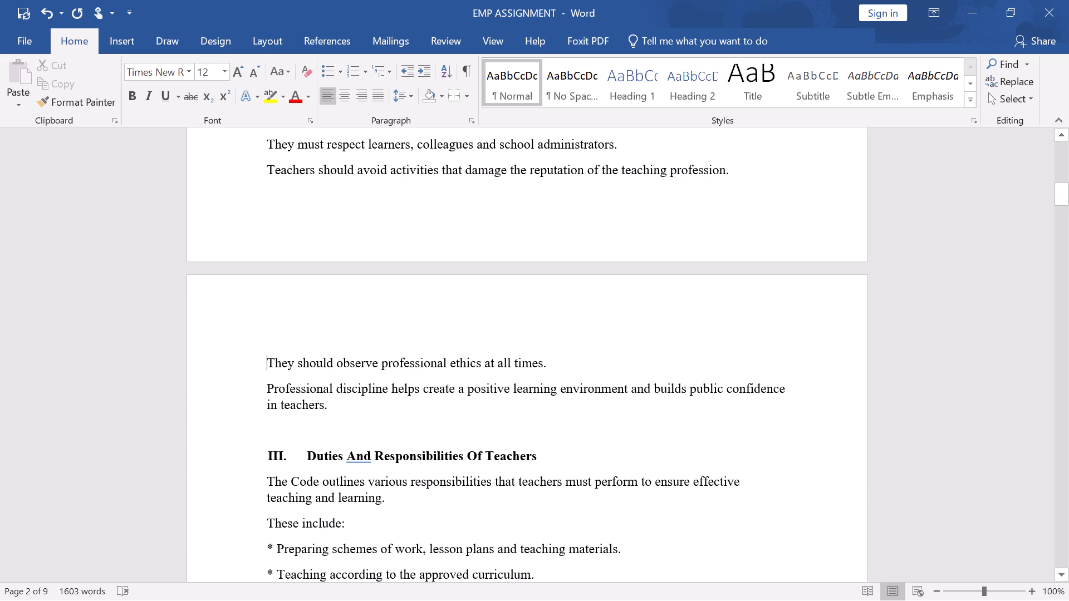
Switch to the Brave browser and play Prince Indah's "Kwach Ogolo Koke" from the suggested YouTube videos.
scroll(480, 397, down, 3)
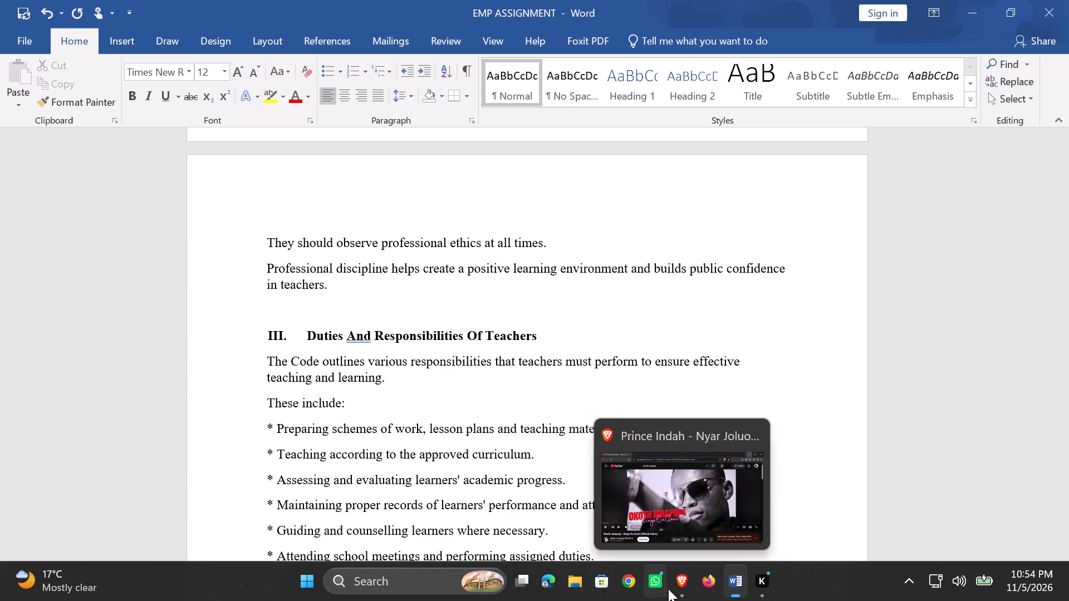
click(682, 585)
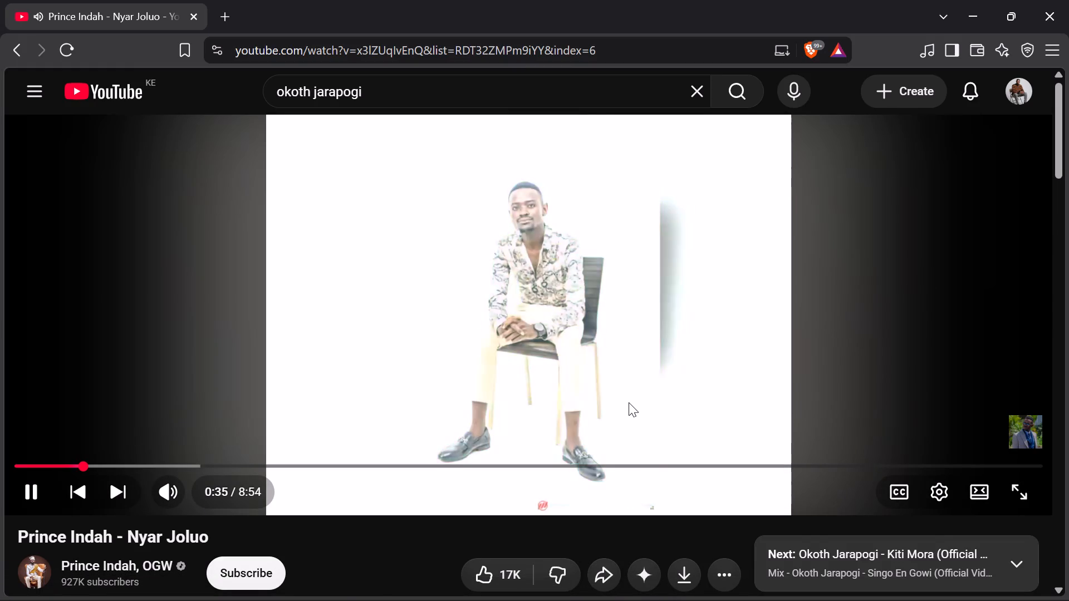
scroll(629, 402, down, 3)
scroll(891, 452, down, 1)
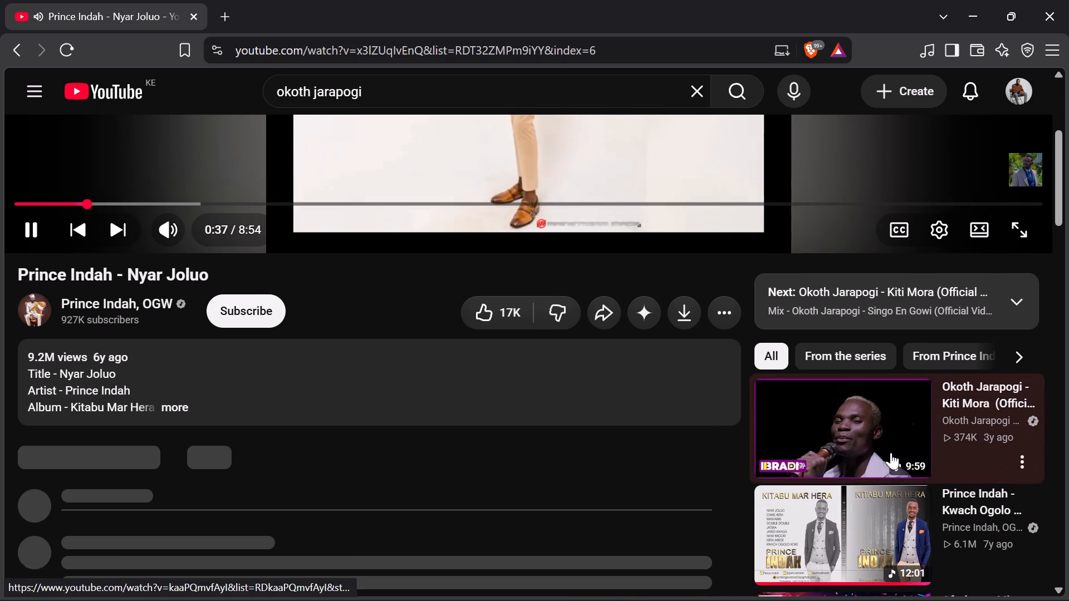
scroll(891, 452, down, 1)
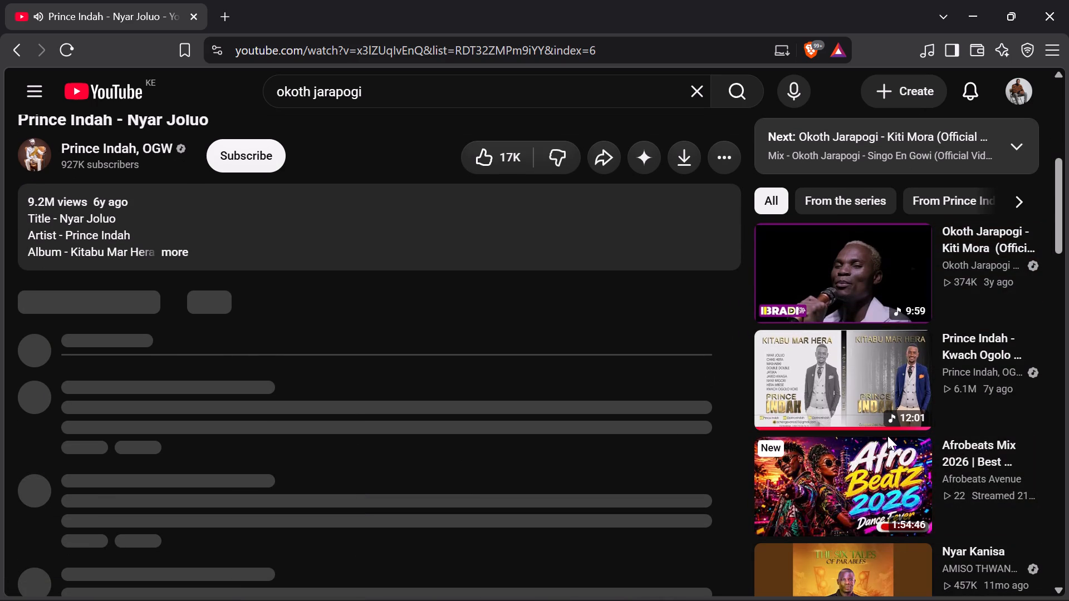
click(833, 393)
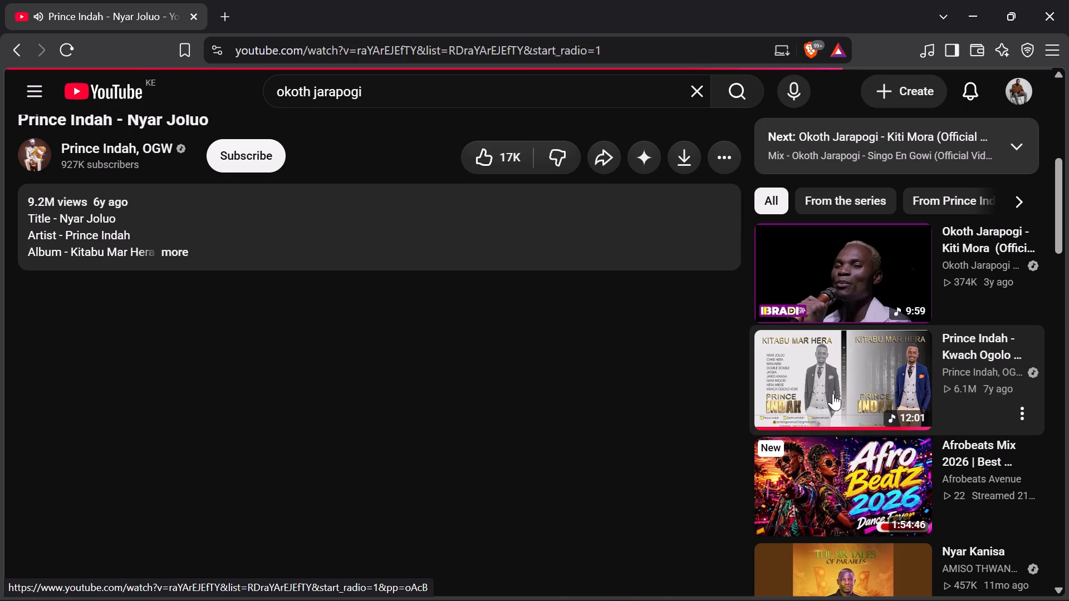
click(833, 393)
double_click(831, 397)
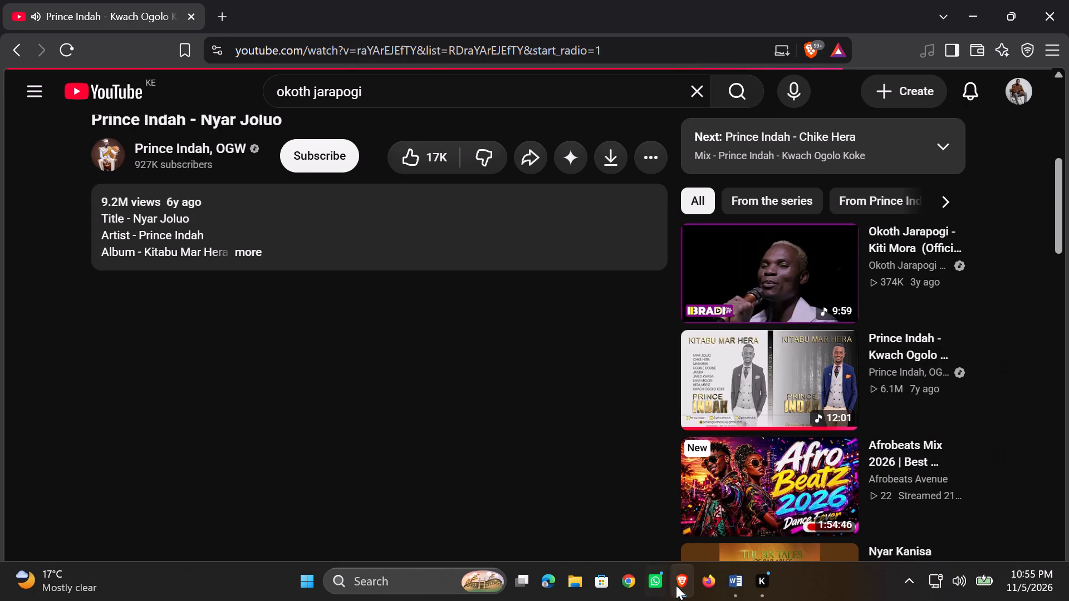
Return to Word and review the cleaned "Professional Conduct And Discipline" items and the "Duties And Responsibilities Of Teachers" list.
click(730, 585)
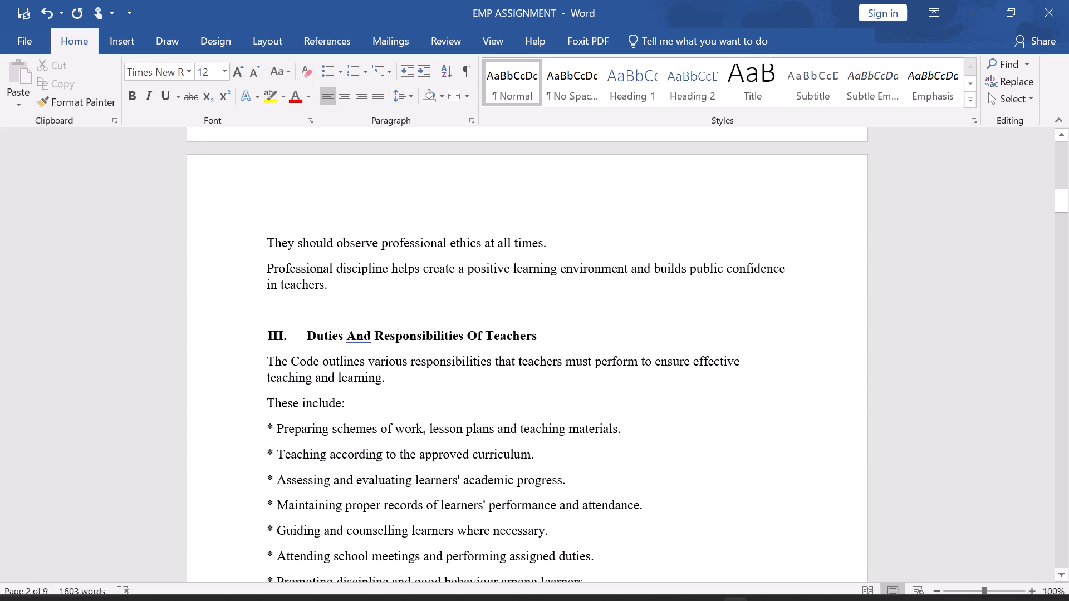
scroll(325, 301, up, 3)
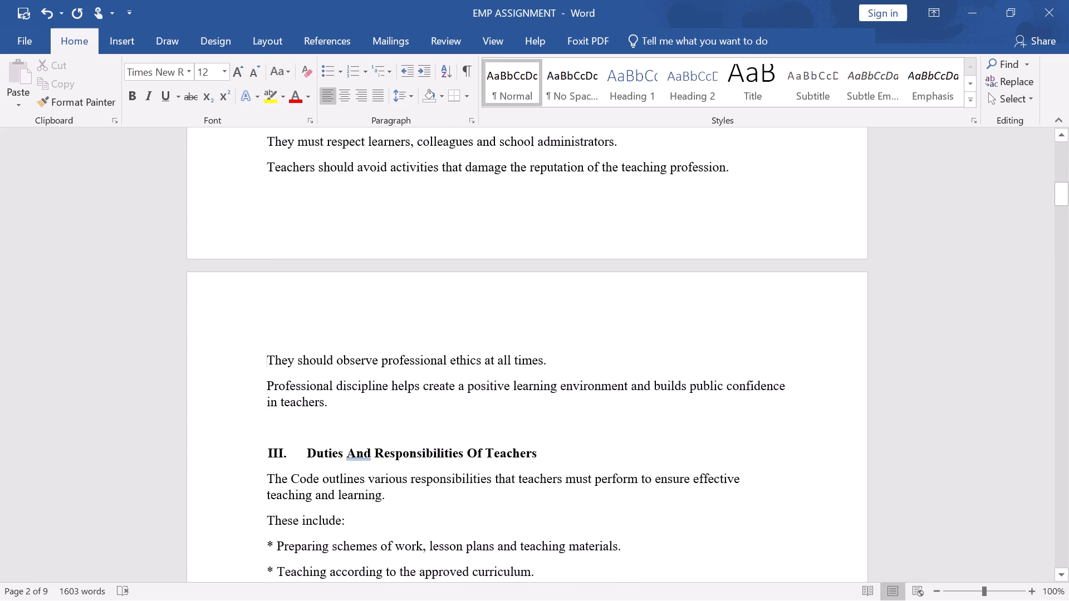
scroll(325, 301, up, 5)
scroll(326, 306, down, 6)
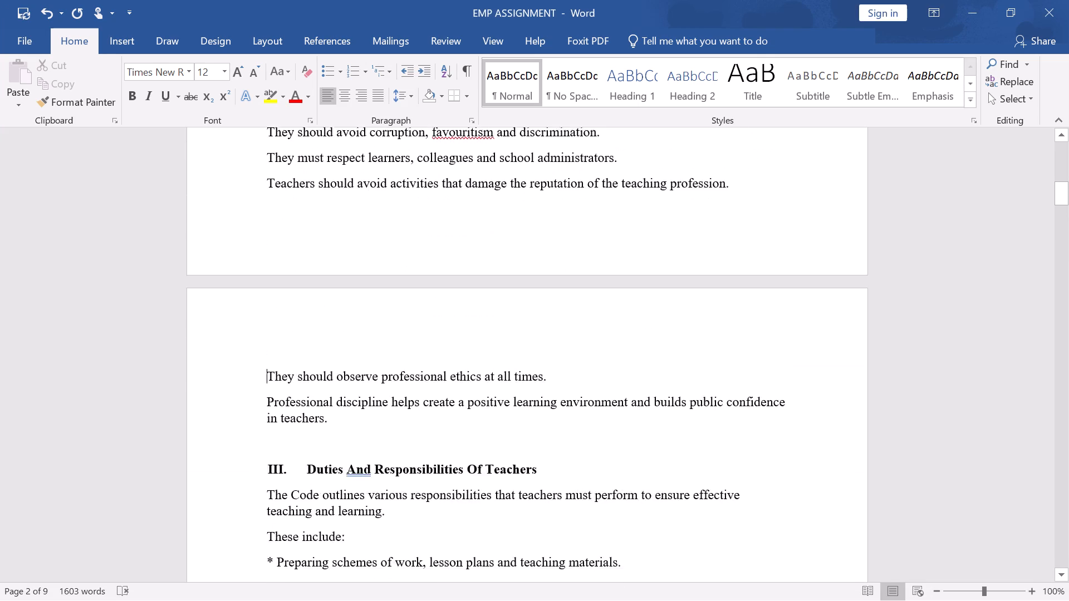
scroll(327, 308, down, 6)
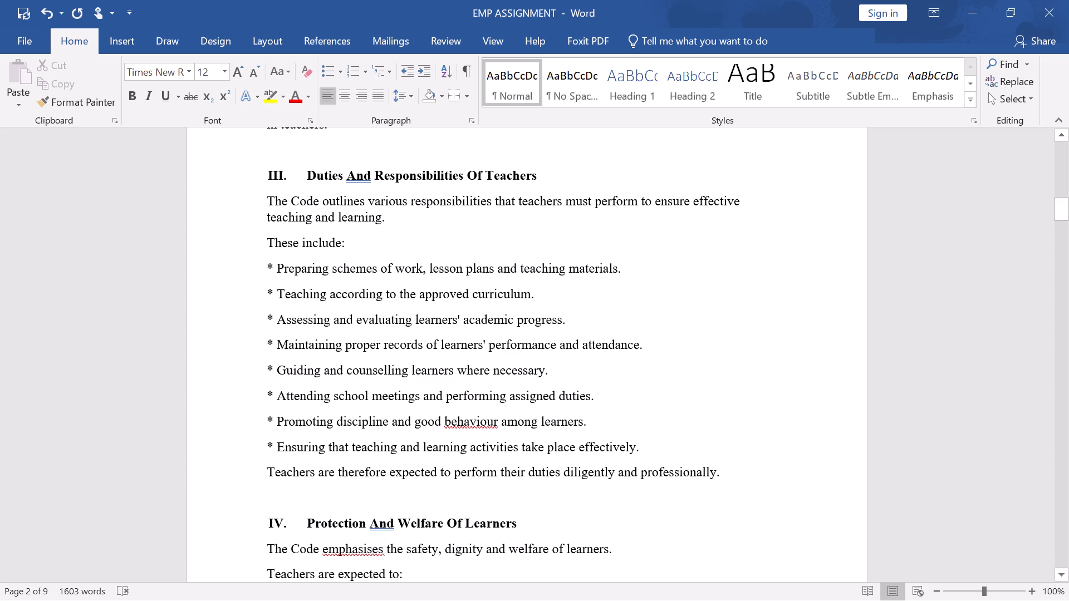
Delete the asterisks and following spaces from the first four list items under "Duties And Responsibilities Of Teachers".
click(278, 268)
key(BackSpace)
key(BackSpace)
click(278, 295)
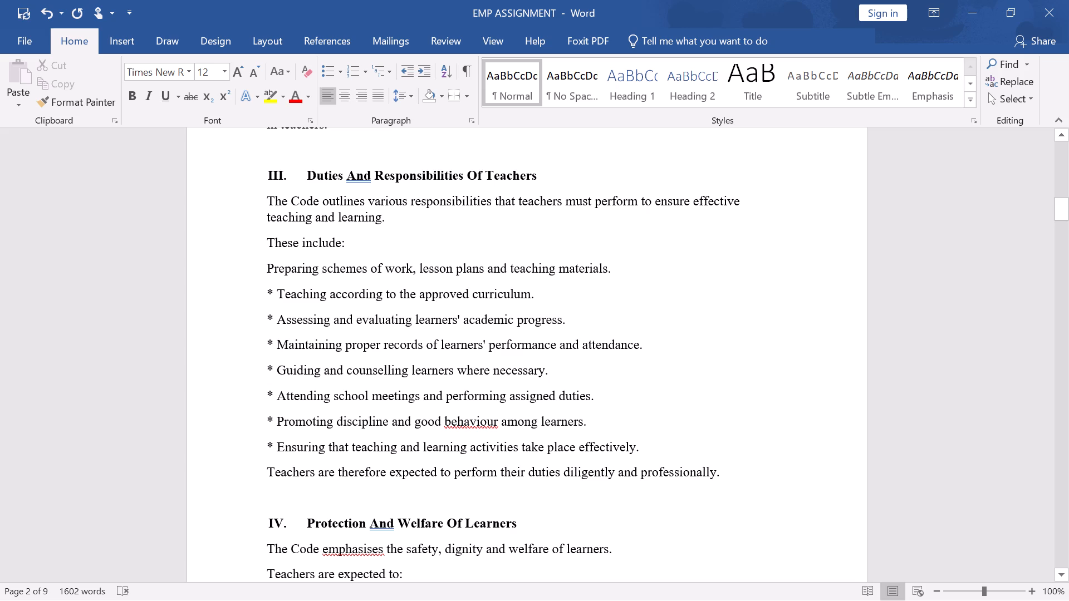
key(BackSpace)
key(BackSpace)
click(278, 321)
key(BackSpace)
key(BackSpace)
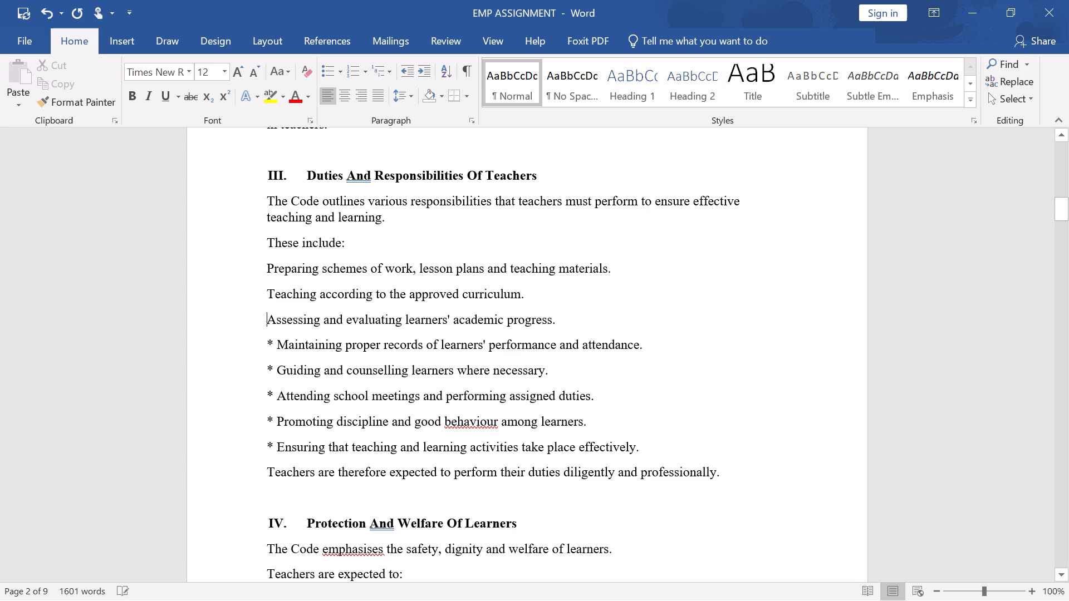
click(280, 343)
key(BackSpace)
key(BackSpace)
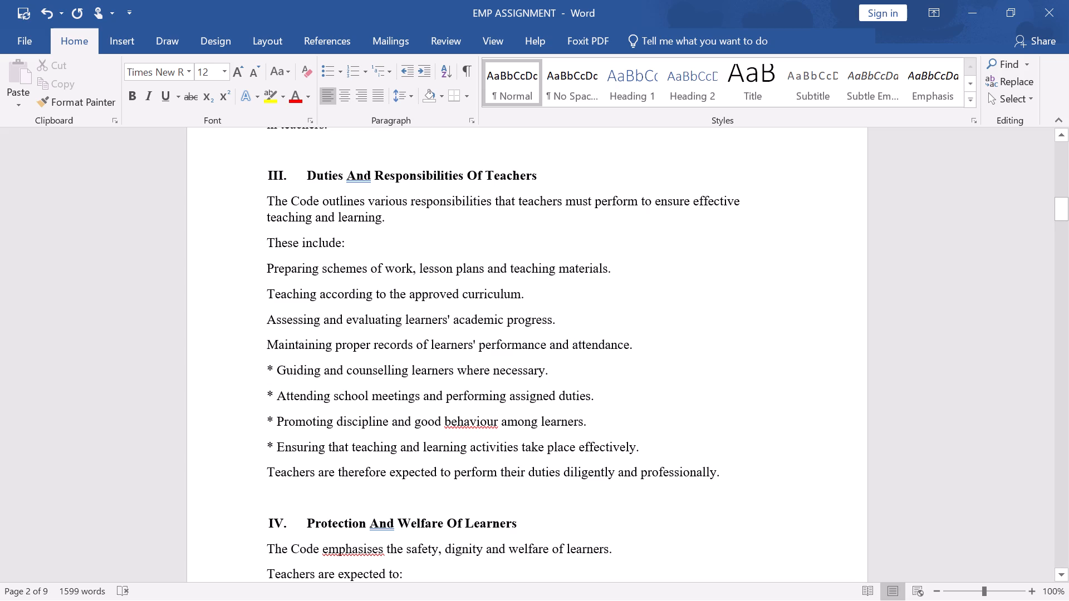
Delete the asterisks and spaces from the last four duties, from "Guiding and counselling learners" through "Ensuring that teaching and learning activities".
click(276, 371)
key(BackSpace)
key(BackSpace)
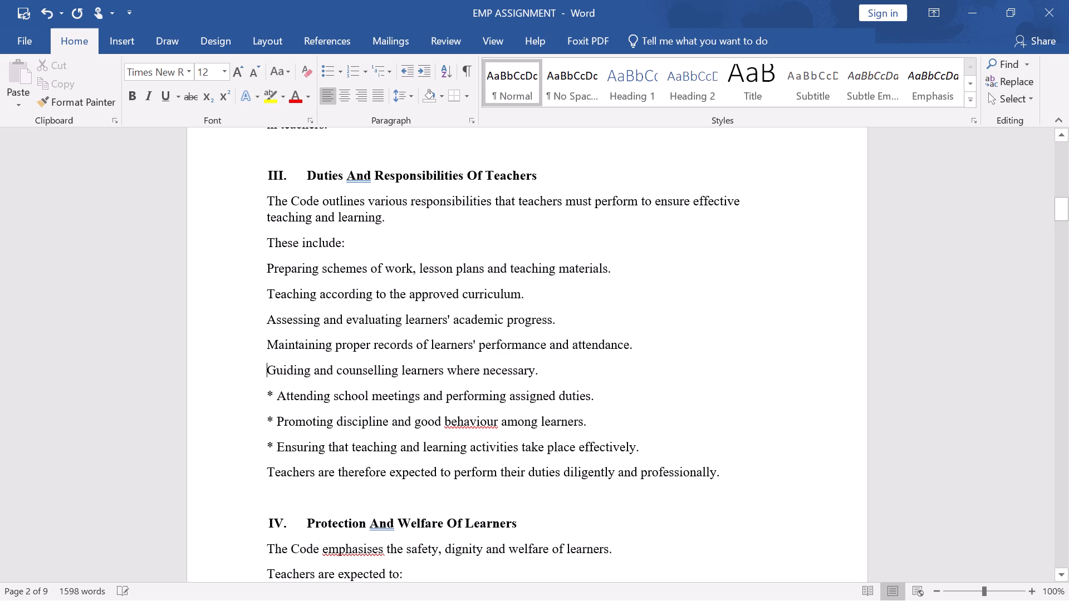
click(275, 392)
key(BackSpace)
key(BackSpace)
click(275, 422)
key(BackSpace)
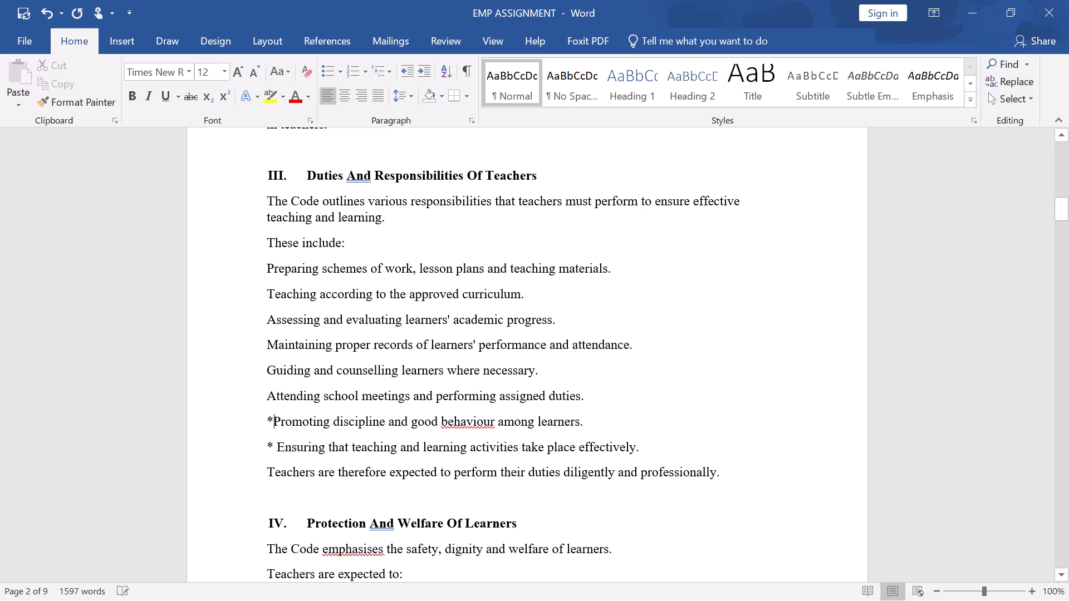
key(BackSpace)
click(279, 444)
key(BackSpace)
key(BackSpace)
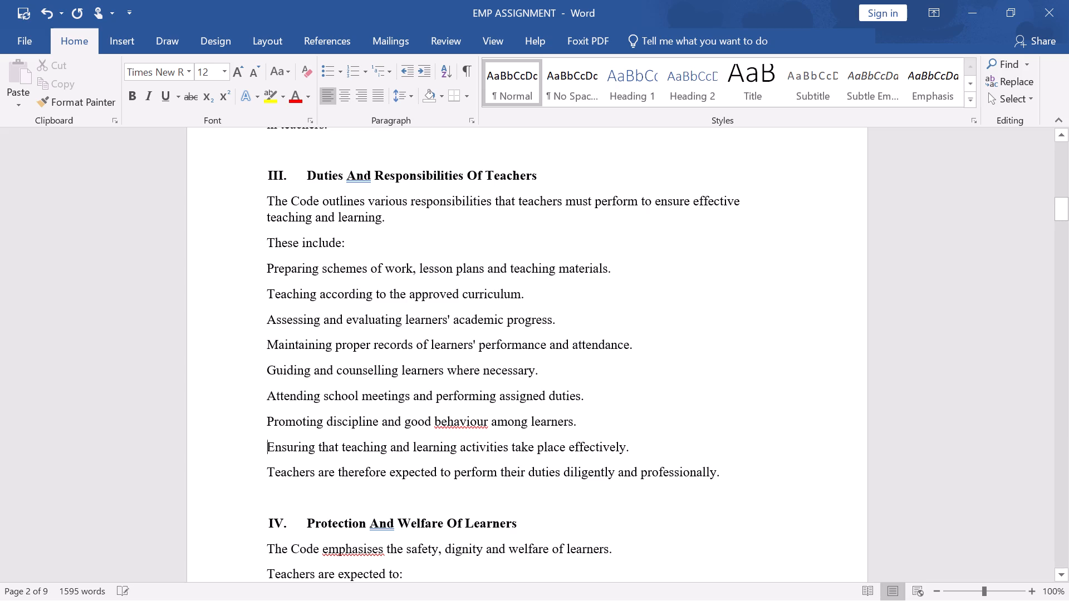
Apply a solid round bullet to "Preparing schemes of work, lesson plans and teaching materials.".
click(261, 271)
click(362, 73)
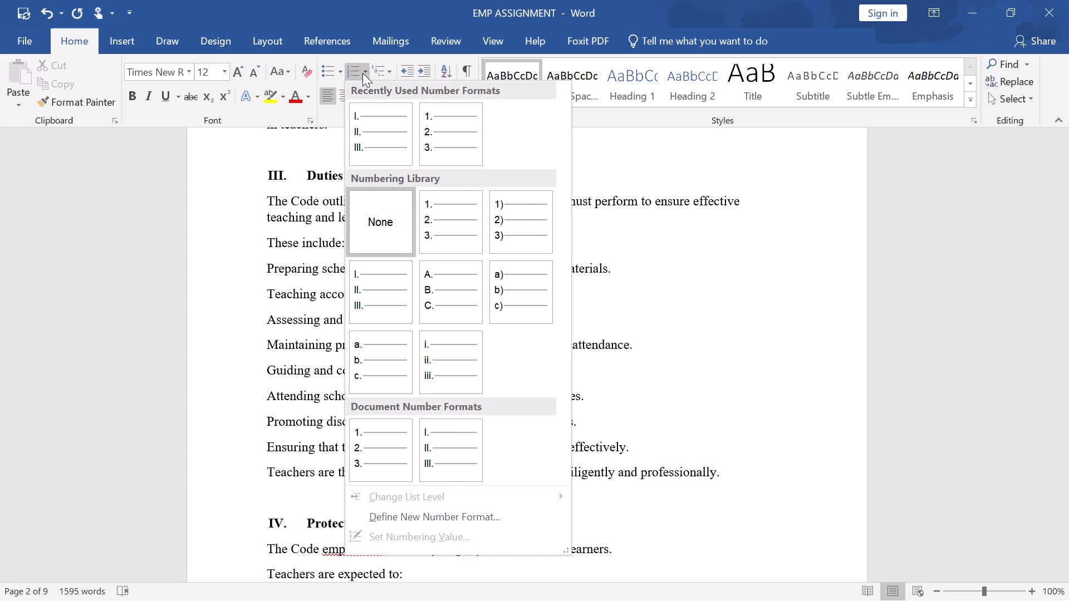
click(362, 73)
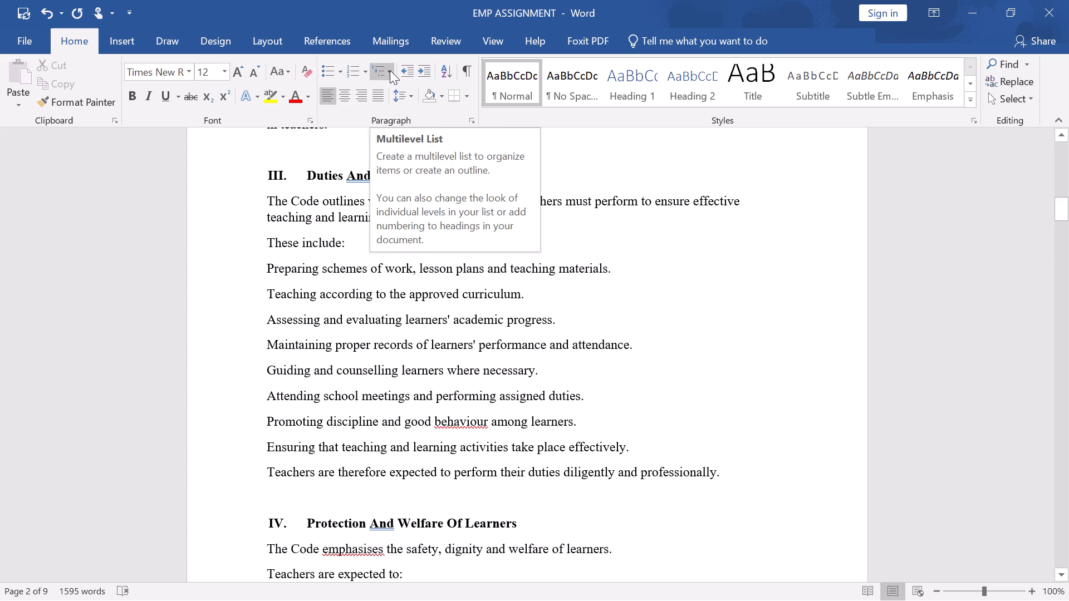
click(390, 70)
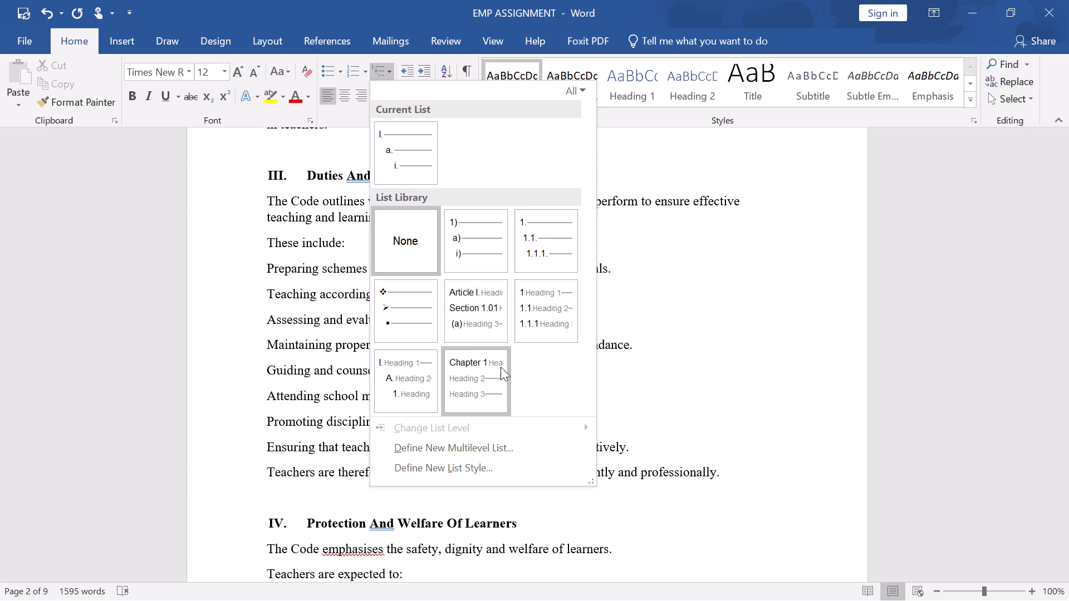
scroll(493, 245, down, 3)
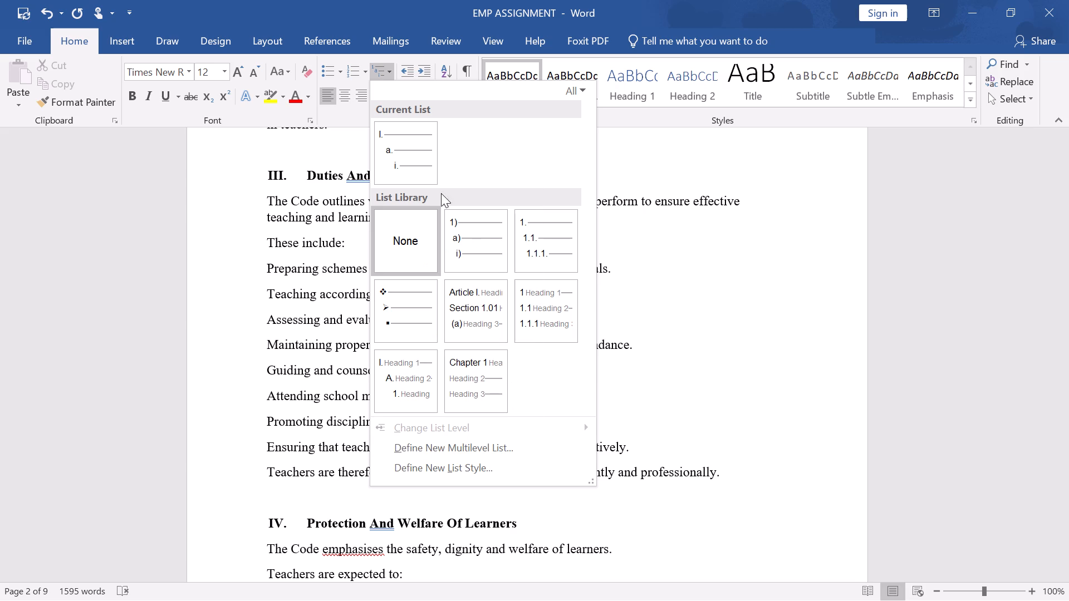
click(341, 72)
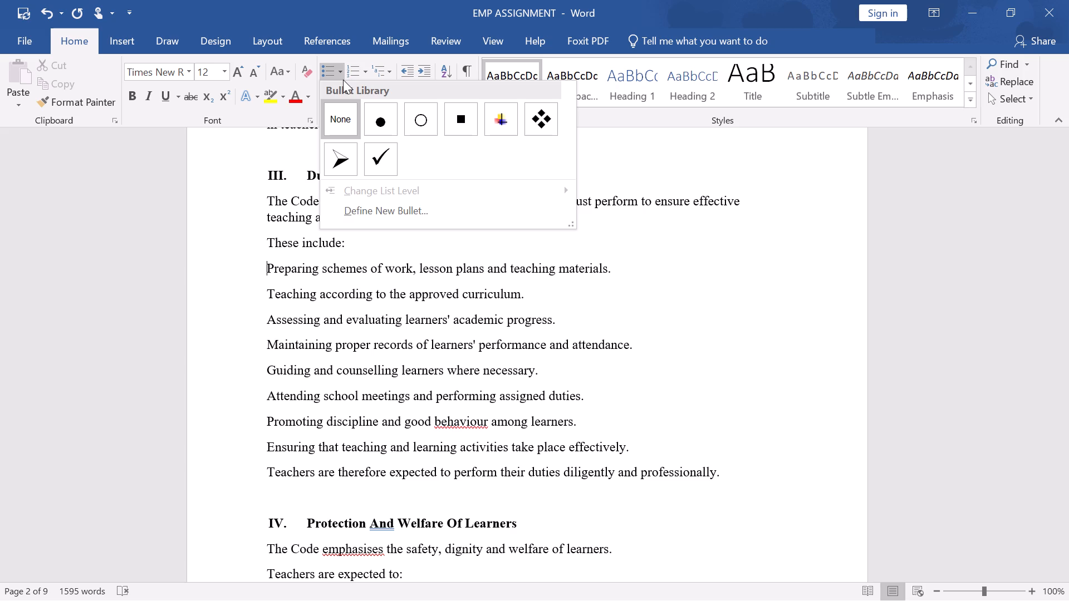
click(380, 123)
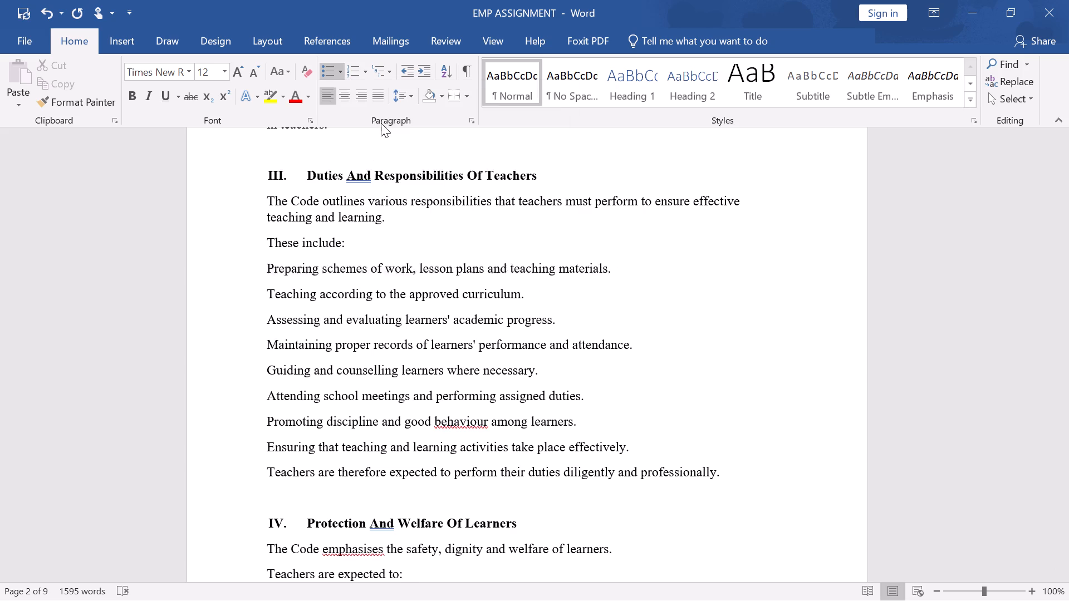
Apply the same round bullet to the next four duties, from "Teaching according to the approved curriculum" through "Guiding and counselling learners".
click(267, 302)
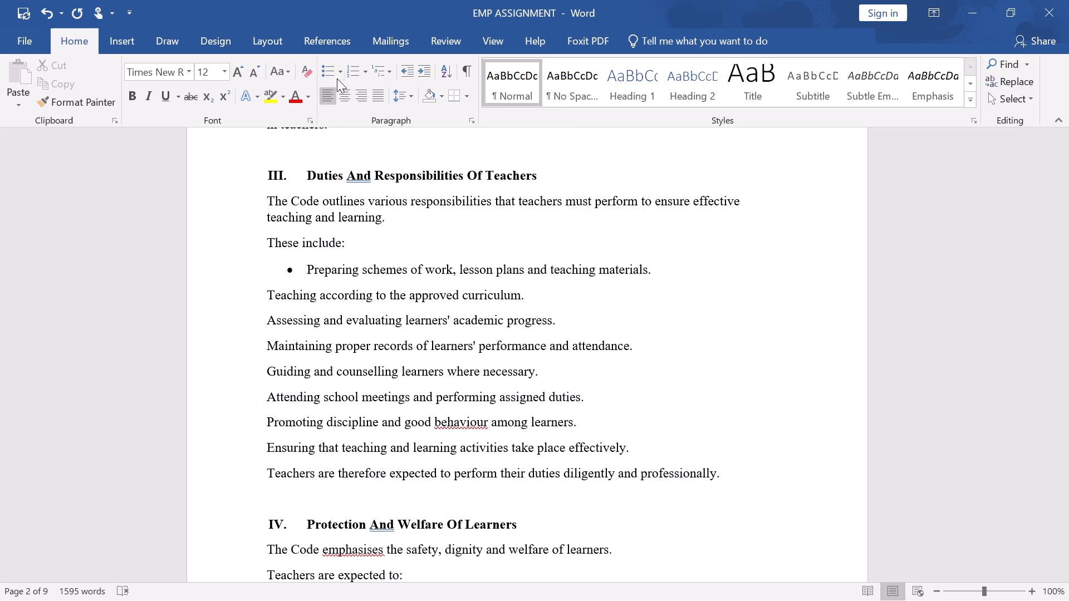
click(328, 76)
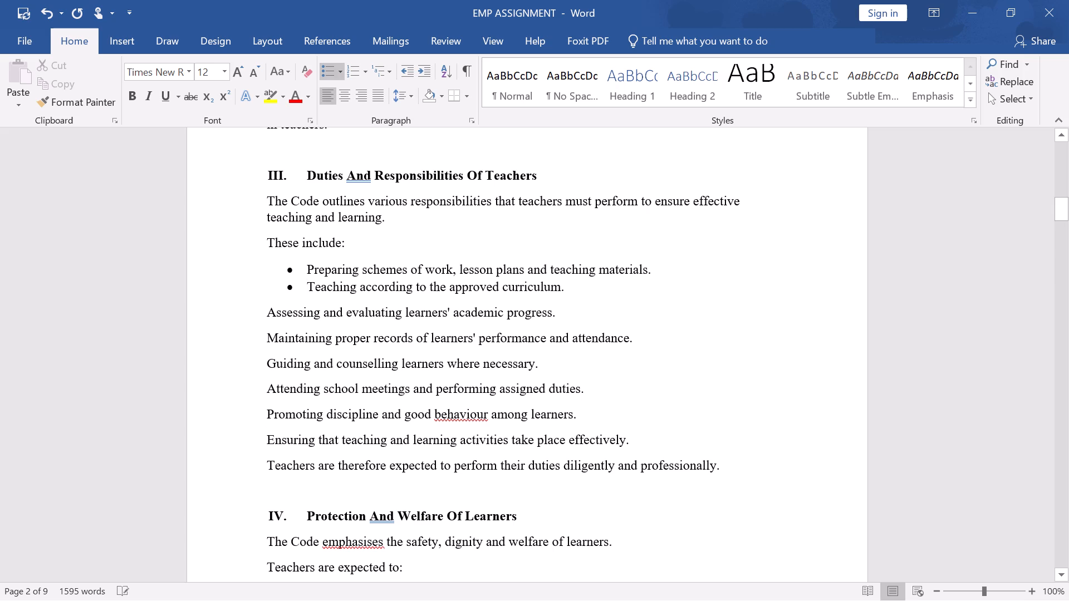
click(268, 311)
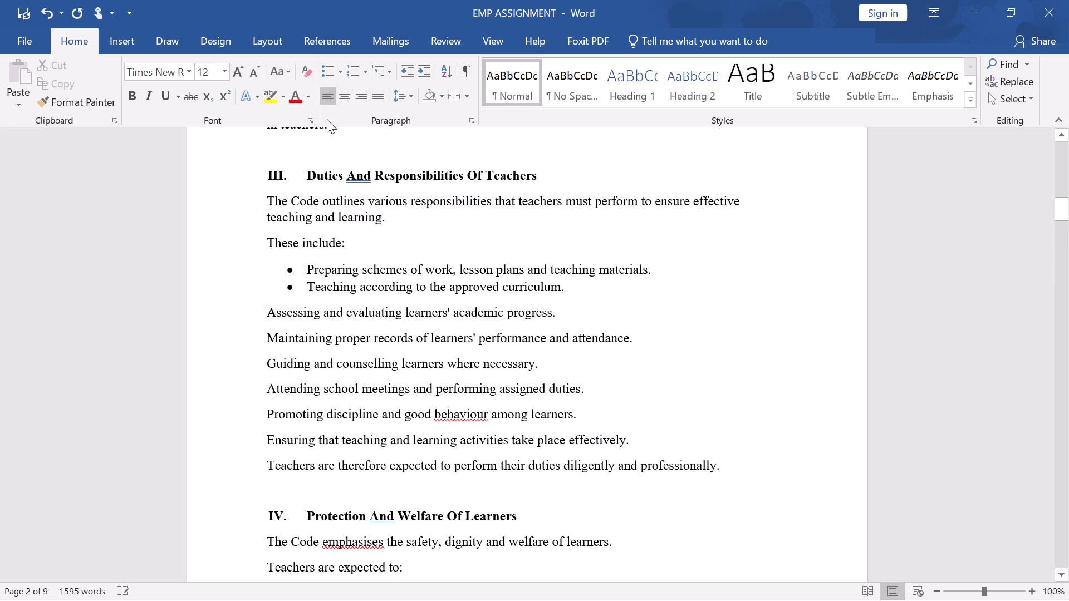
click(325, 75)
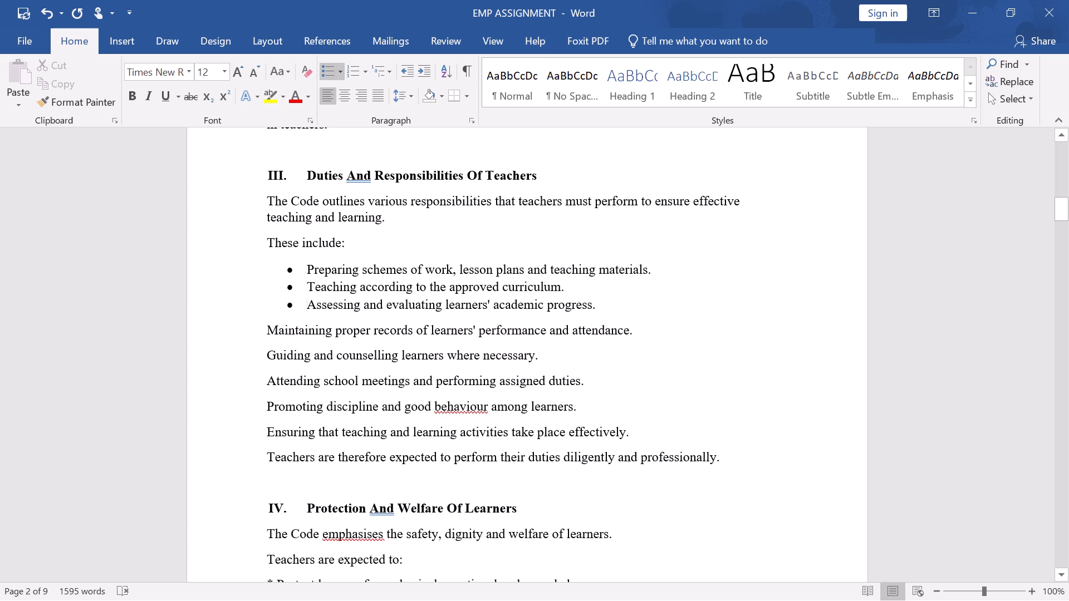
click(261, 331)
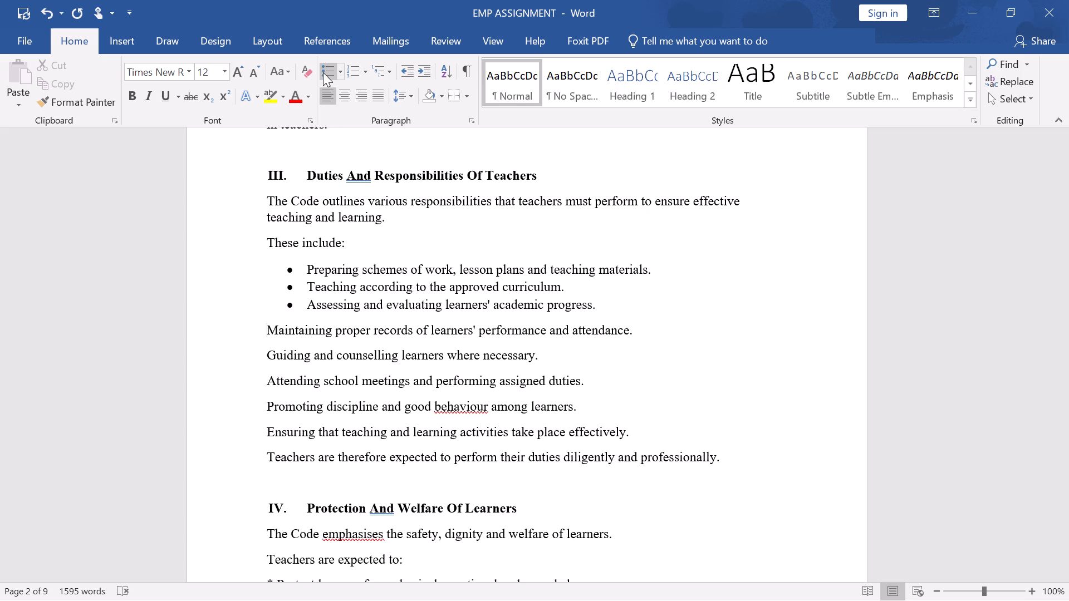
click(323, 72)
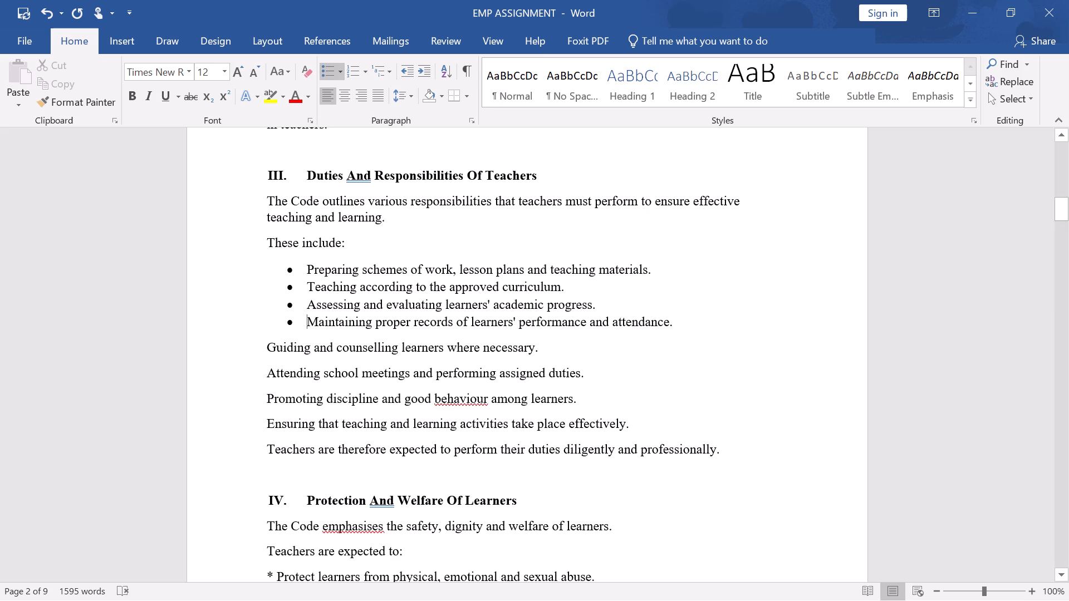
click(265, 346)
click(321, 76)
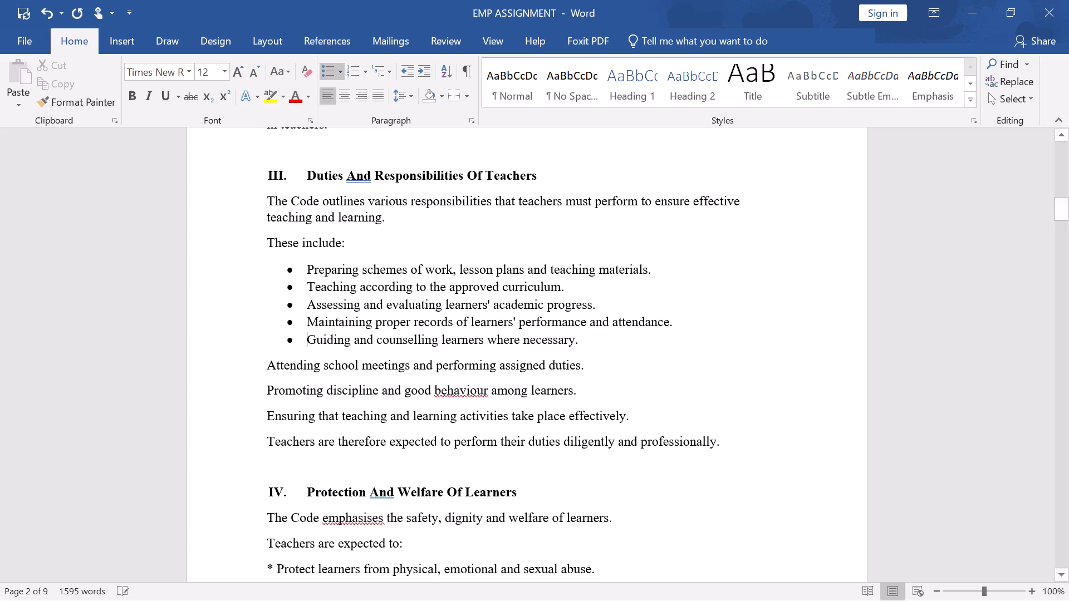
Apply the round bullet to the last three duties, from "Attending school meetings" through "Ensuring that teaching and learning activities take place effectively".
click(264, 370)
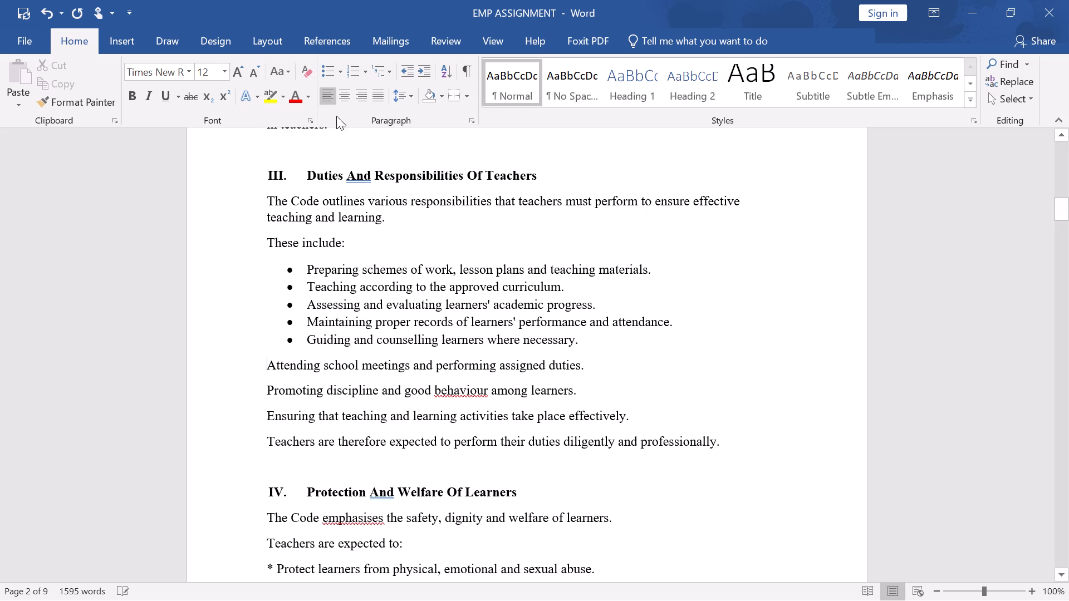
click(323, 76)
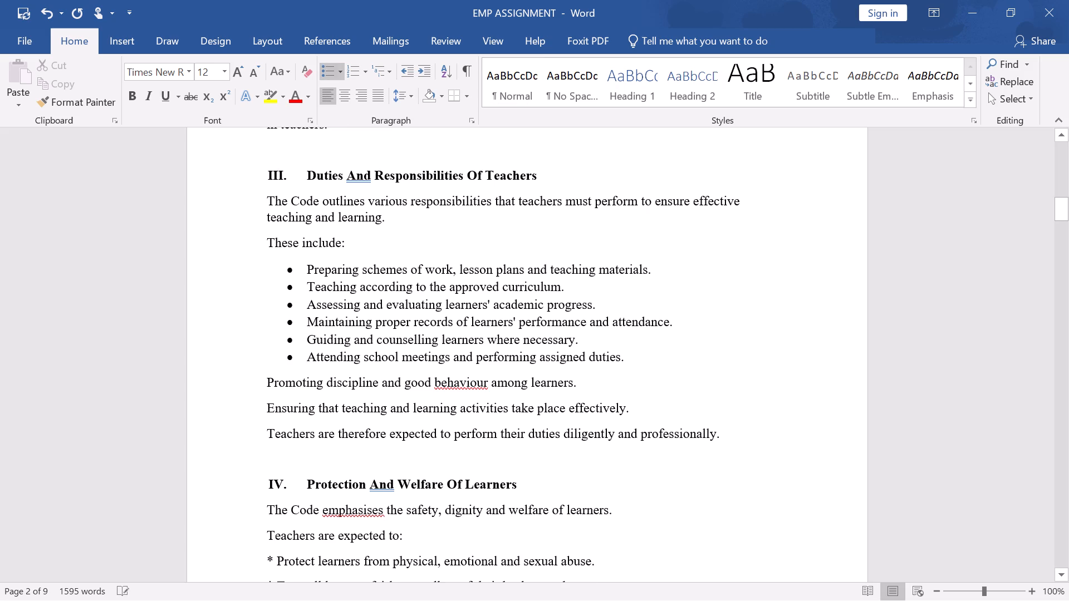
click(266, 386)
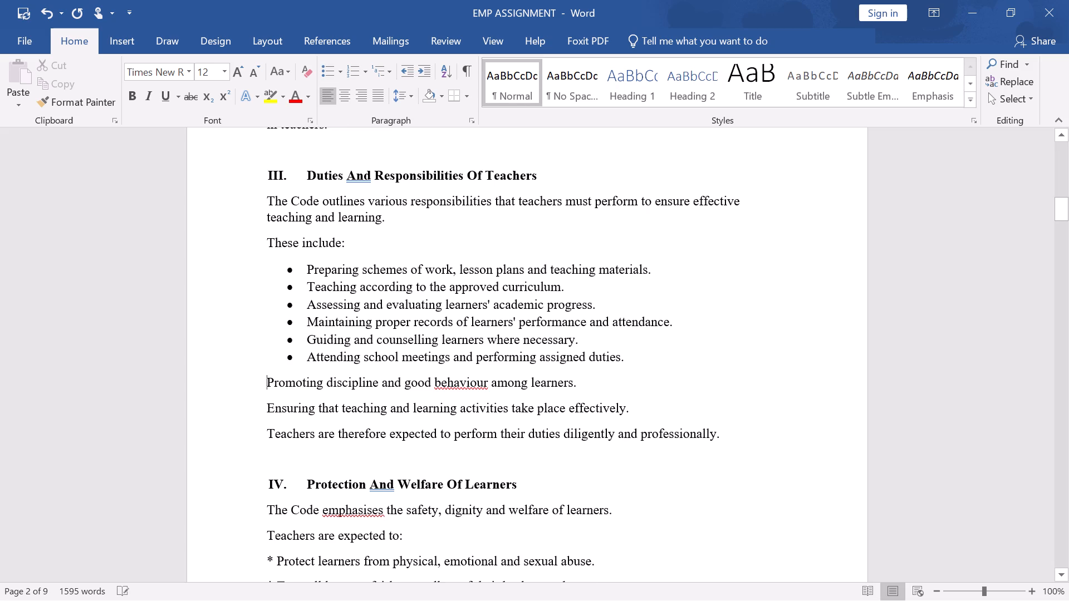
click(331, 70)
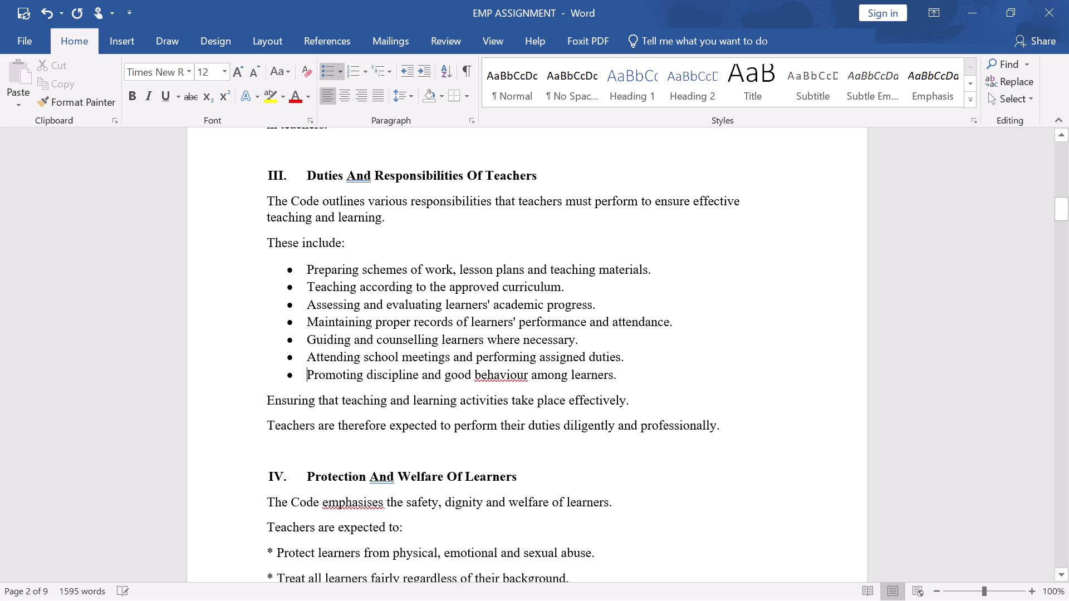
click(263, 403)
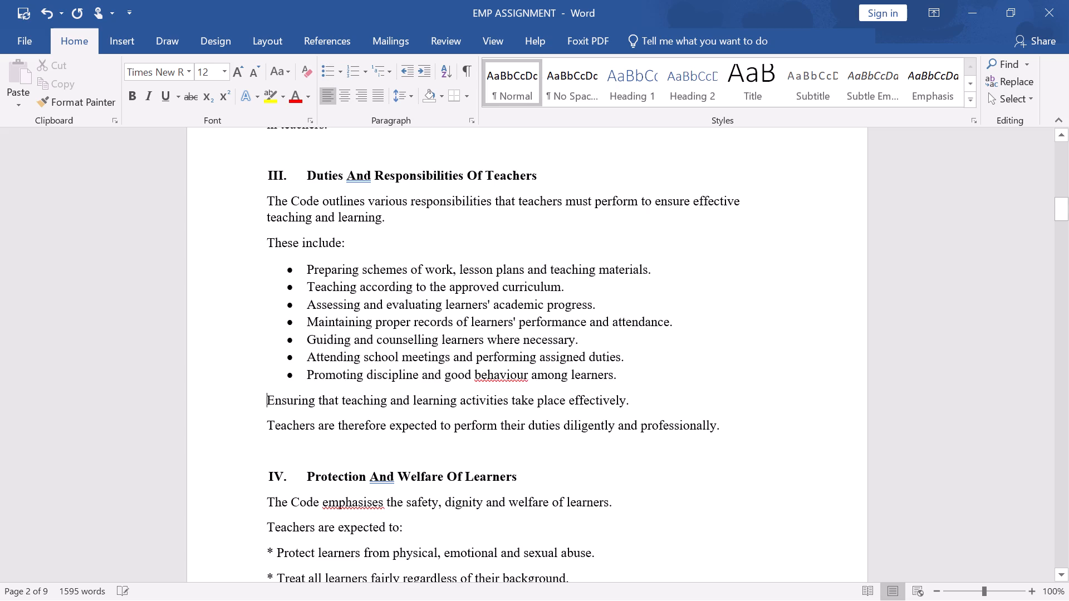
click(328, 70)
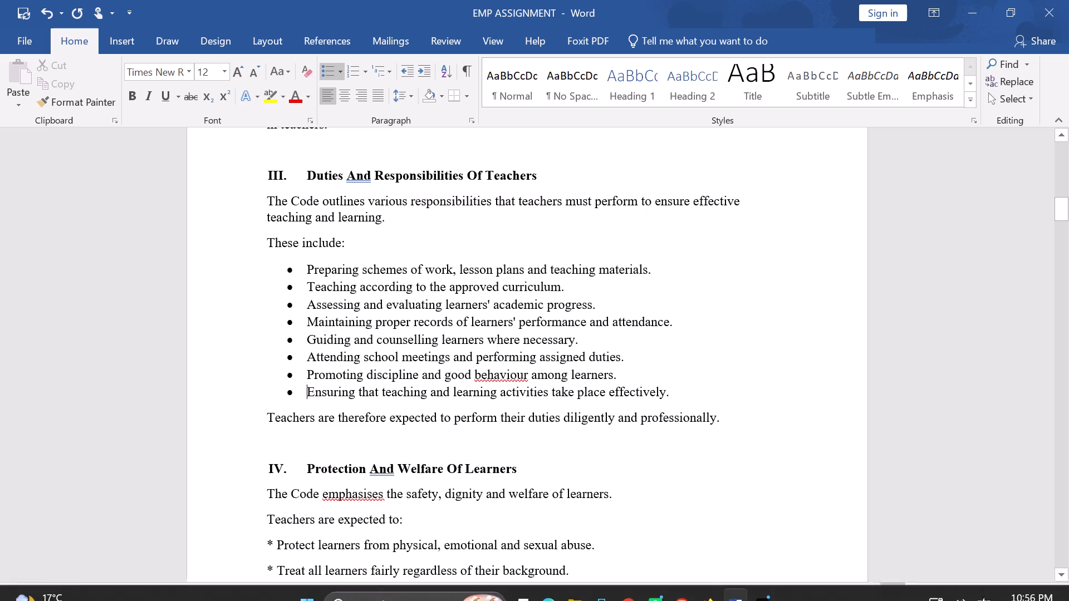
Replace the asterisk before "Protect learners from physical, emotional and sexual abuse" under "Protection And Welfare Of Learners" with a round bullet.
scroll(546, 378, down, 4)
scroll(546, 378, up, 4)
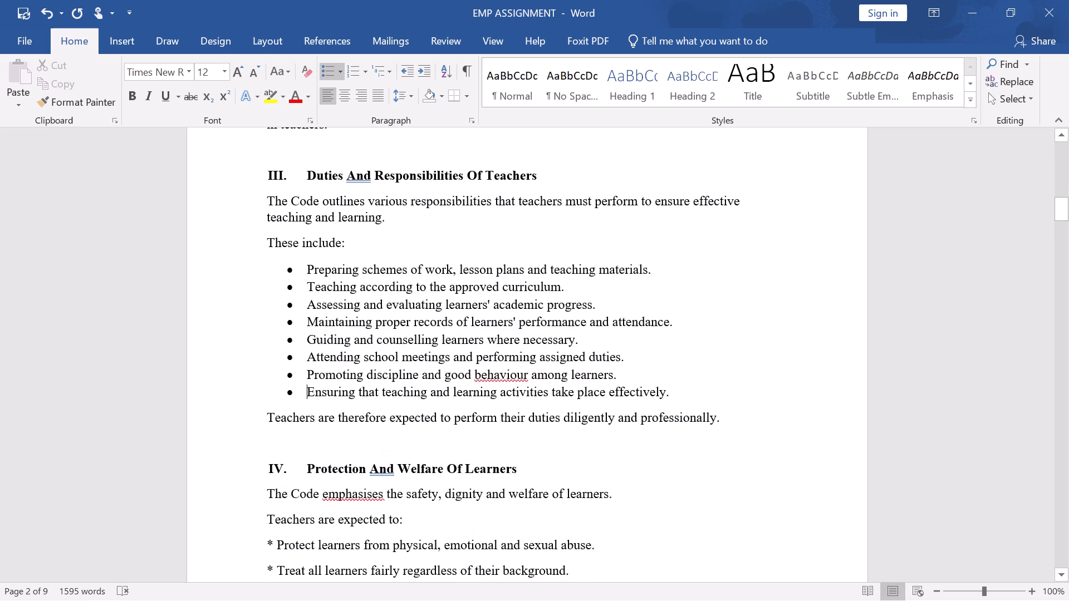
scroll(546, 378, down, 2)
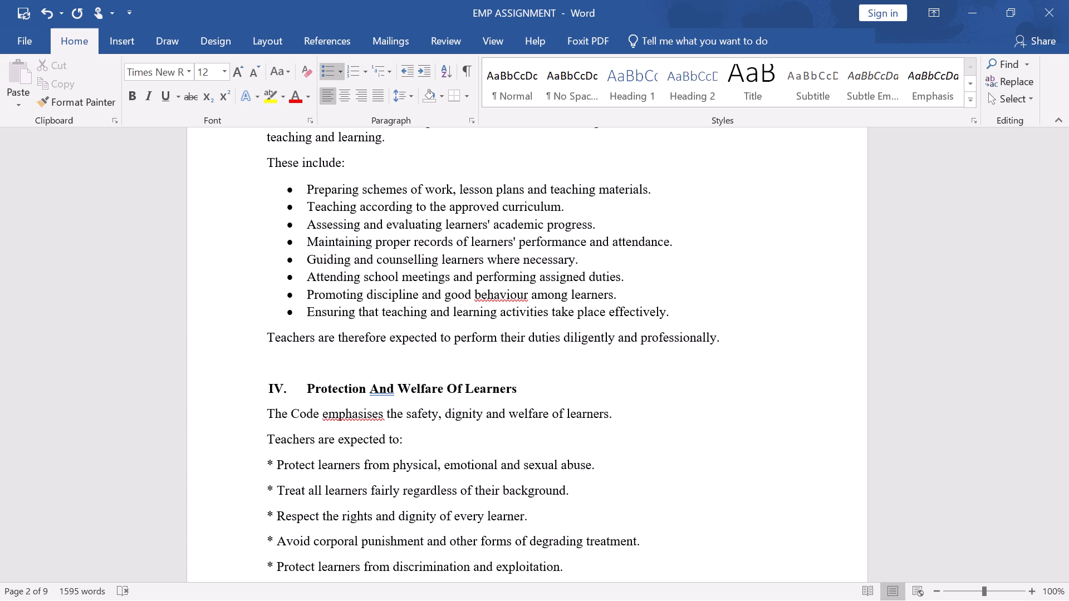
scroll(546, 378, down, 1)
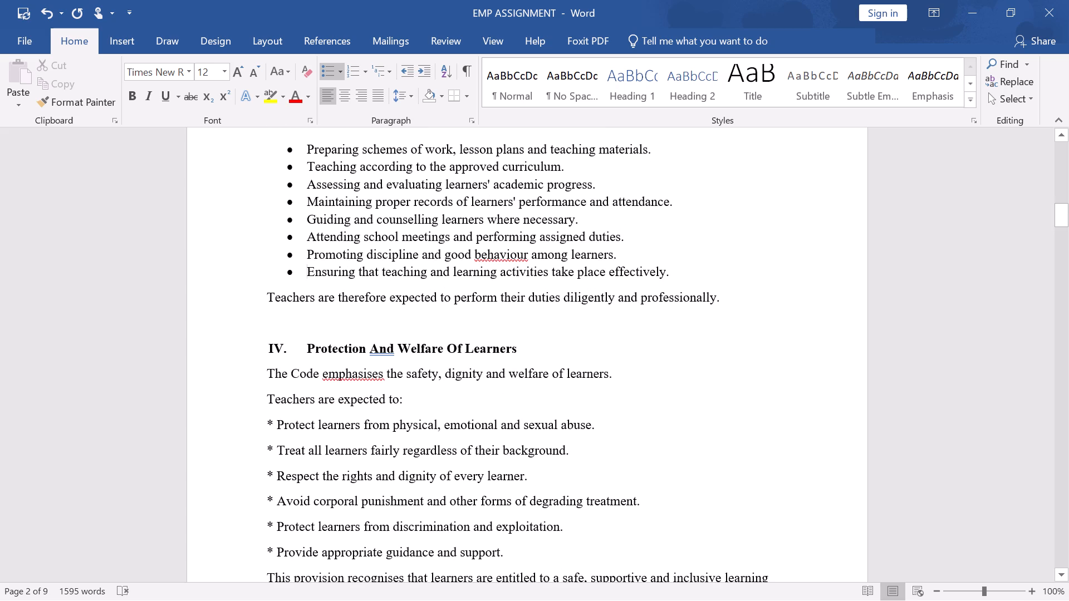
scroll(271, 376, down, 3)
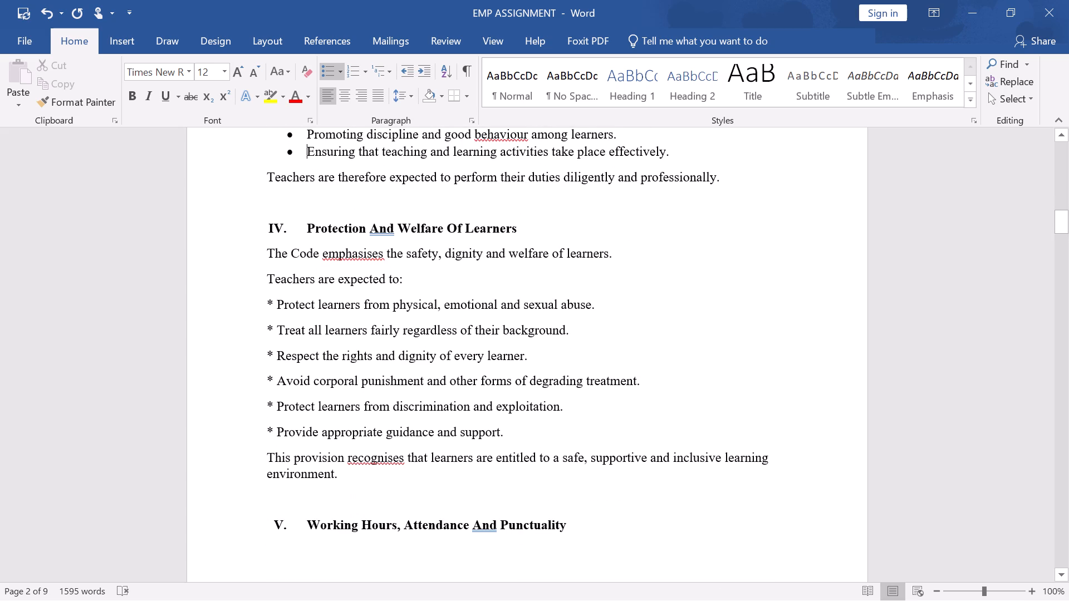
scroll(329, 289, down, 3)
scroll(331, 283, up, 2)
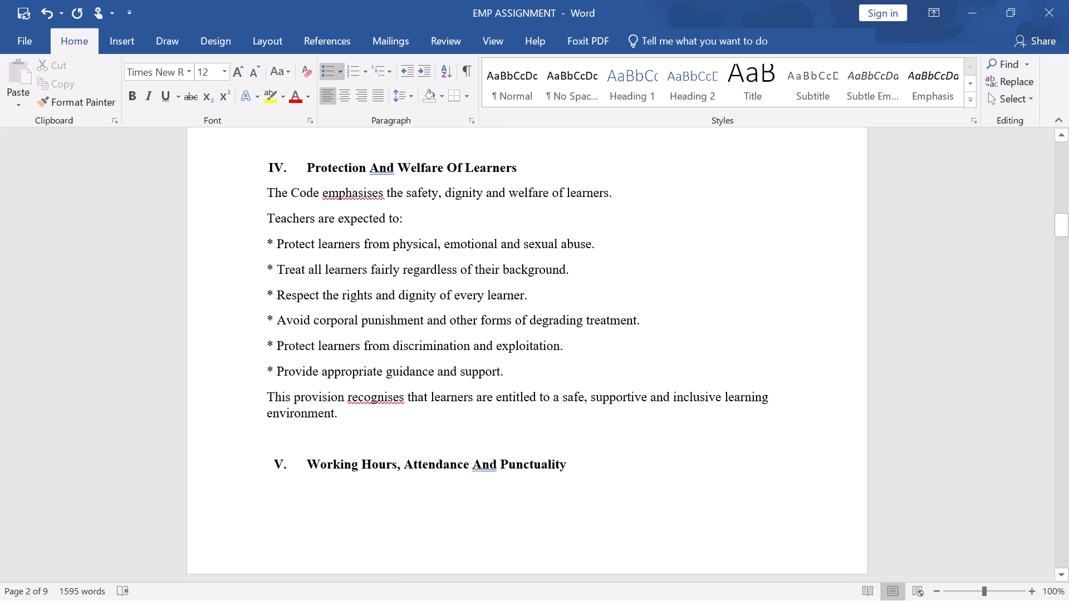
click(277, 267)
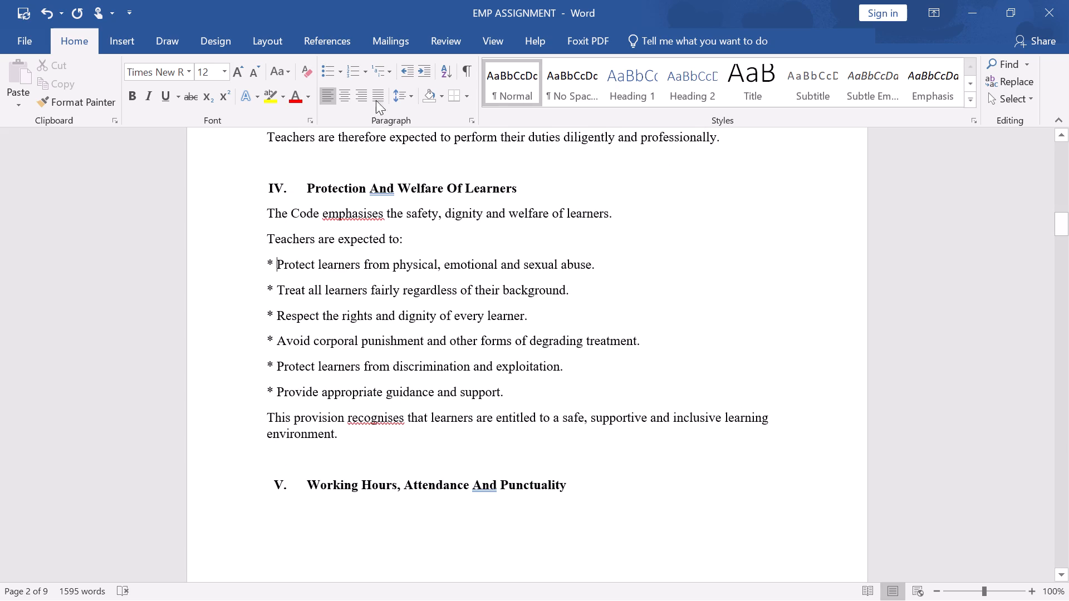
click(327, 71)
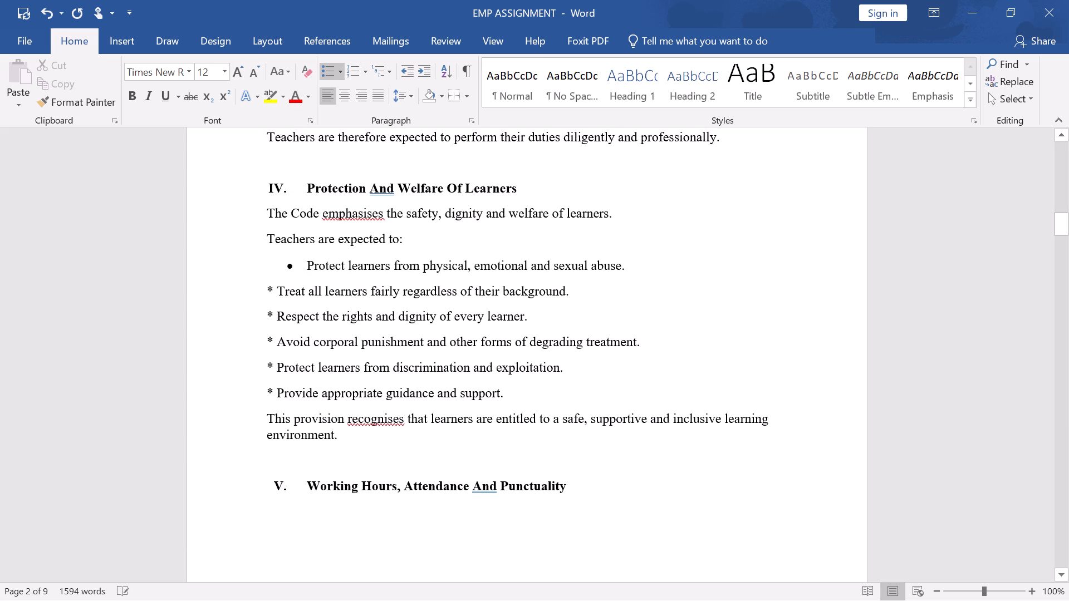
Replace the asterisks with round bullets on the next three learner-protection items, from "Treat all learners fairly" through "Avoid corporal punishment".
click(276, 294)
click(325, 70)
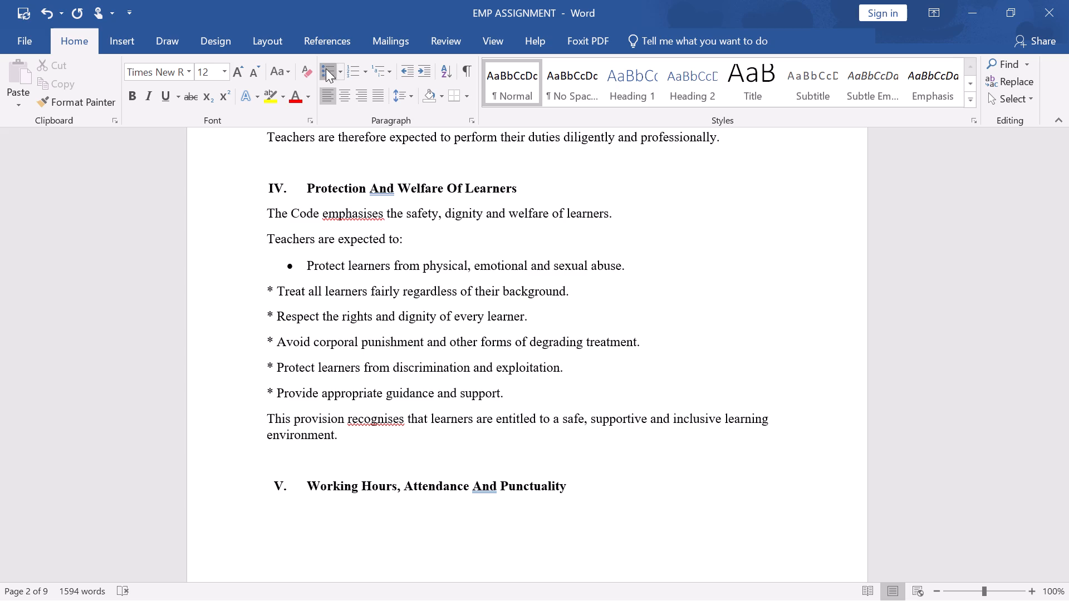
click(276, 310)
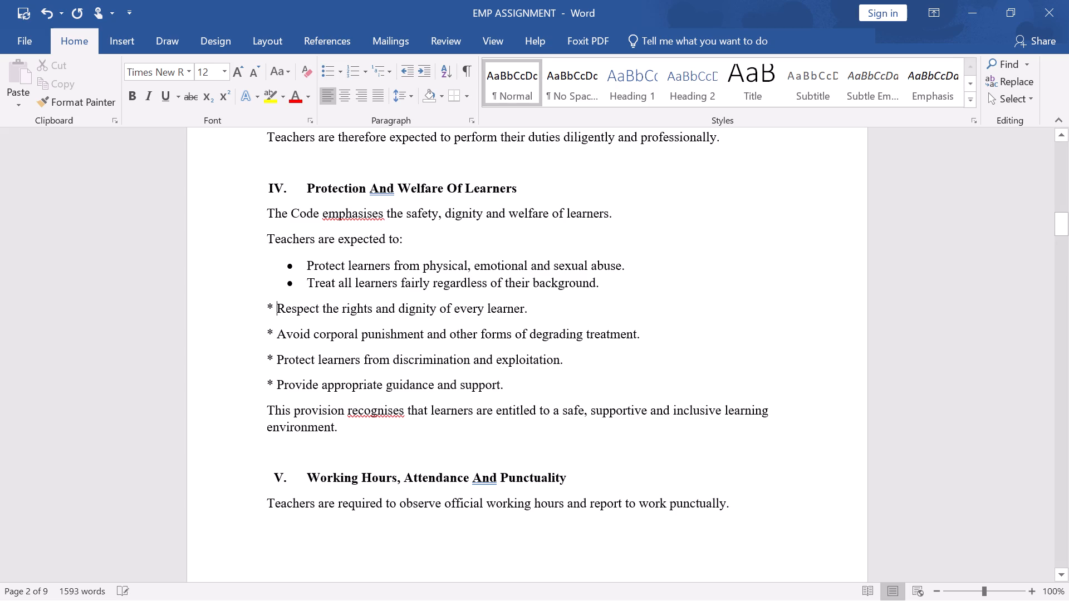
click(326, 73)
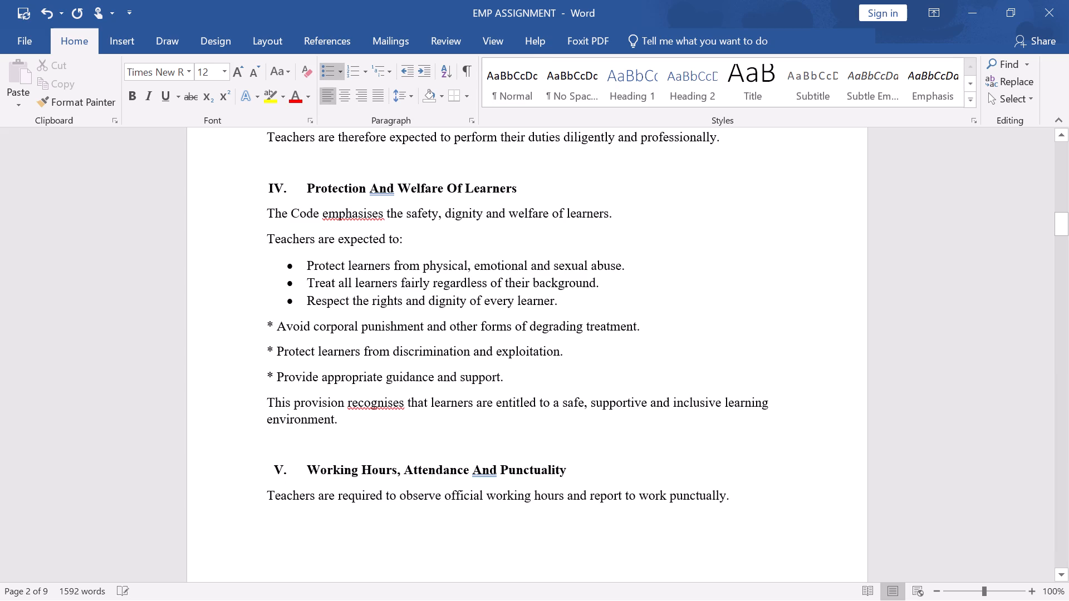
click(274, 326)
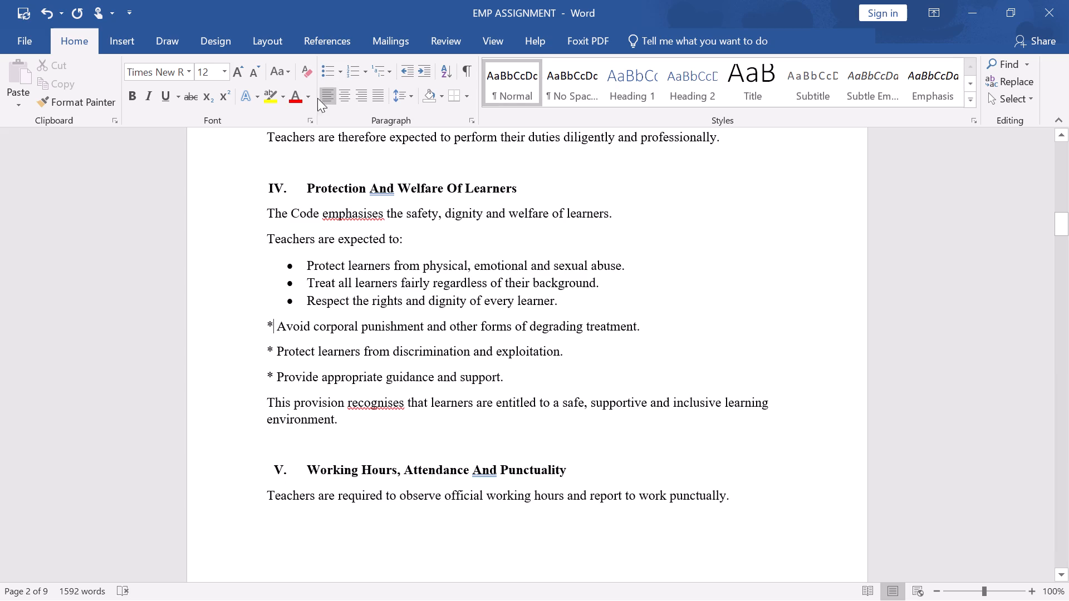
click(327, 71)
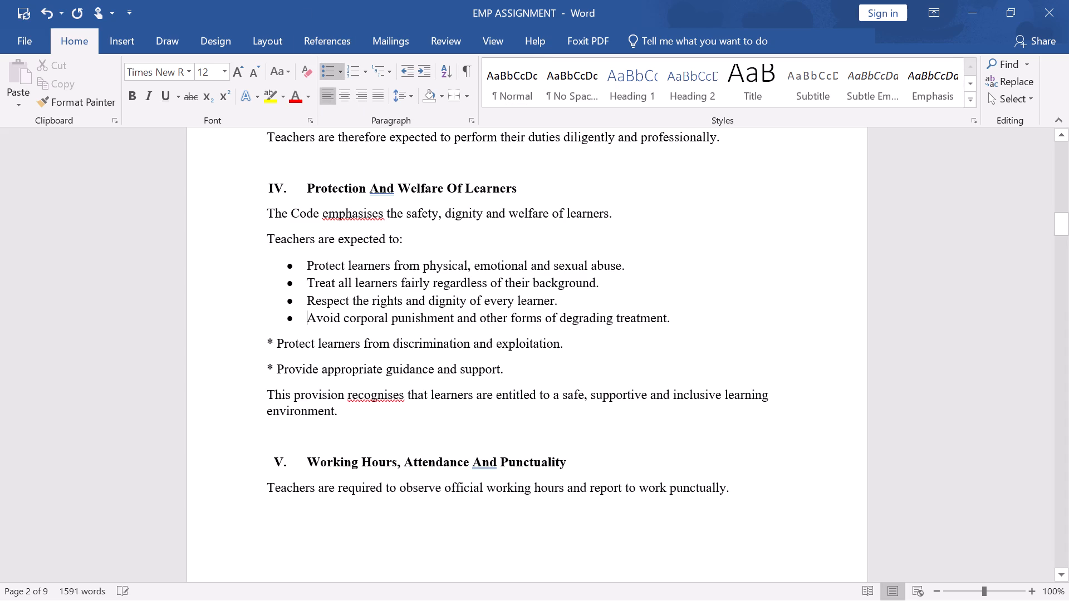
Replace the asterisks with round bullets on the last two learner-protection items, "Protect learners from discrimination and exploitation" and "Provide appropriate guidance and support".
click(275, 347)
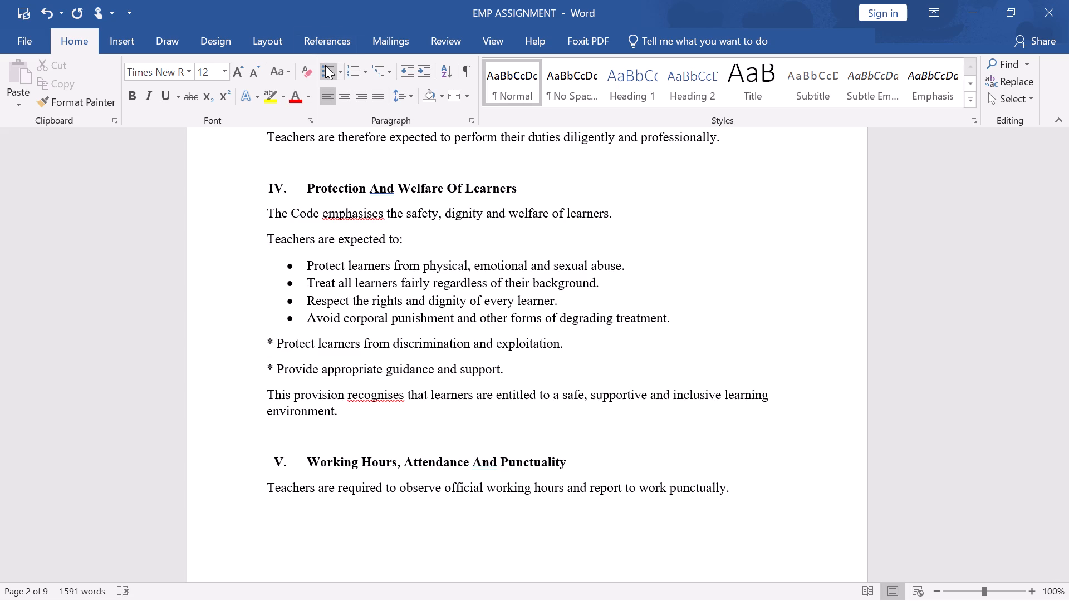
click(325, 68)
click(276, 363)
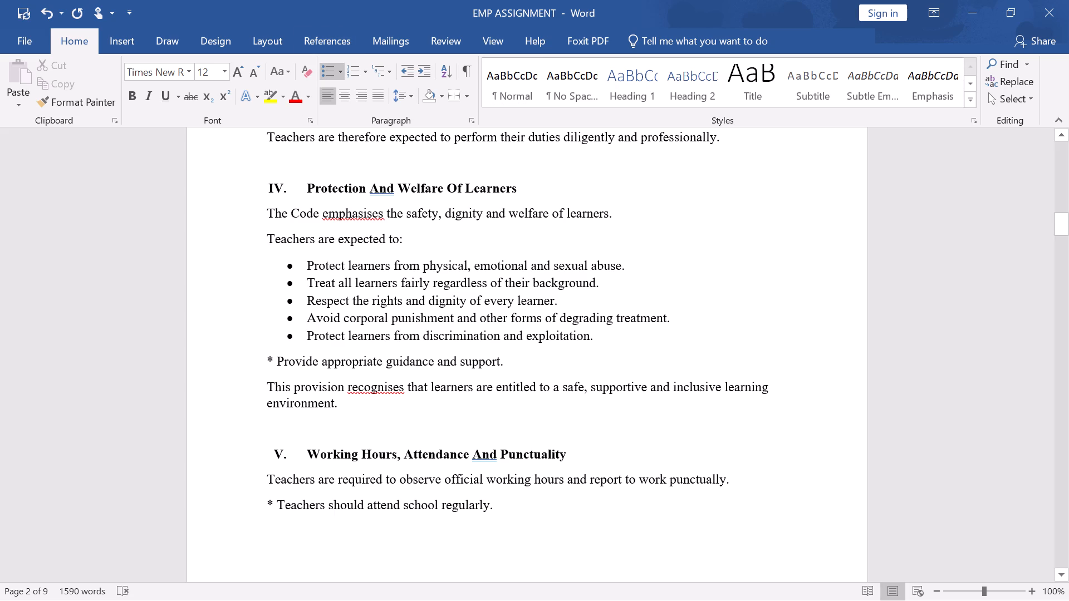
click(327, 70)
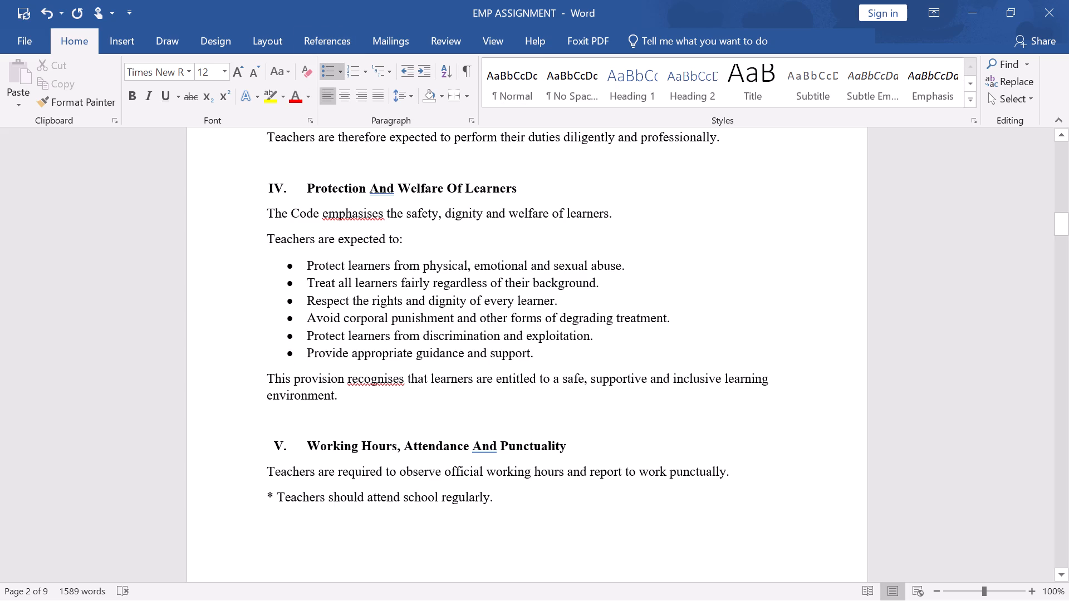
Review the formatting of sections II to V, from "Professional Conduct And Discipline" to the list under "Working Hours, Attendance And Punctuality".
scroll(555, 424, down, 3)
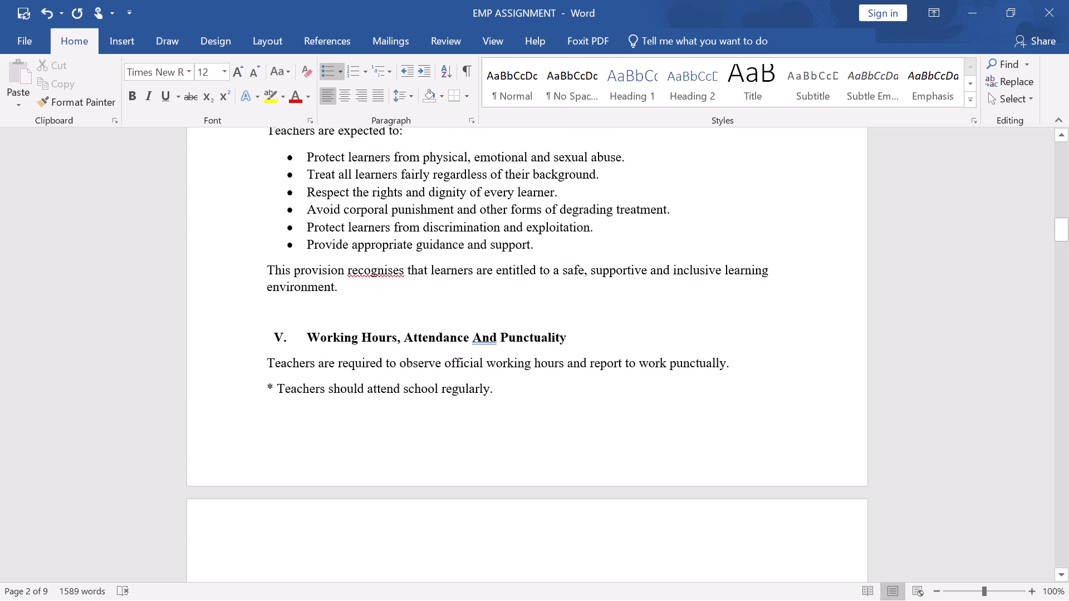
scroll(549, 399, up, 9)
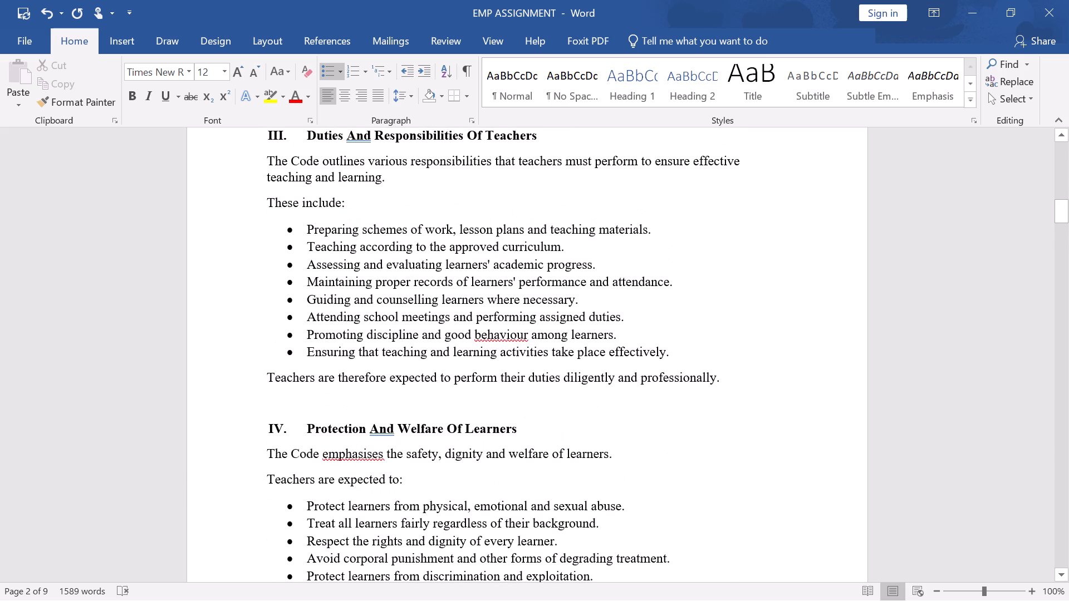
scroll(538, 415, up, 9)
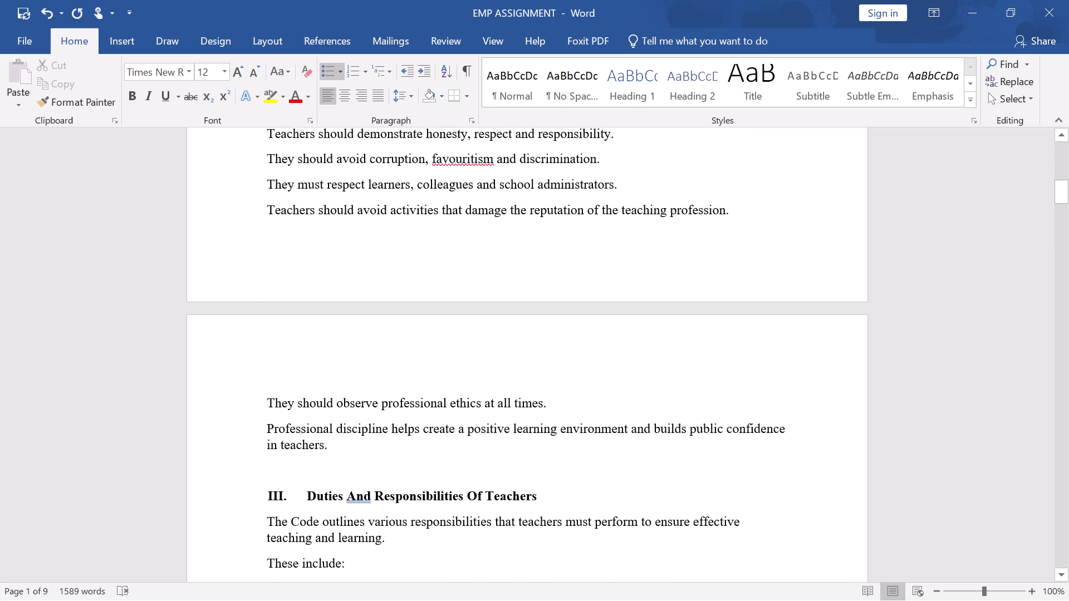
scroll(538, 415, up, 3)
scroll(541, 418, down, 10)
scroll(554, 384, up, 10)
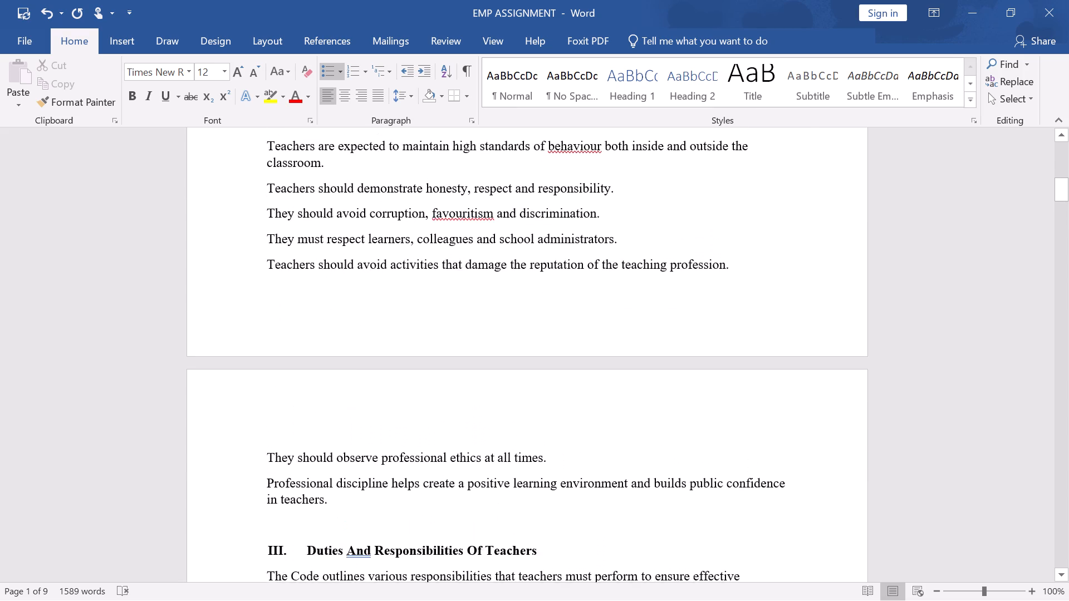
scroll(538, 387, up, 2)
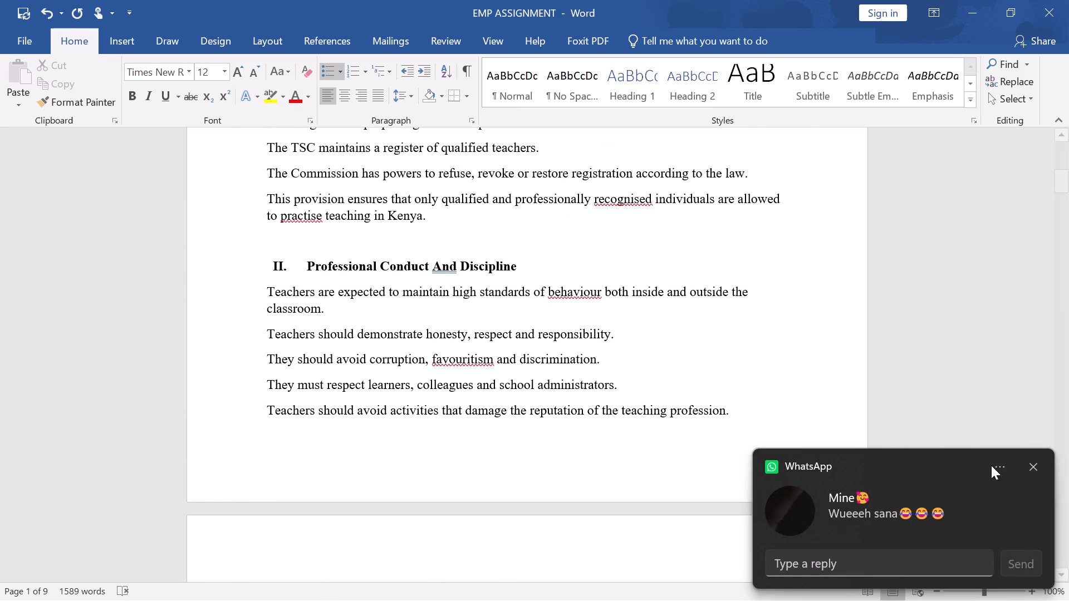
click(1033, 464)
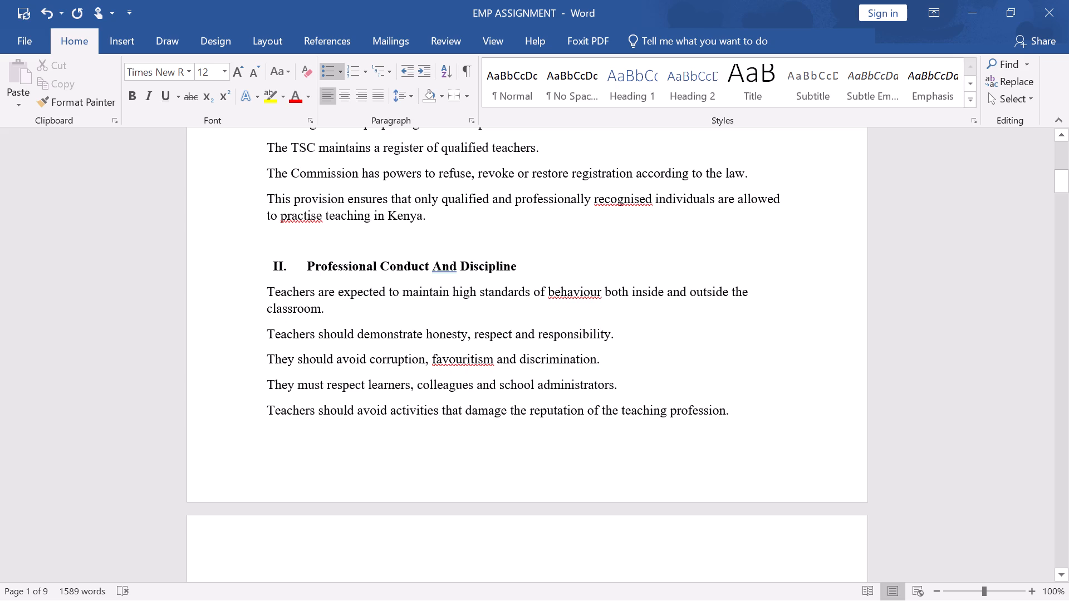
scroll(481, 382, down, 17)
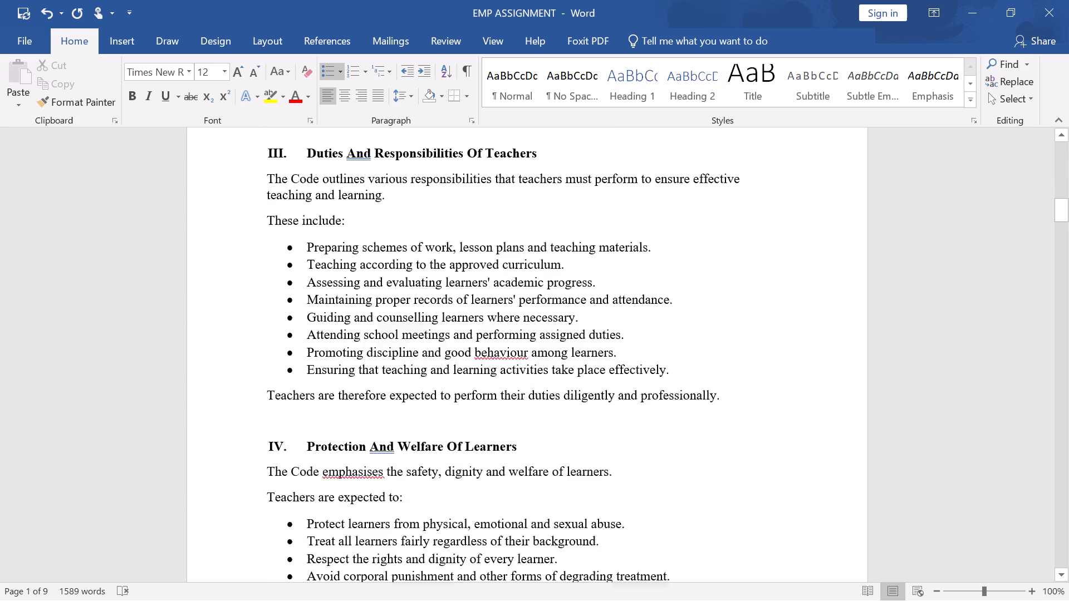
scroll(473, 364, down, 5)
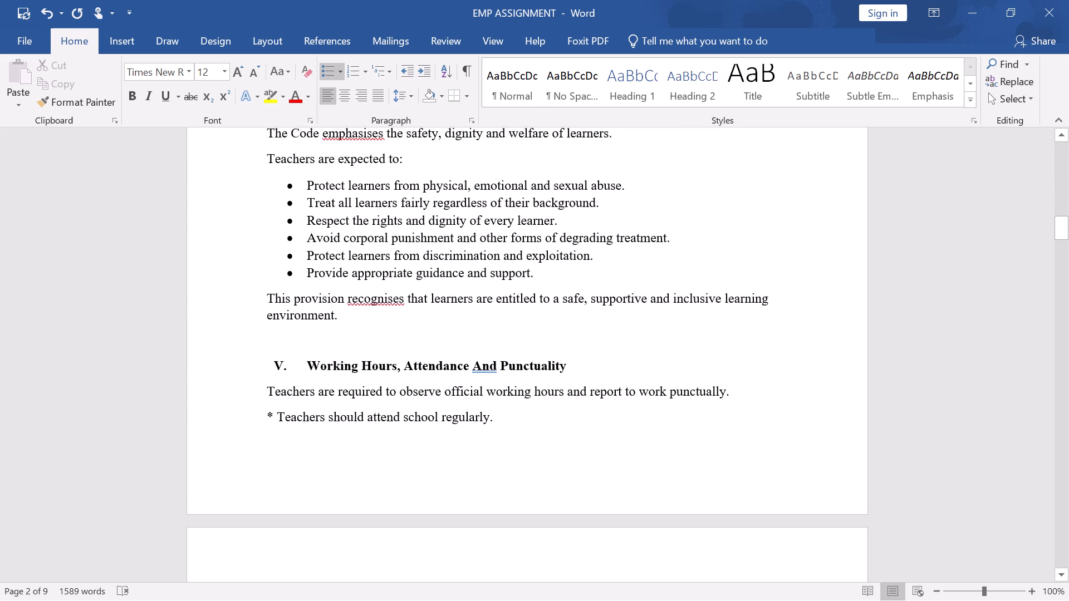
scroll(464, 361, down, 4)
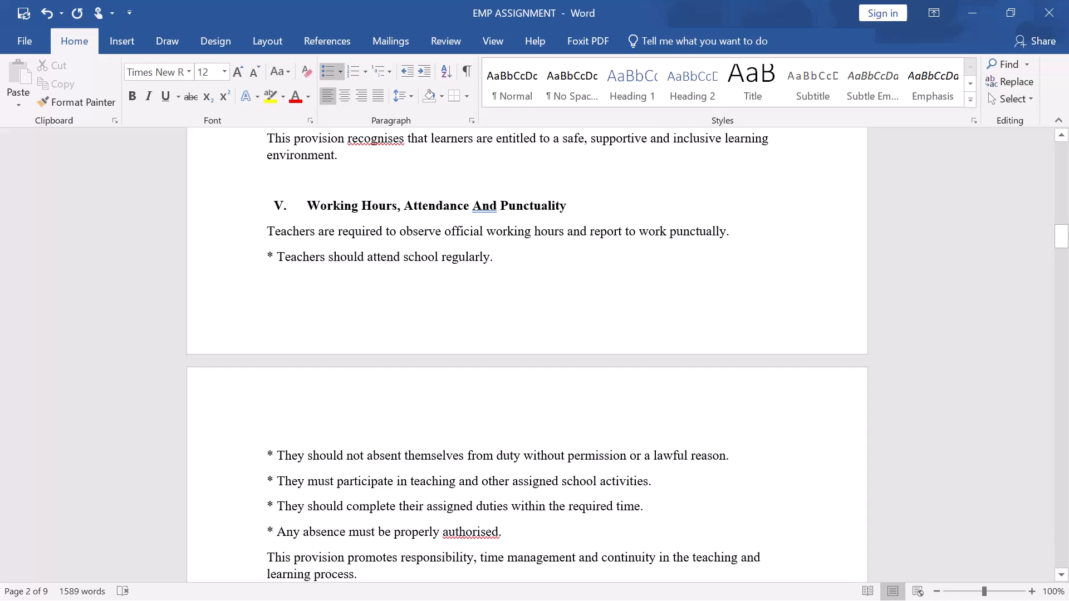
Replace the asterisks with round bullets on all five items under "Working Hours, Attendance And Punctuality", through "Any absence must be properly authorised".
click(277, 258)
click(330, 70)
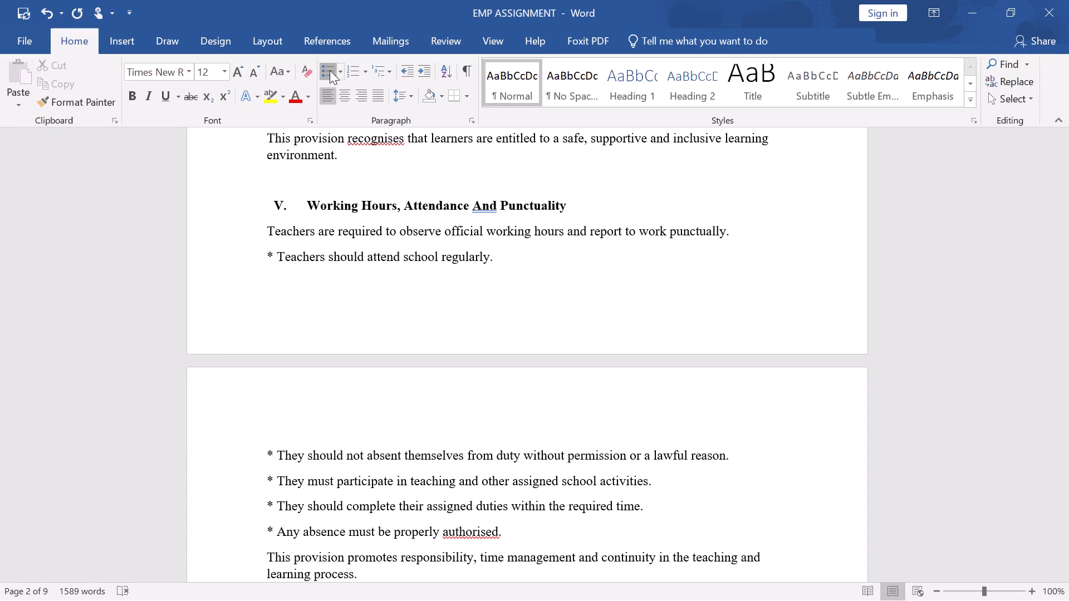
click(275, 457)
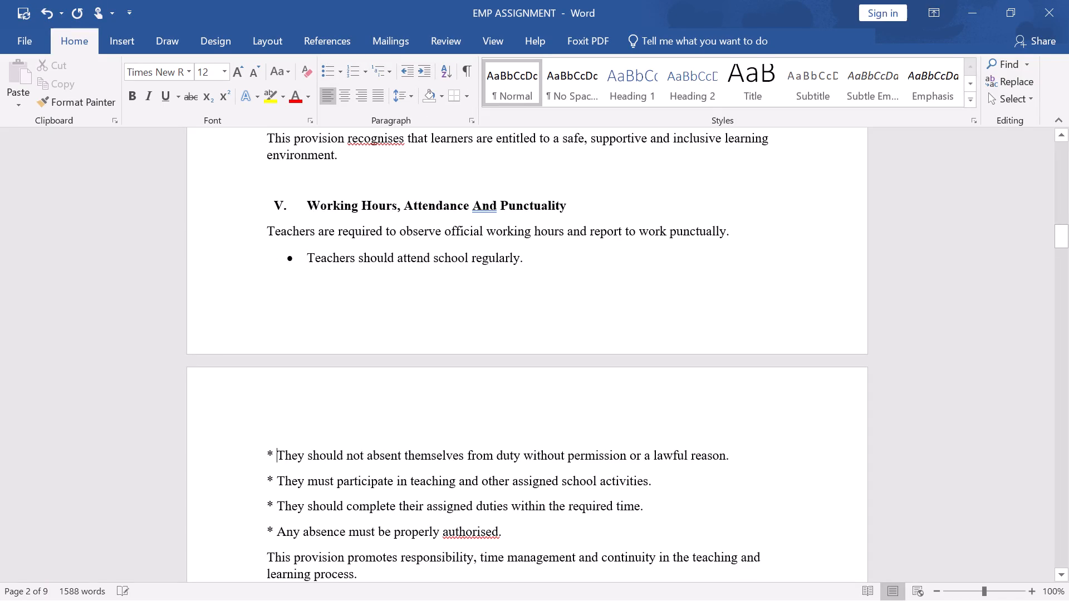
click(327, 72)
scroll(313, 366, down, 2)
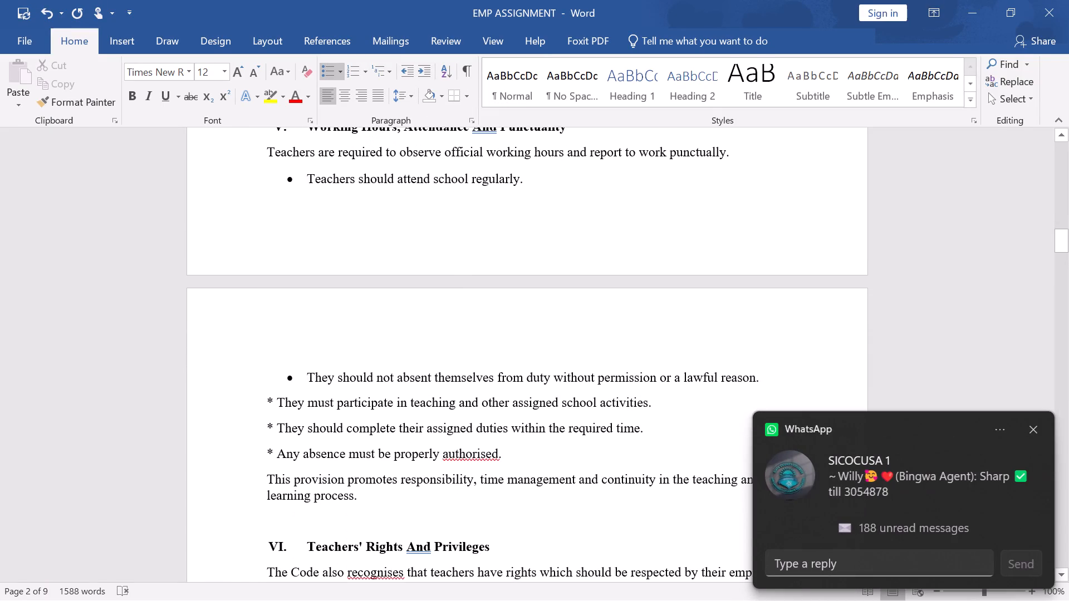
click(1032, 426)
click(274, 403)
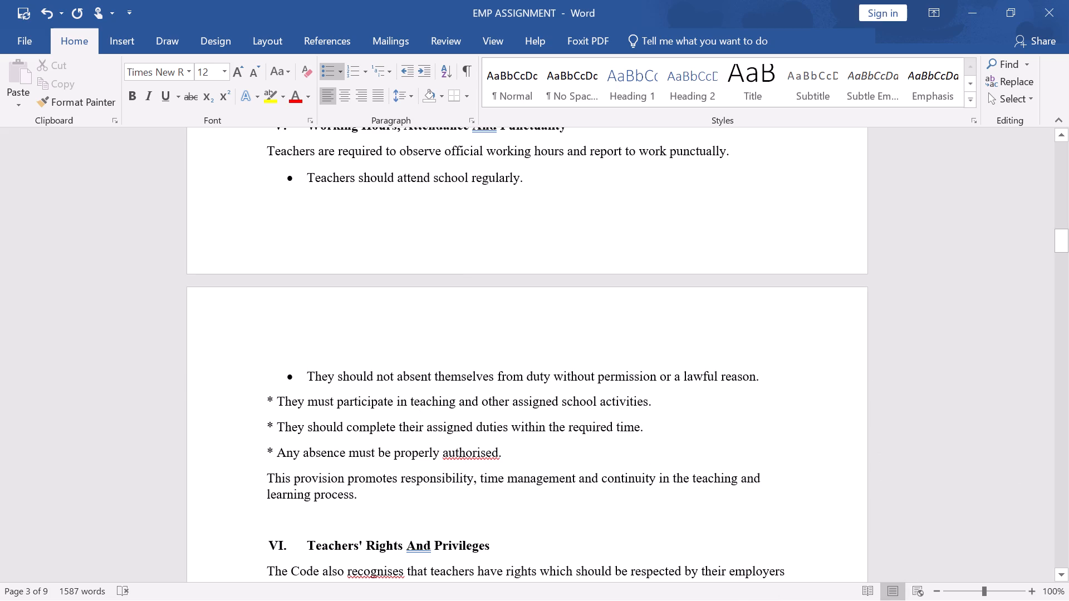
click(321, 71)
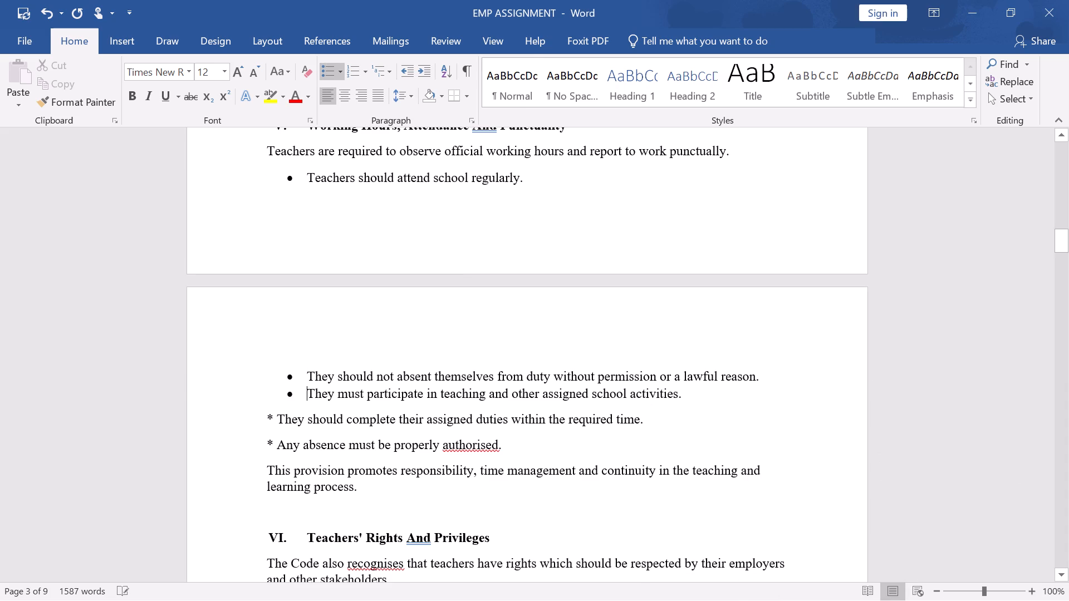
click(278, 418)
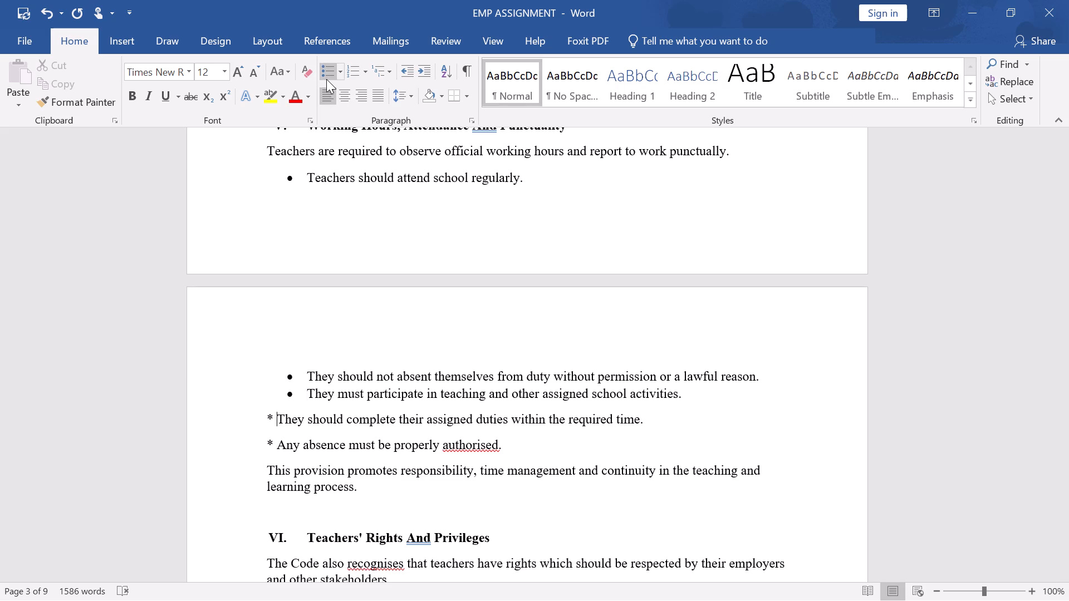
click(326, 75)
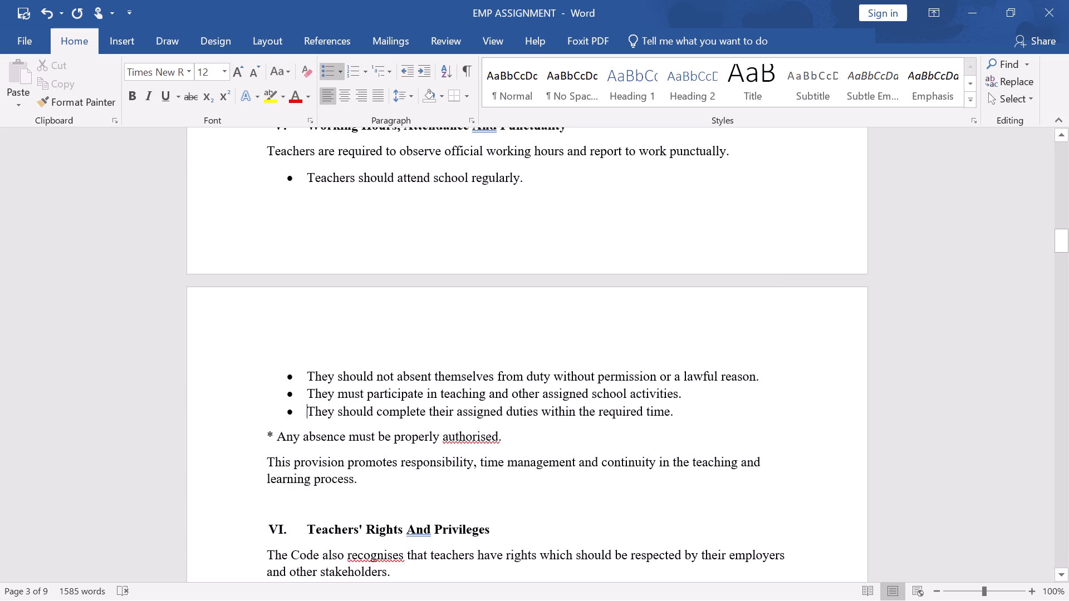
click(276, 441)
click(332, 75)
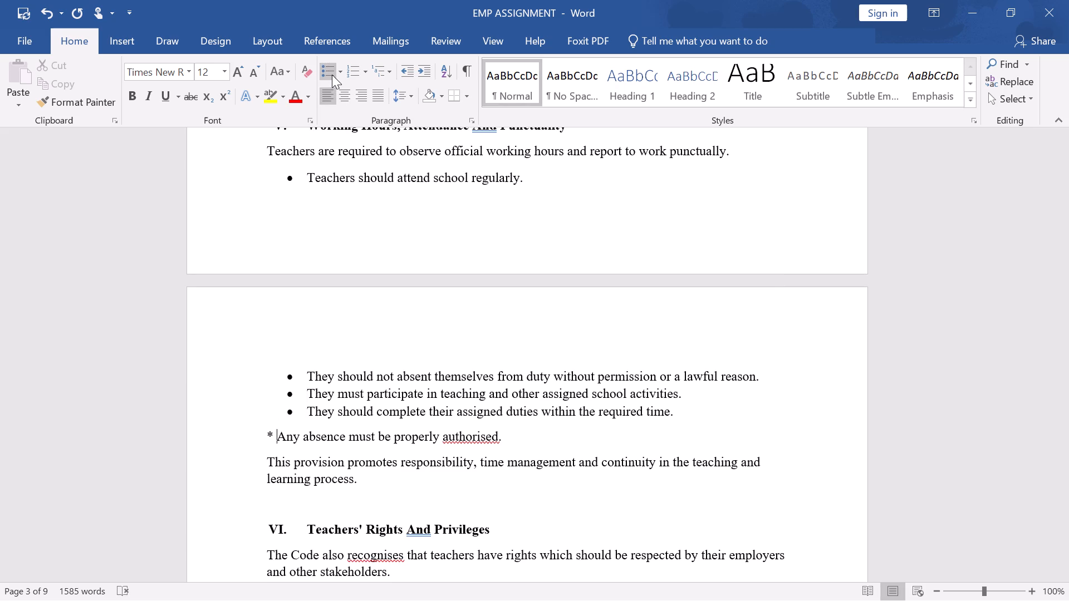
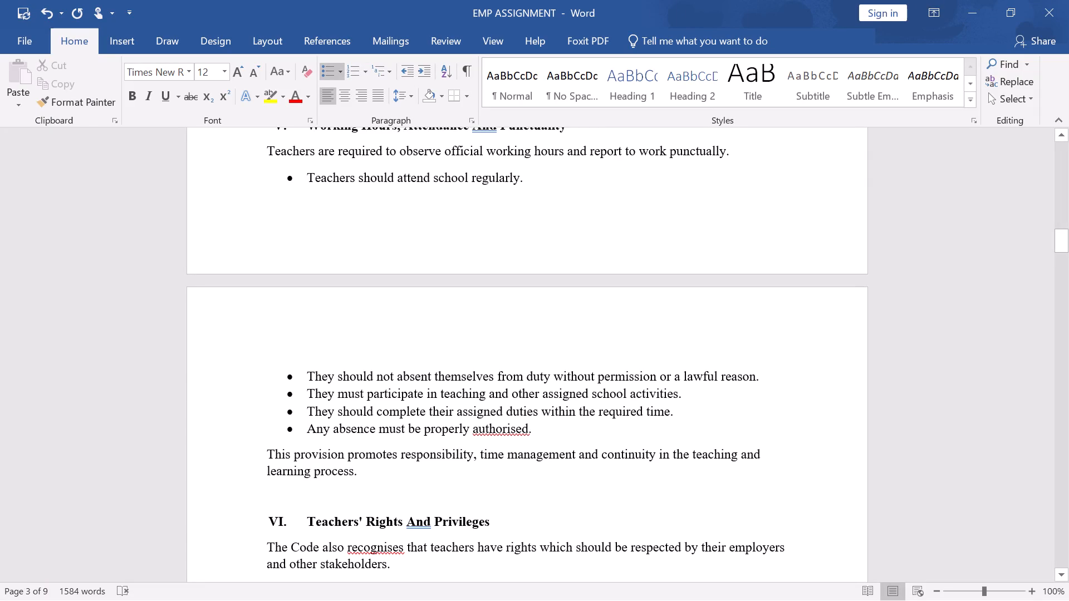
Replace the asterisks with round bullets on all six rights under "Teachers' Rights And Privileges", from "Receiving salaries" through "Accessing professional development".
scroll(361, 351, down, 8)
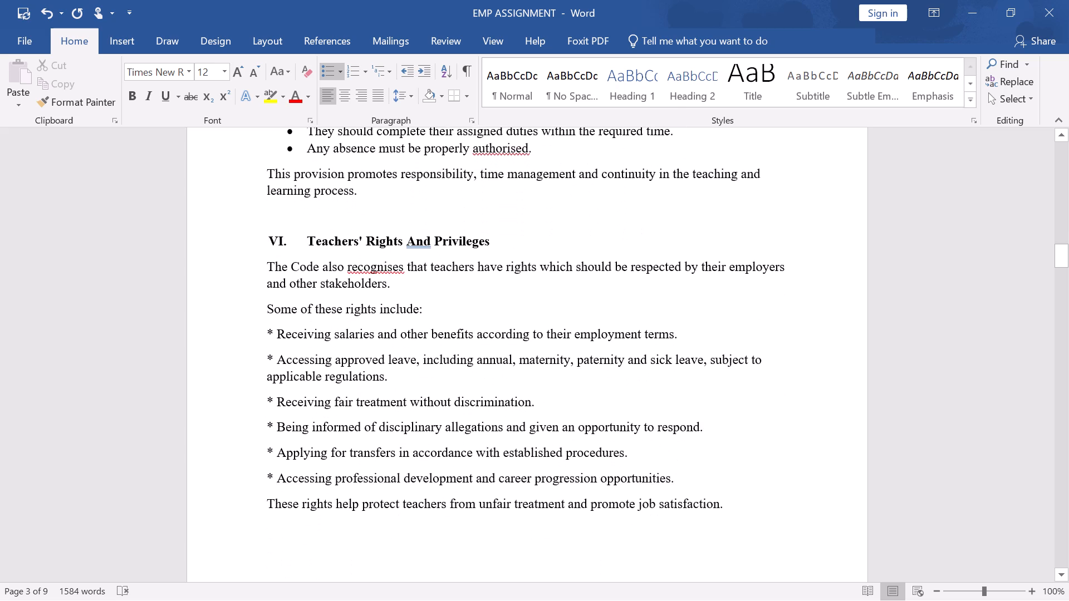
scroll(359, 330, down, 2)
click(273, 211)
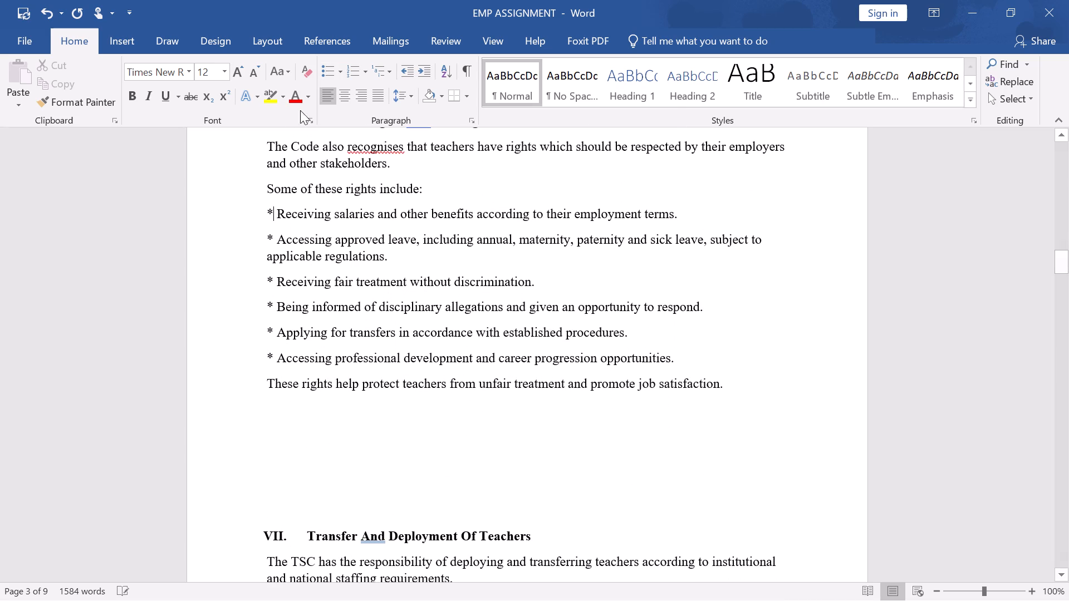
click(327, 70)
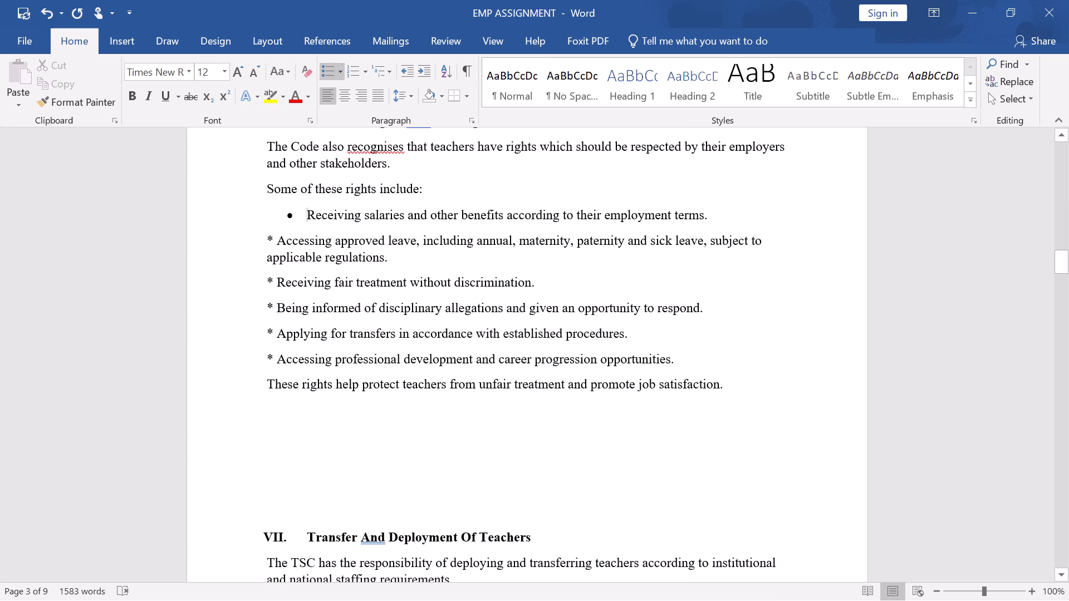
click(278, 237)
click(333, 77)
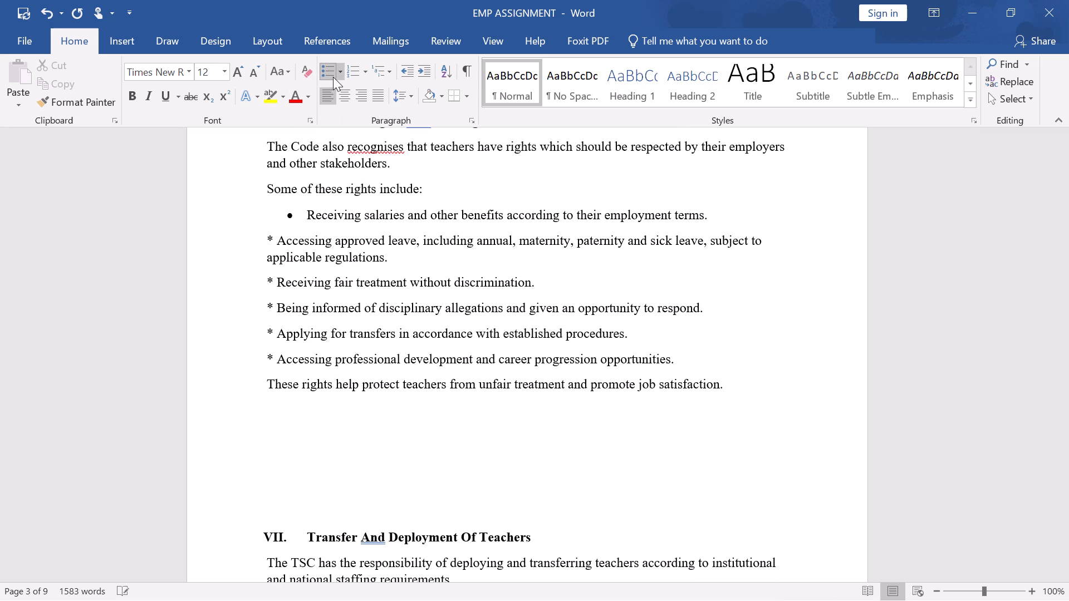
click(275, 275)
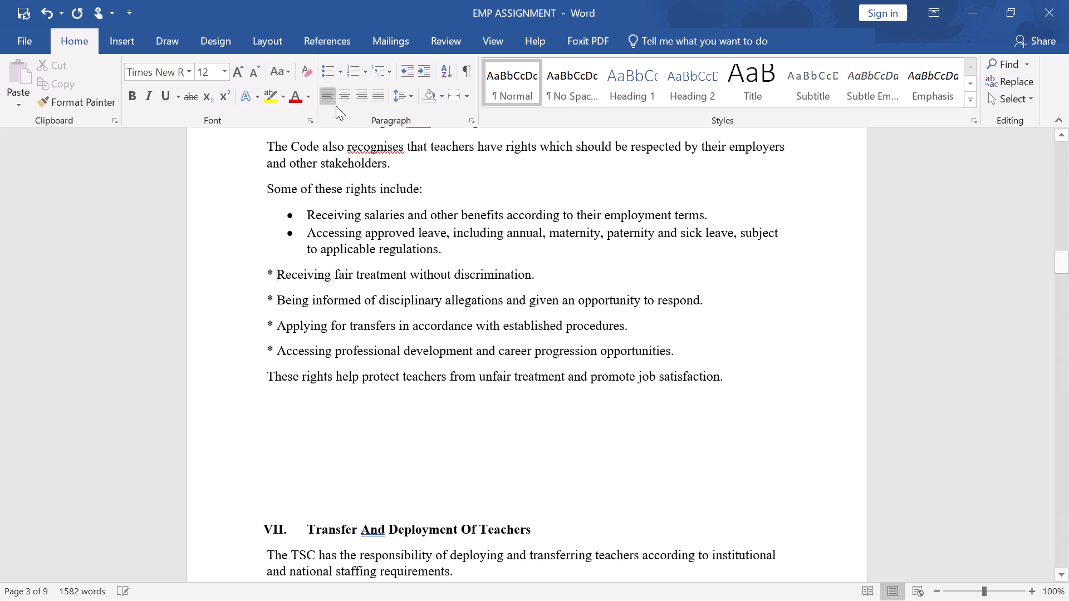
click(331, 75)
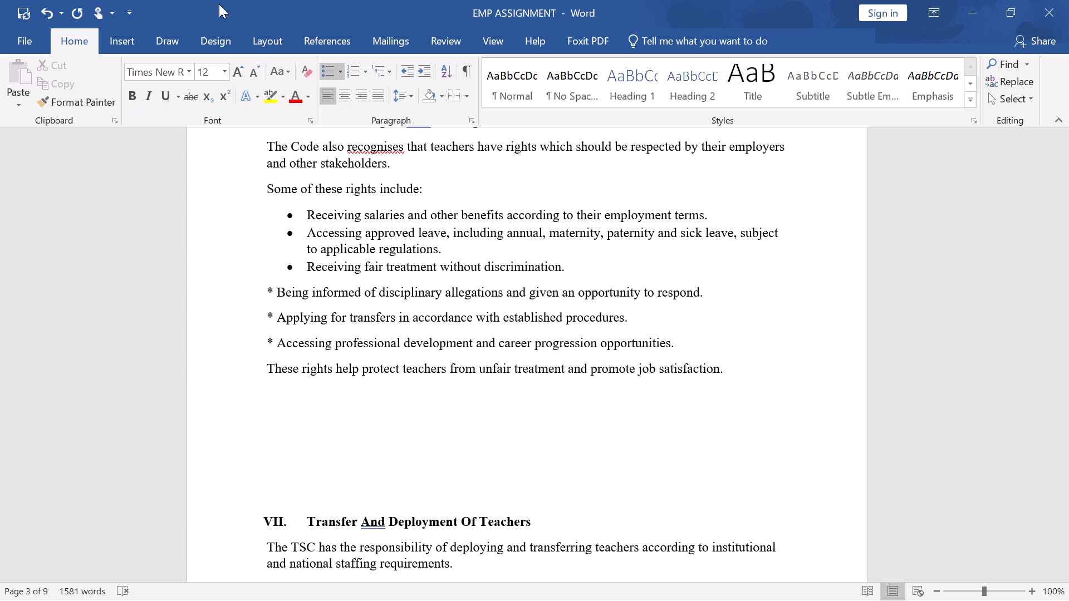
click(274, 291)
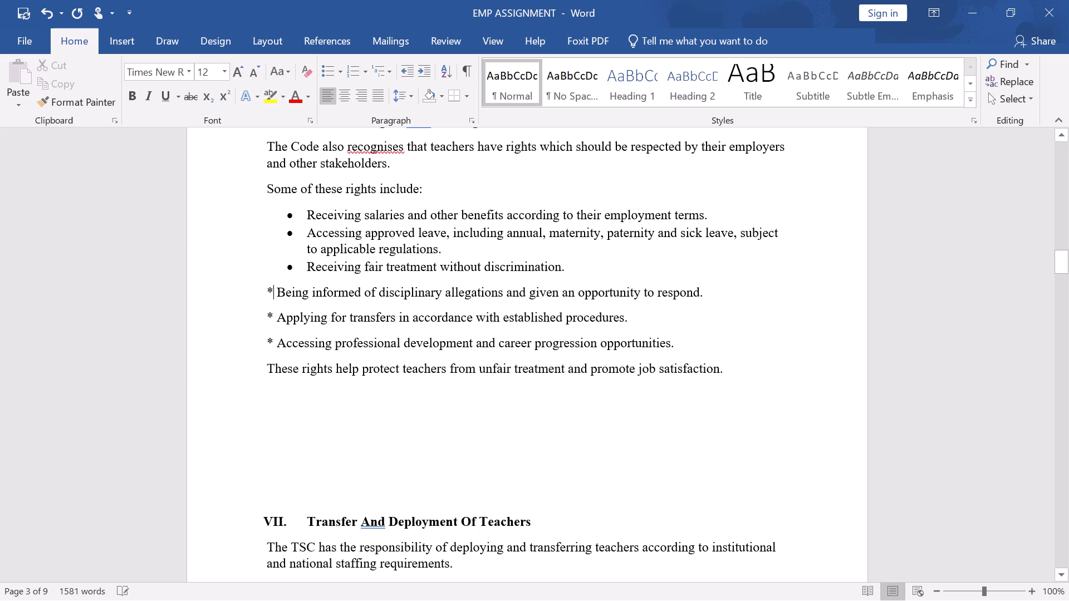
click(327, 69)
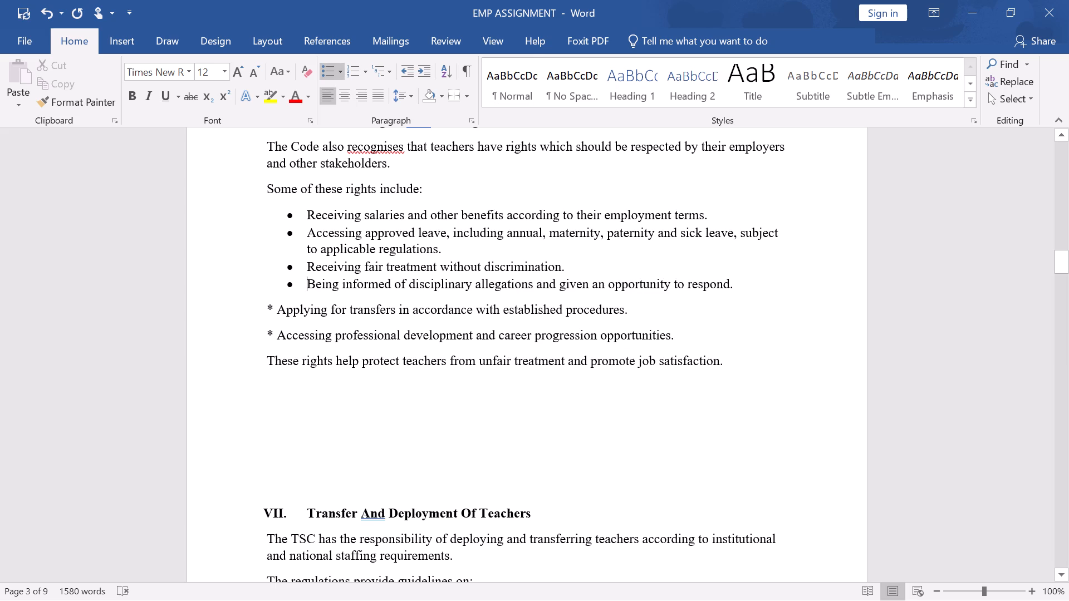
click(277, 310)
click(324, 73)
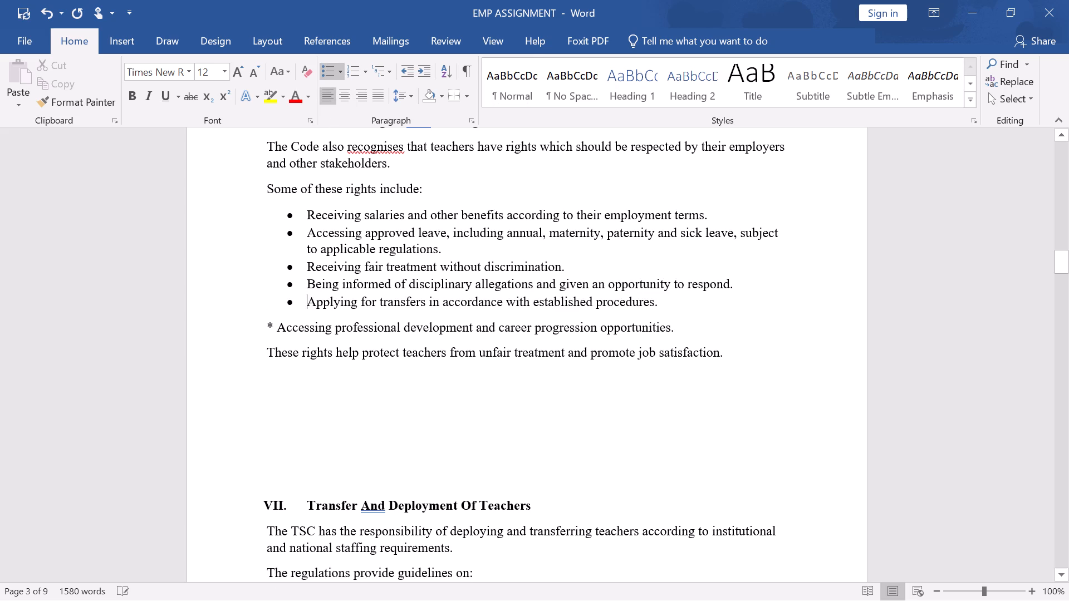
click(279, 331)
click(328, 63)
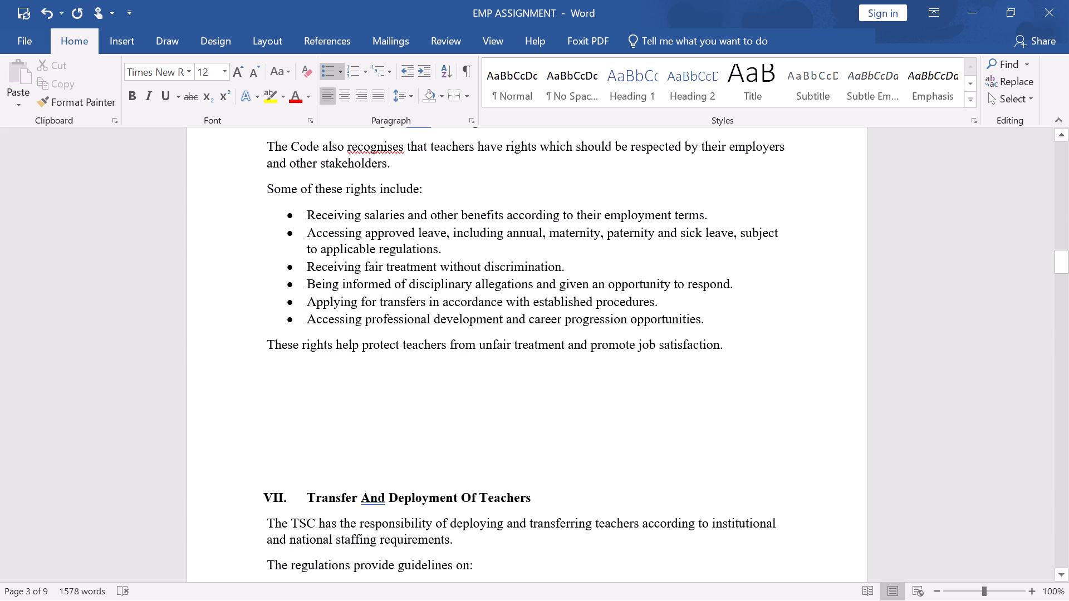
Remove the extra blank lines above the "Transfer And Deployment Of Teachers" heading, keeping a single blank line before it.
click(262, 471)
key(BackSpace)
key(BackSpace)
key(BackSpace)
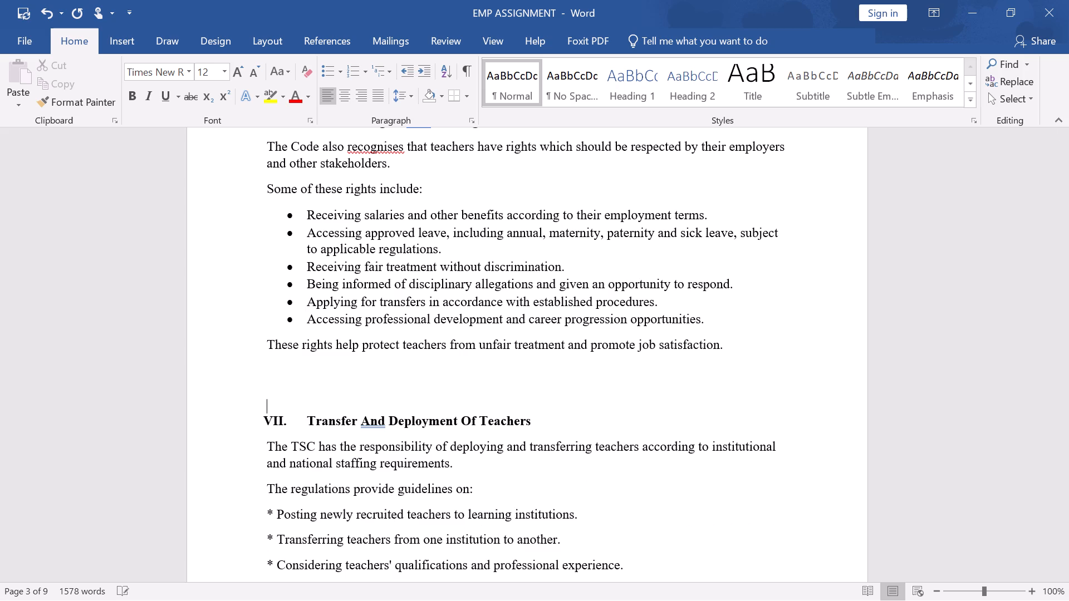
key(BackSpace)
key(BackSpace)
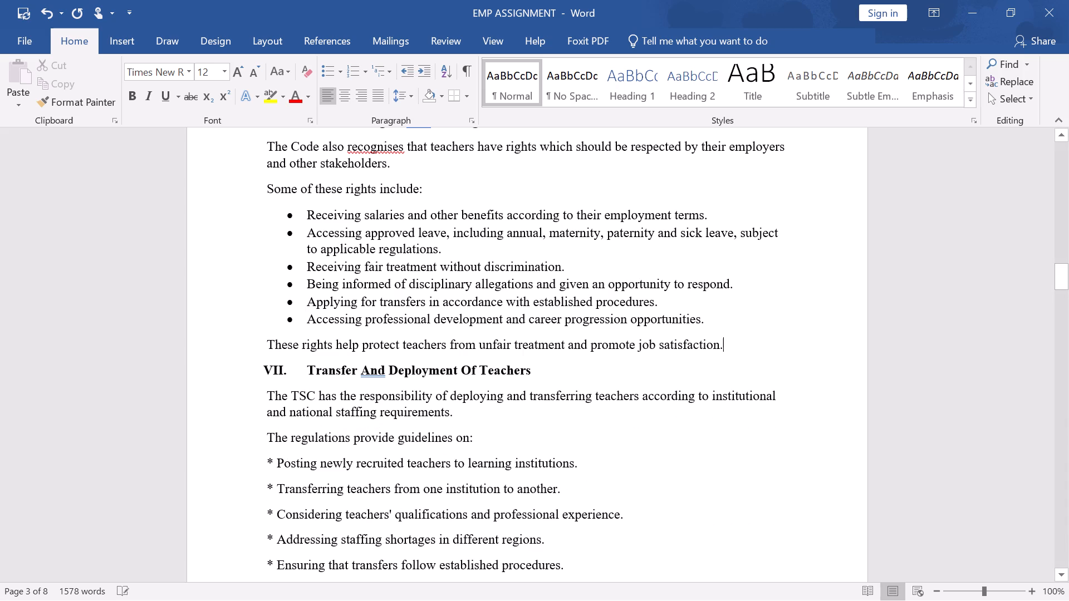
key(Return)
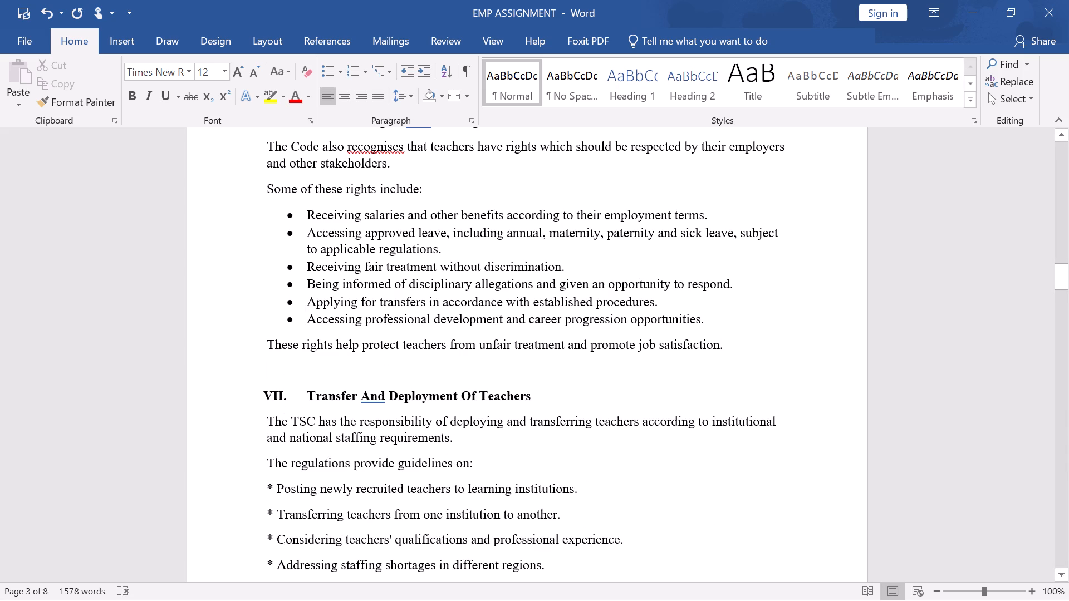
Replace the asterisks with round bullets on all five guidelines under "Transfer And Deployment Of Teachers", through "Ensuring that transfers follow established procedures".
scroll(330, 442, down, 9)
scroll(340, 409, up, 5)
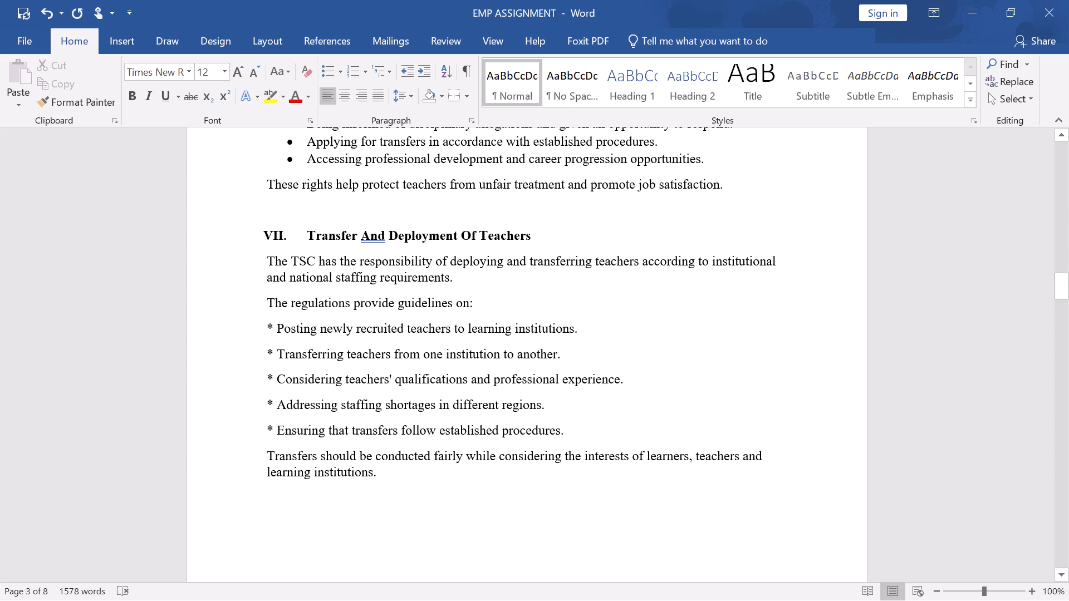
click(276, 330)
click(322, 75)
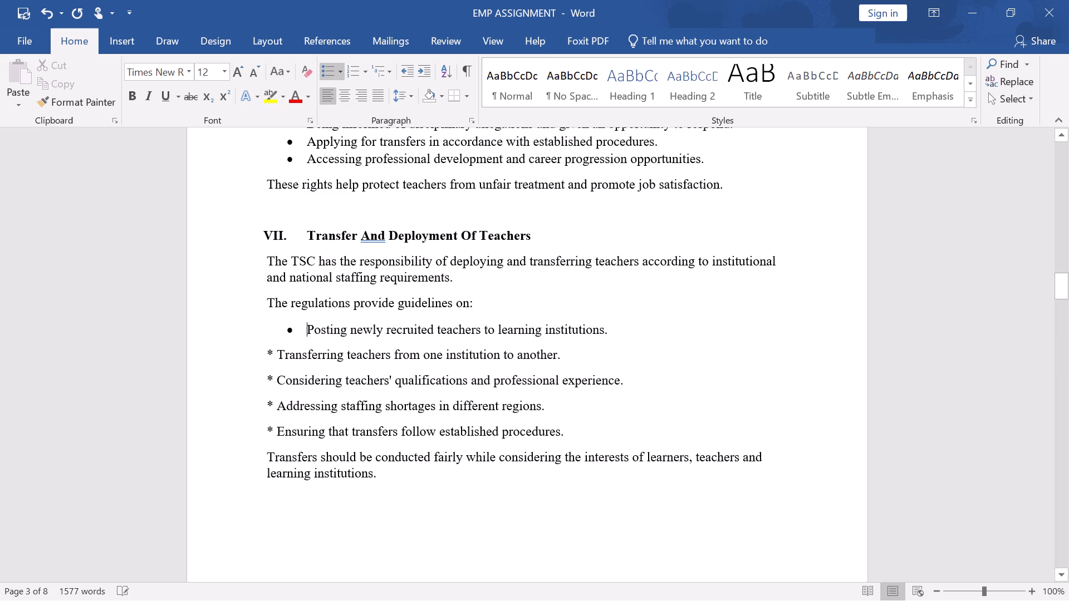
click(276, 352)
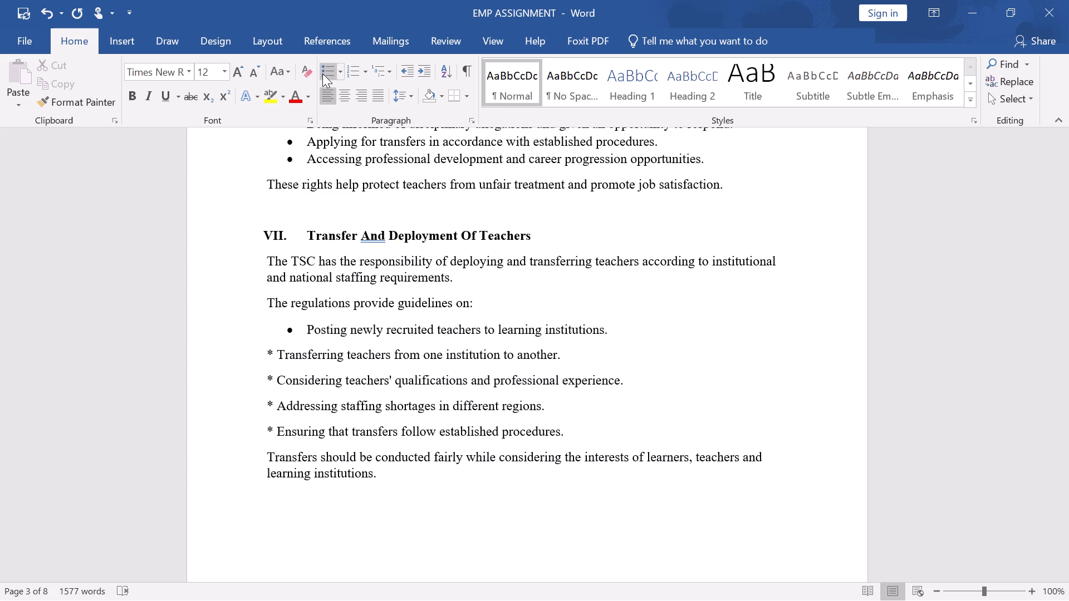
click(322, 73)
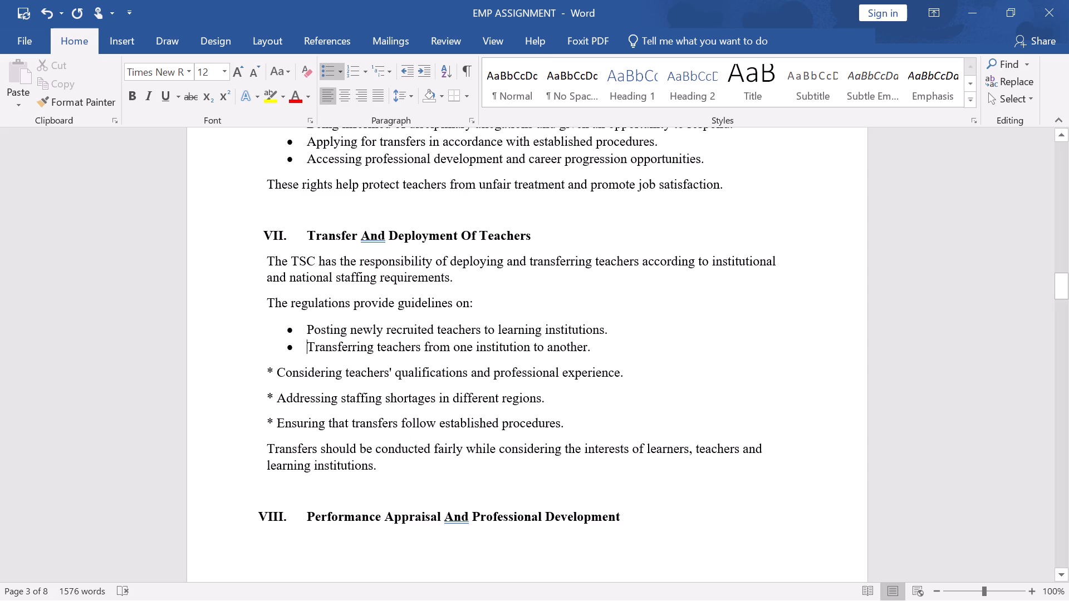
click(339, 72)
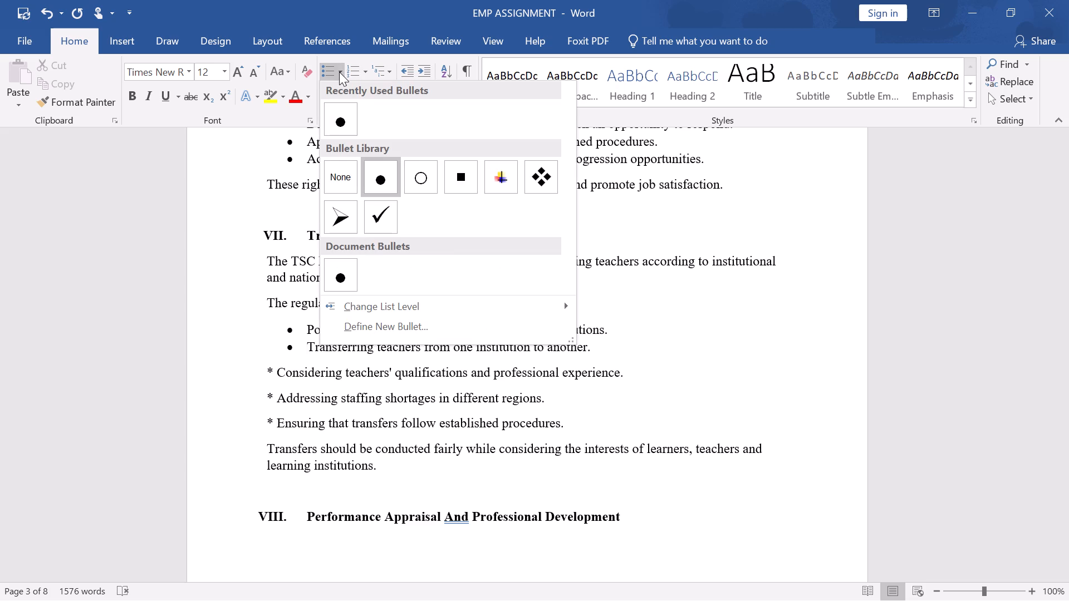
click(339, 72)
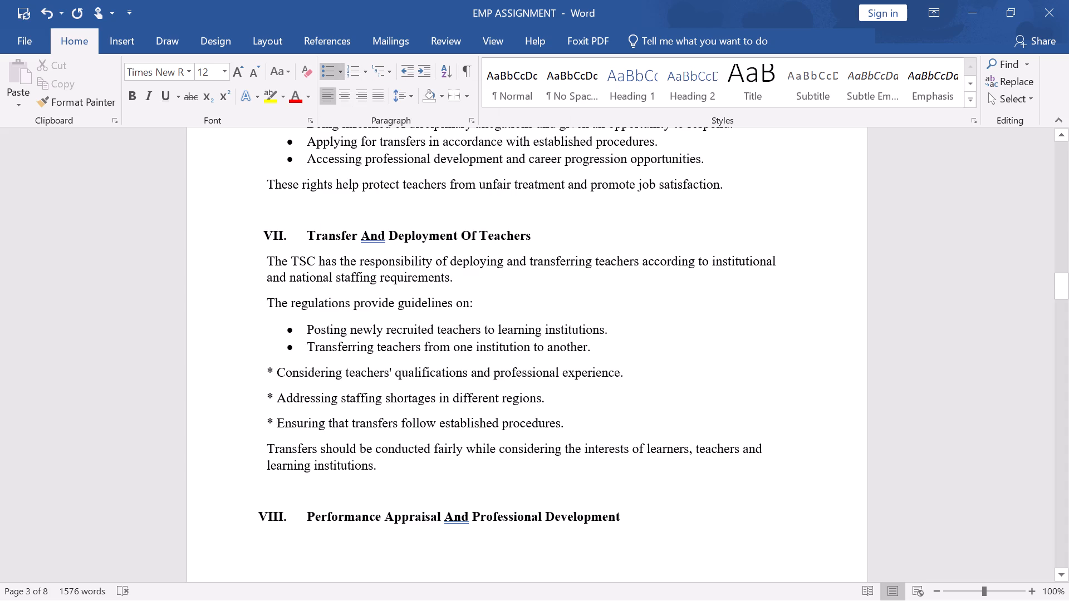
click(277, 376)
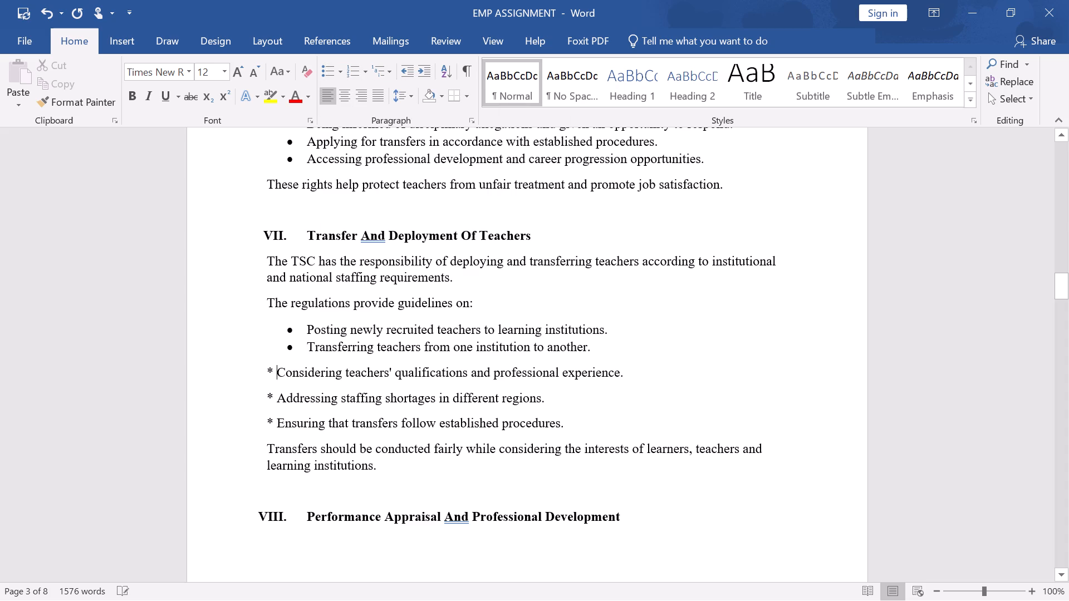
click(325, 68)
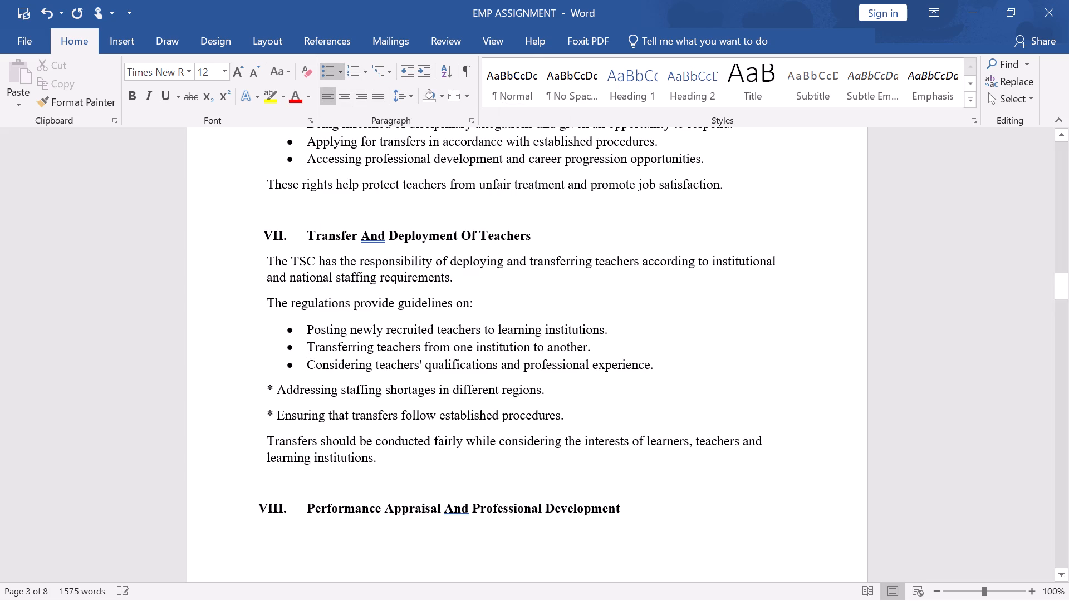
click(277, 391)
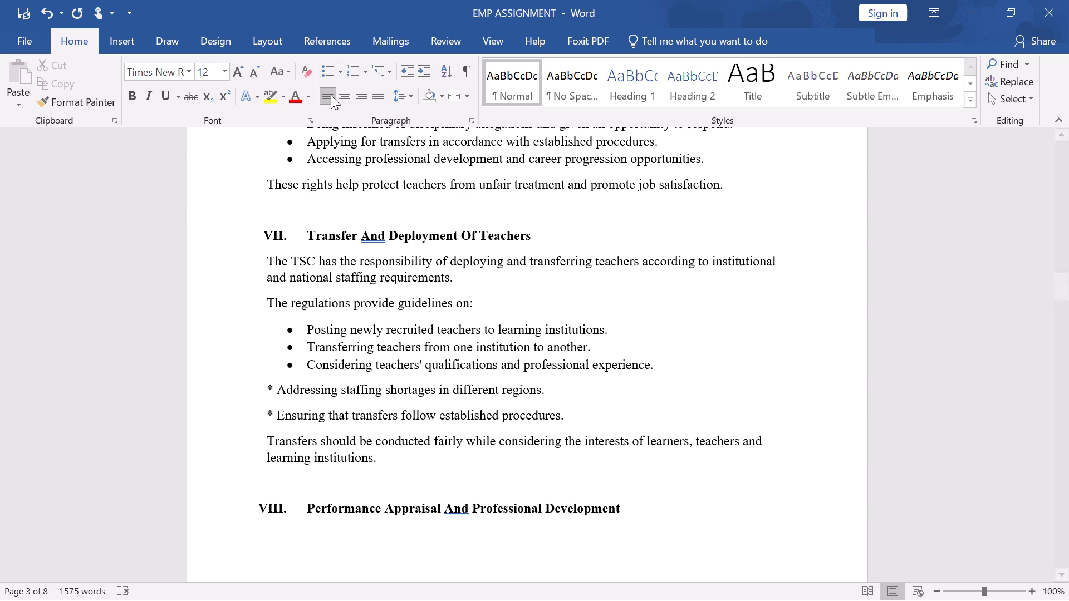
click(332, 78)
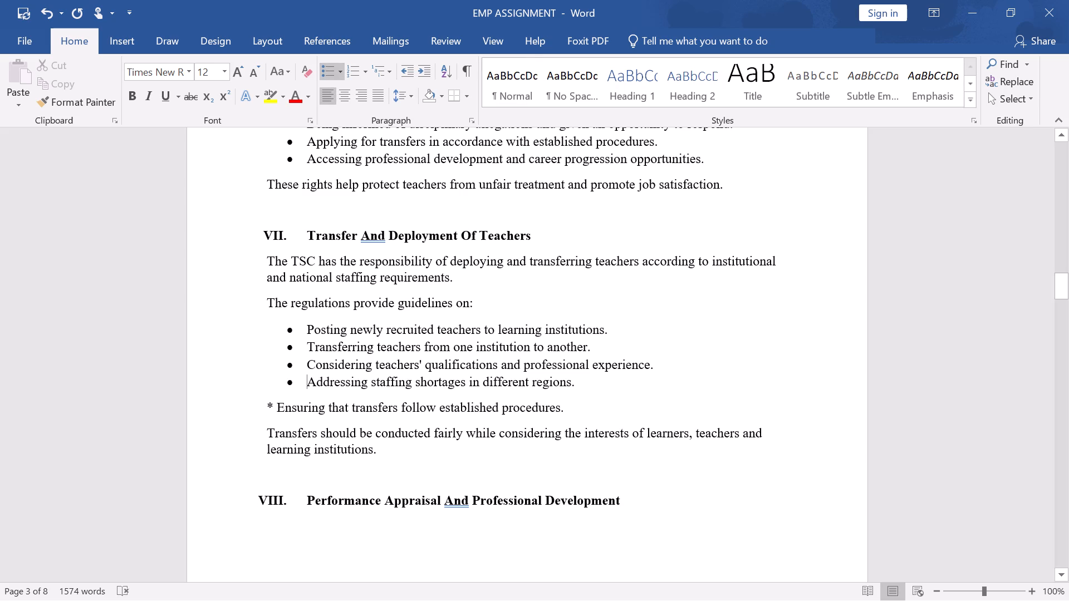
click(279, 409)
click(323, 67)
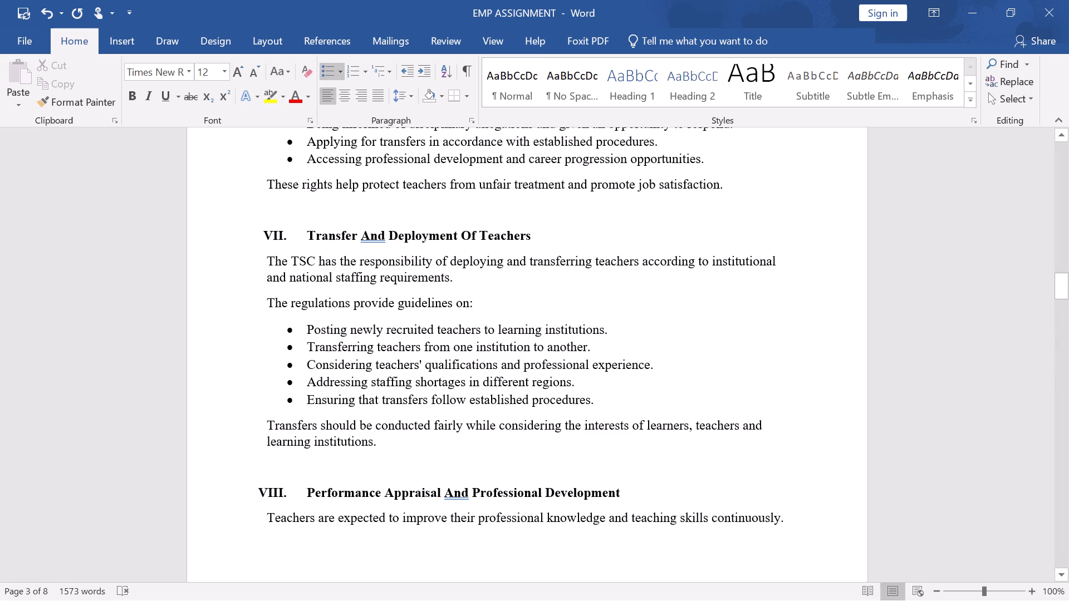
Insert two blank lines above the "Performance Appraisal And Professional Development" heading to push it onto the next page.
scroll(479, 392, down, 3)
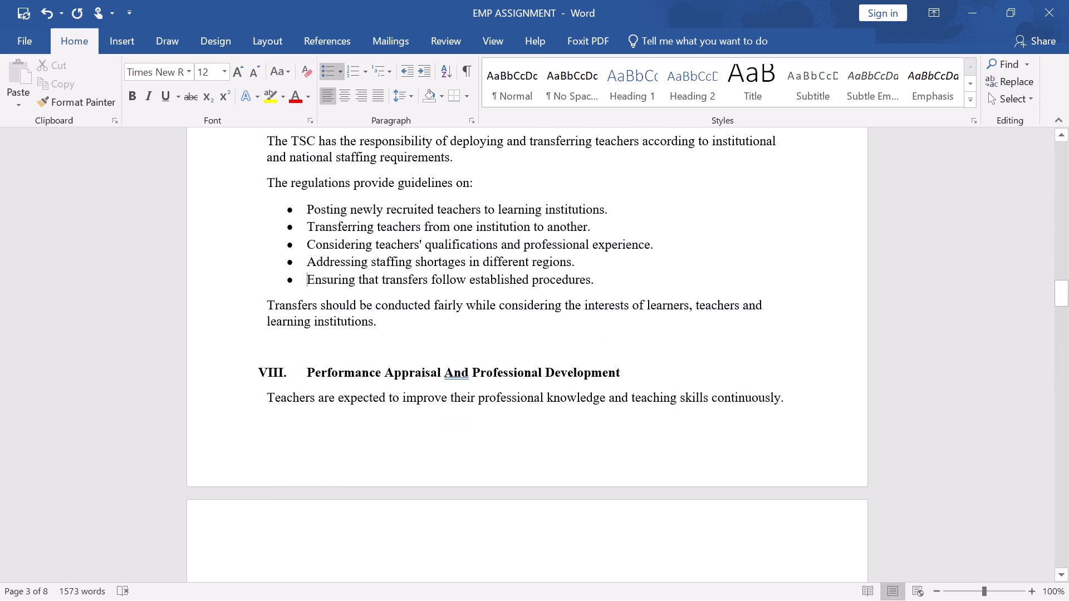
click(366, 350)
key(Return)
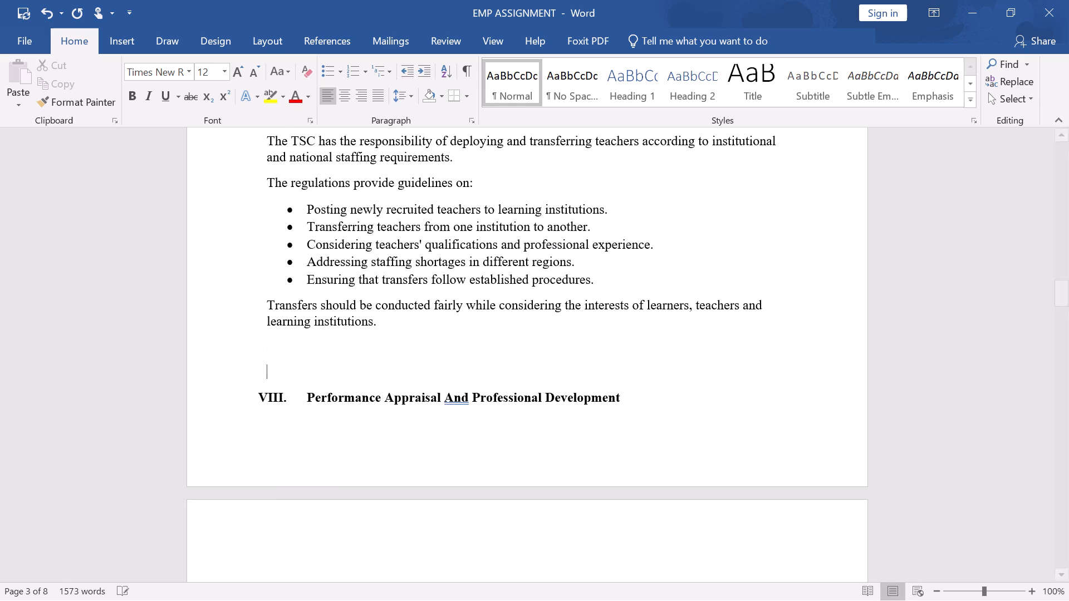
key(Return)
Replace the asterisks with round bullets on all five items under "Performance Appraisal And Professional Development", through "Attending relevant workshops, seminars and training programmes".
scroll(364, 357, down, 8)
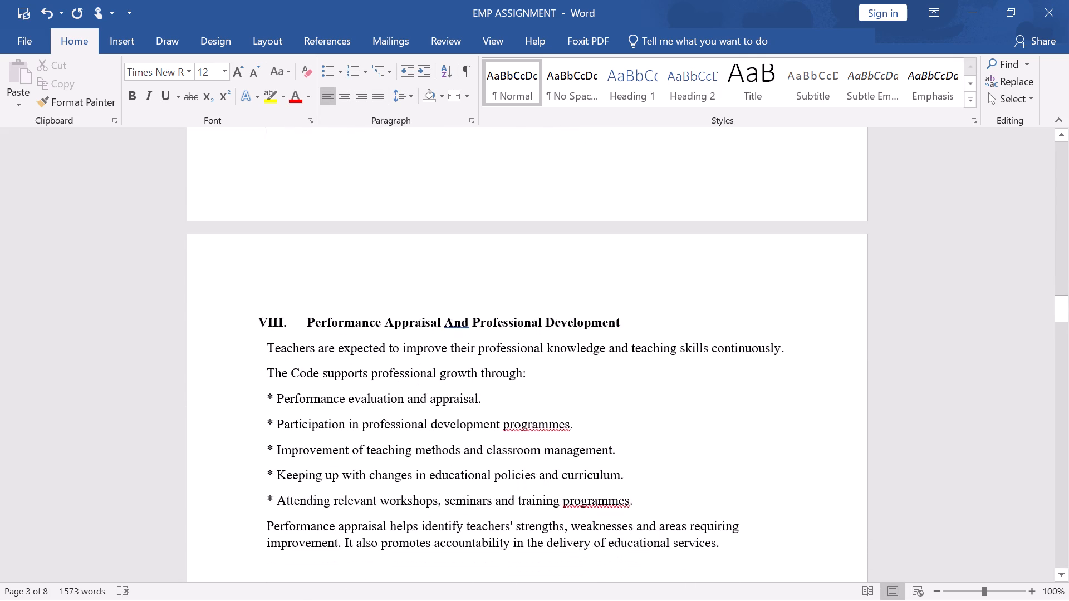
scroll(355, 358, down, 2)
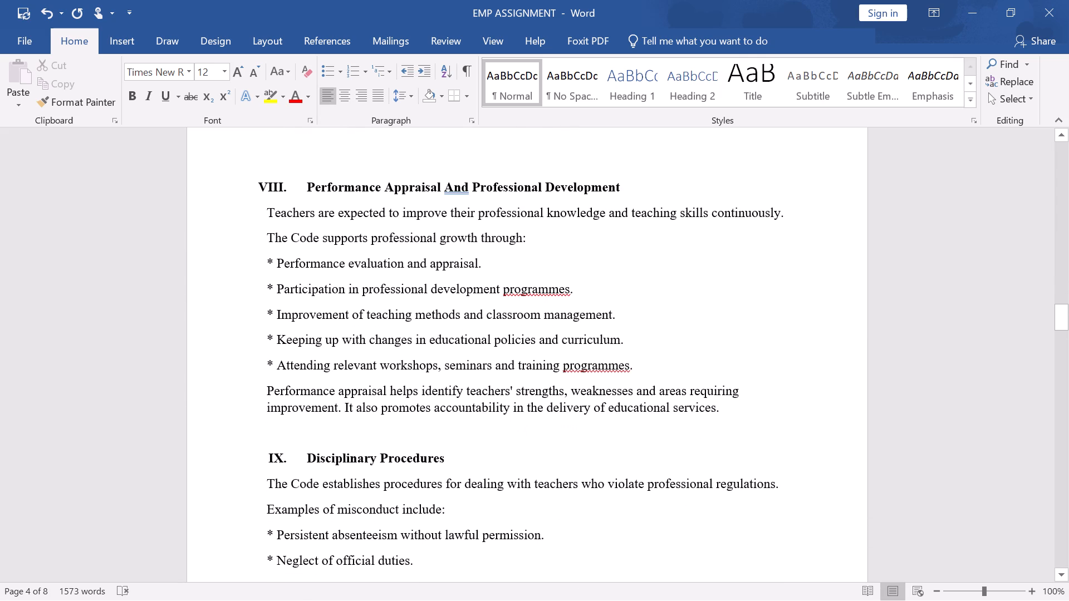
click(275, 267)
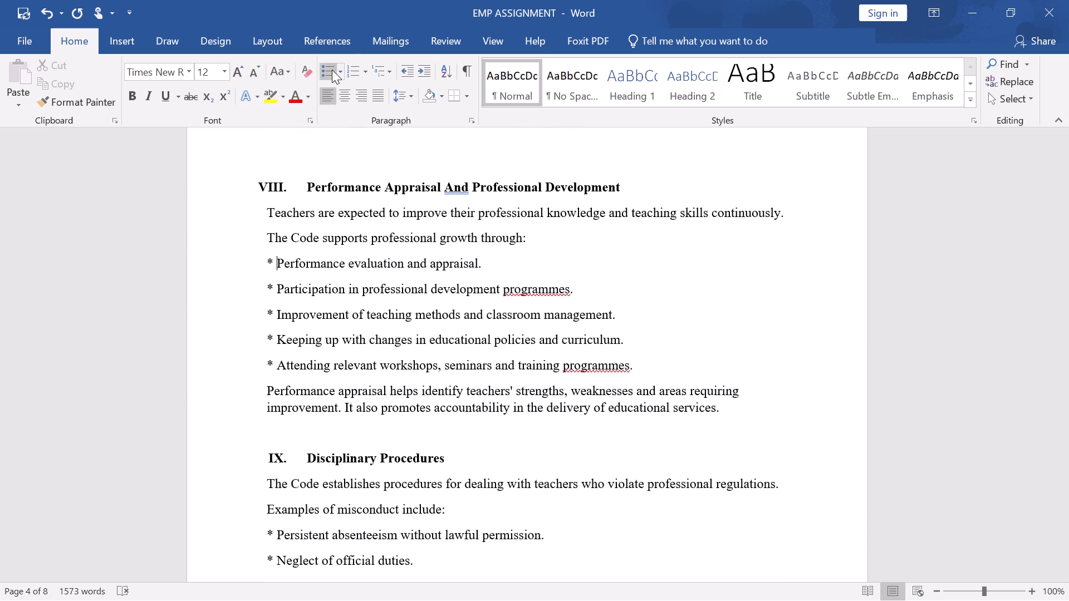
click(332, 70)
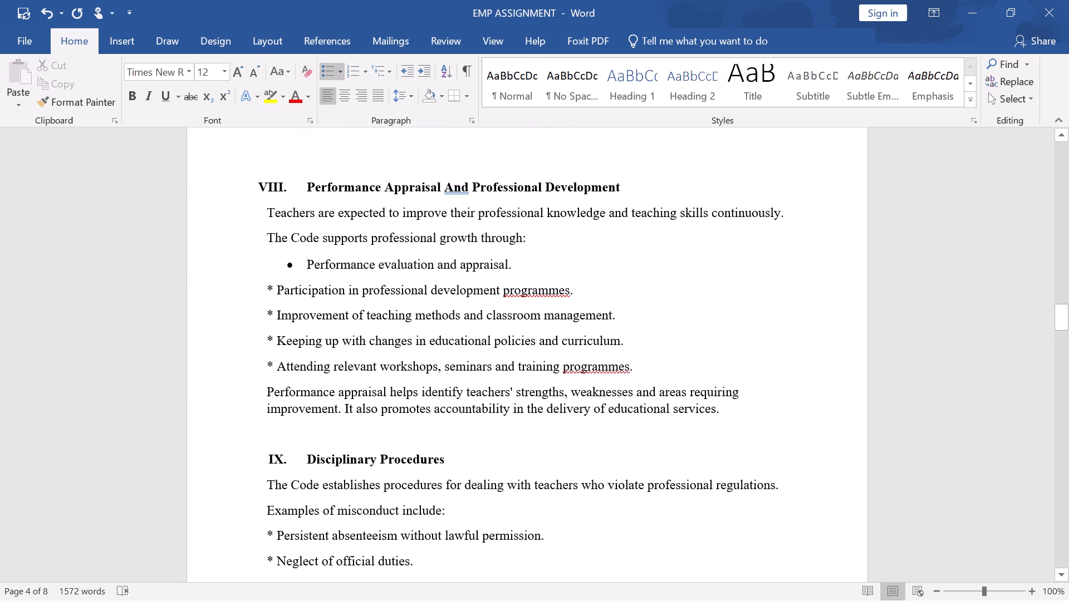
click(277, 289)
click(325, 68)
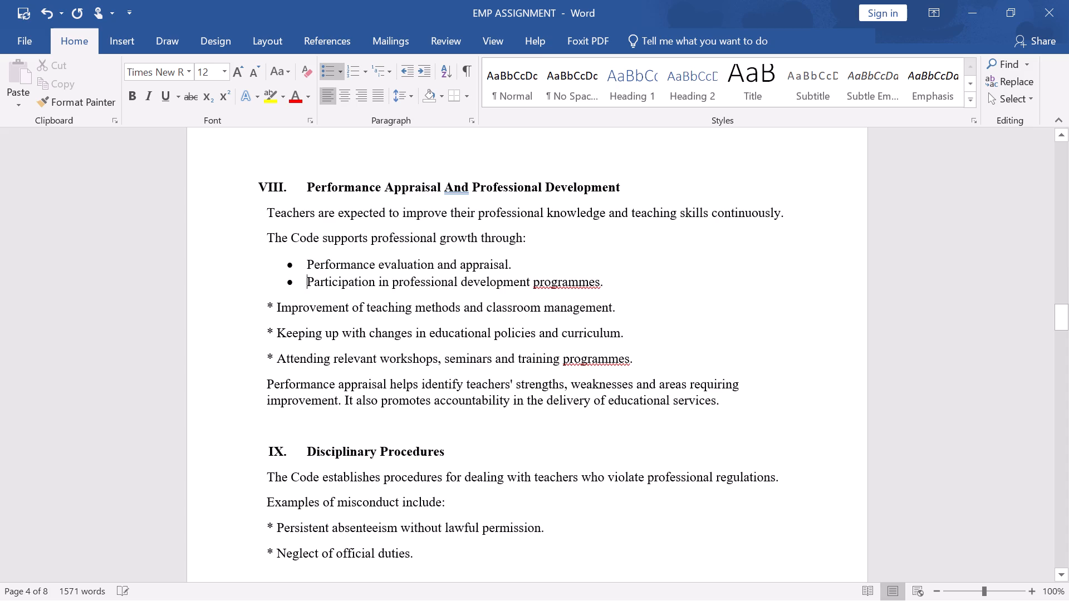
click(273, 311)
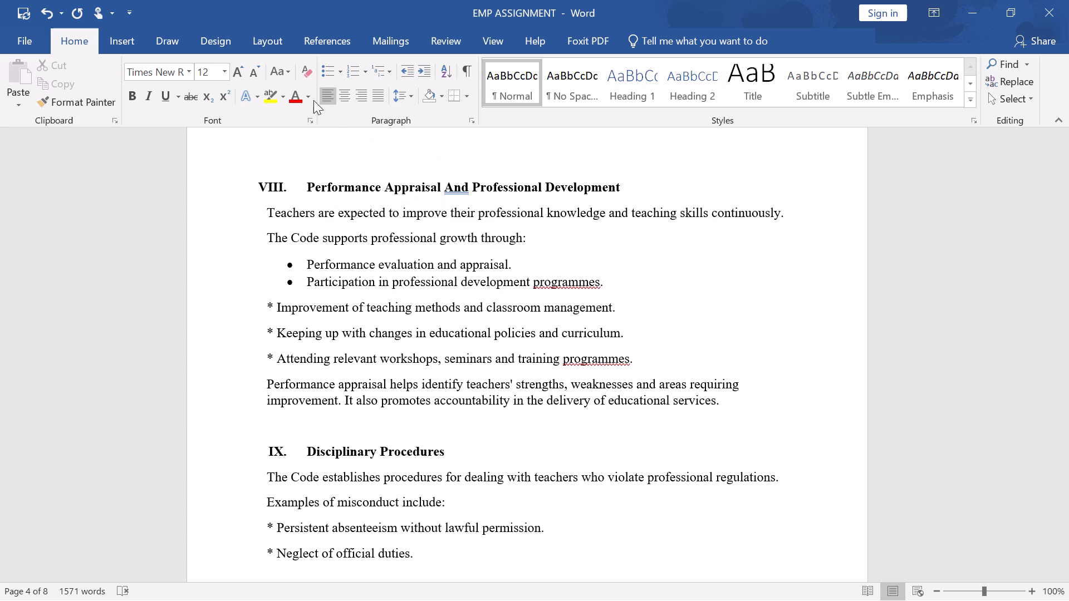
click(323, 66)
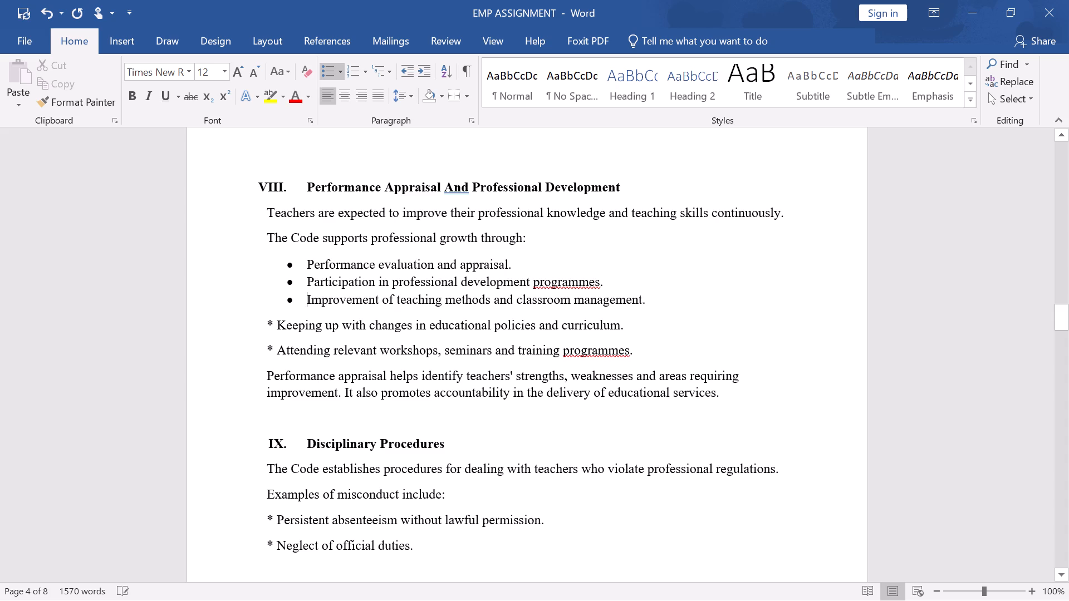
click(276, 329)
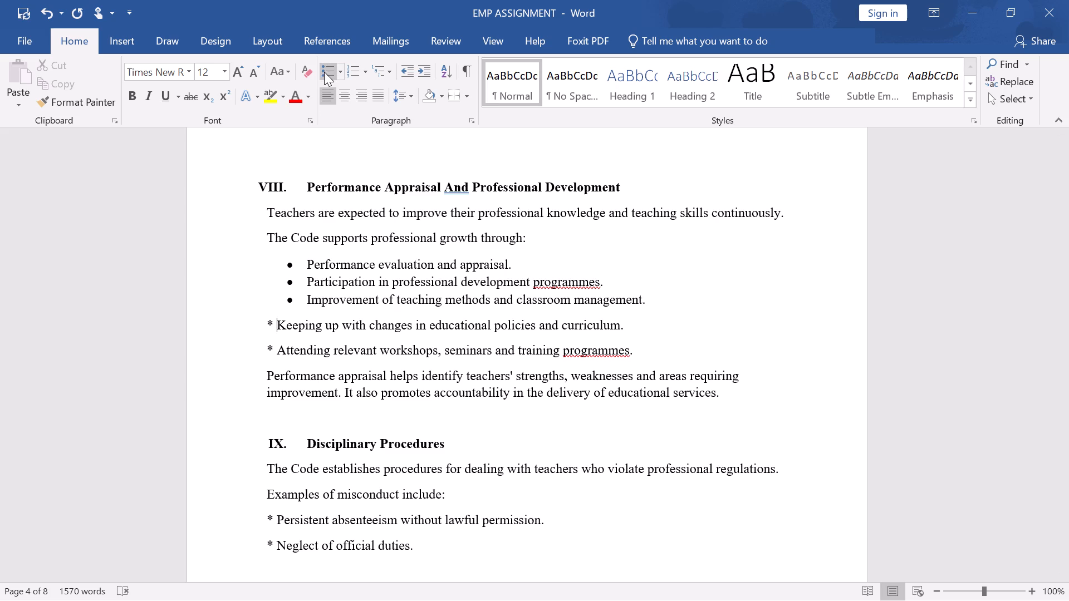
drag(324, 73, 325, 78)
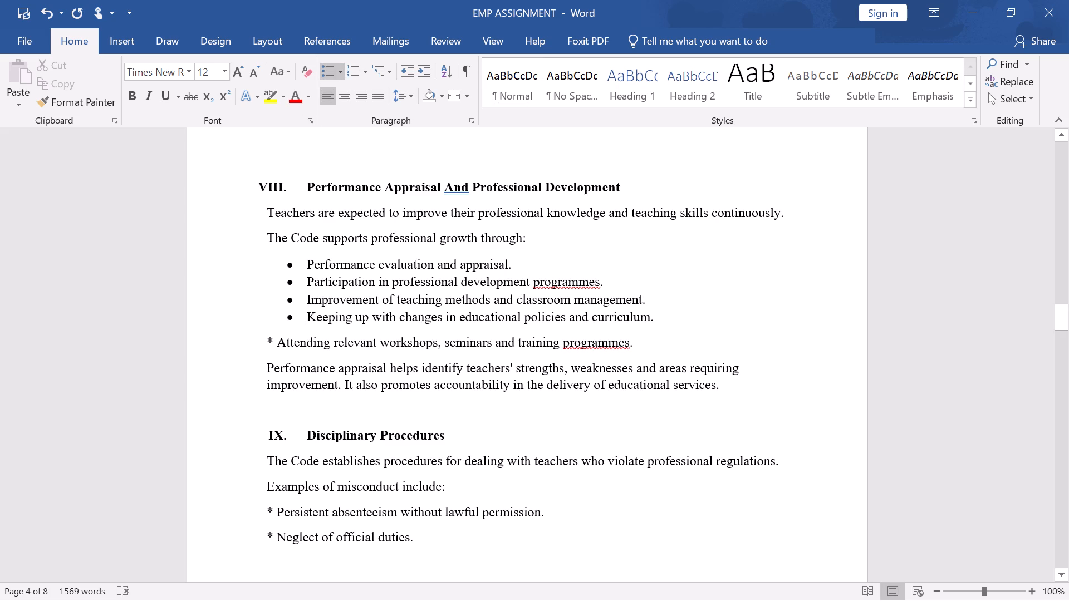
click(274, 342)
click(325, 63)
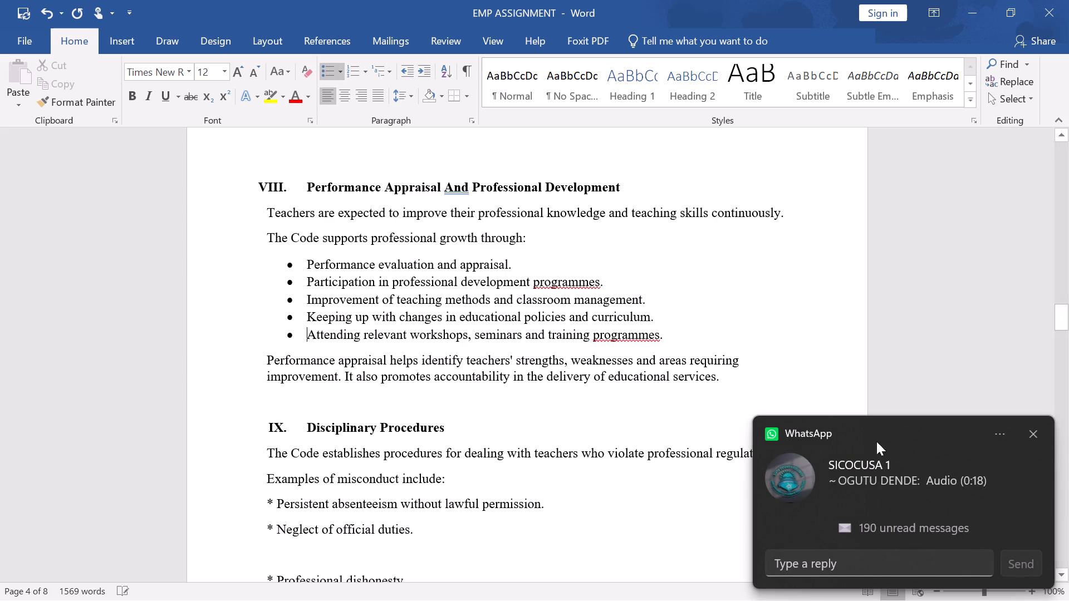
click(1029, 431)
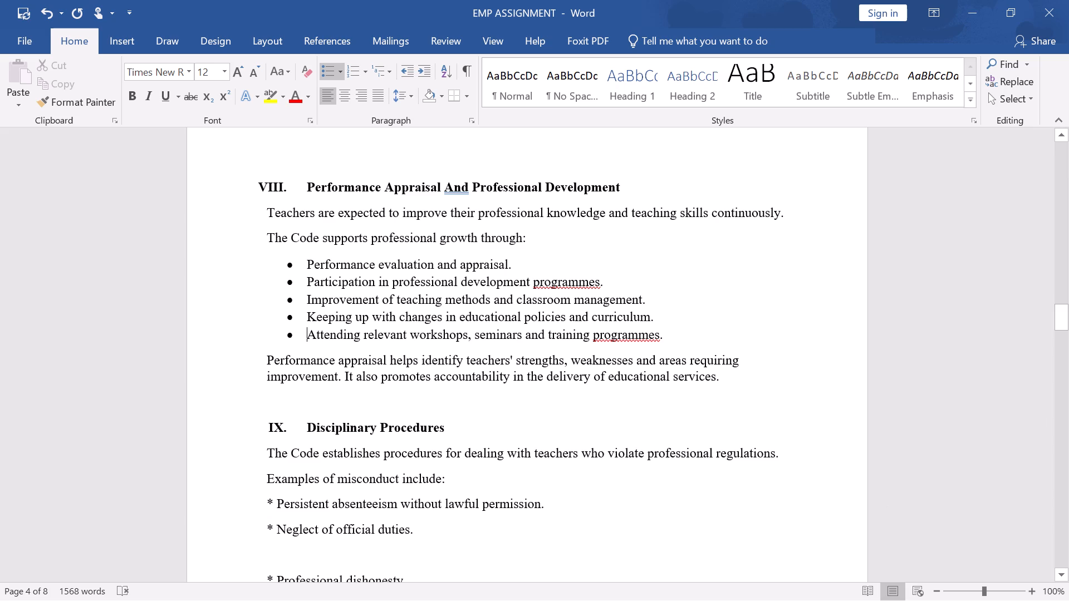
Replace the asterisks with round bullets on the misconduct examples under "Disciplinary Procedures", from "Persistent absenteeism" through "Professional dishonesty".
scroll(674, 370, down, 4)
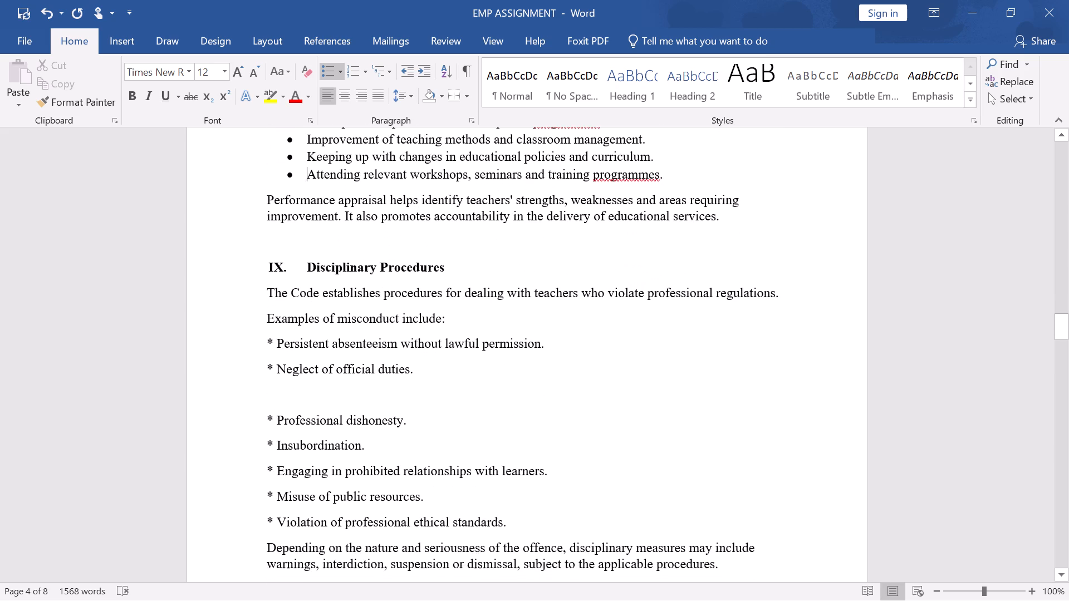
scroll(651, 362, down, 2)
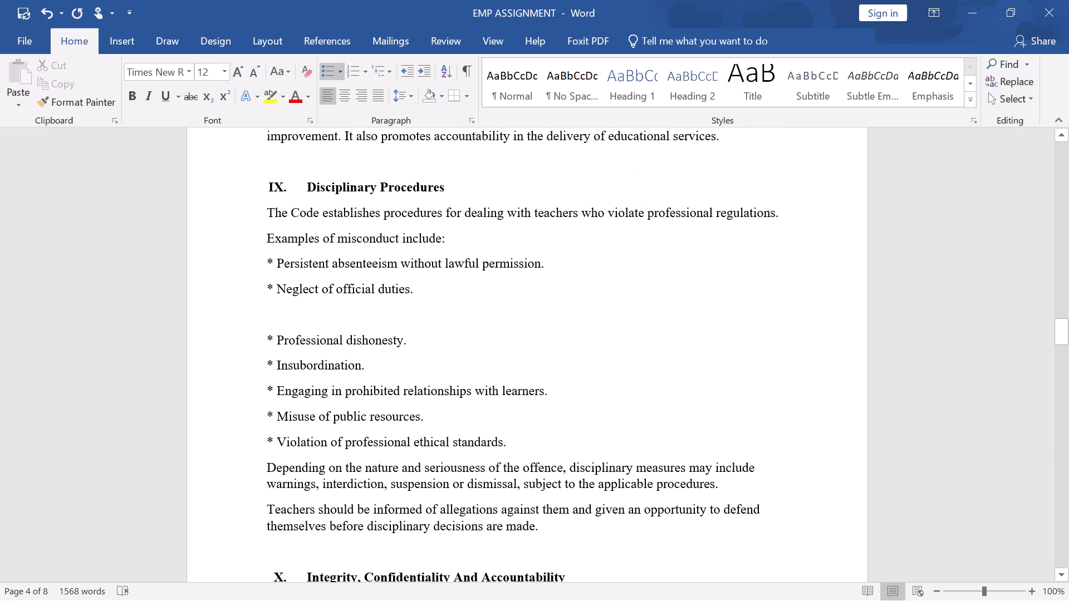
click(277, 263)
click(324, 75)
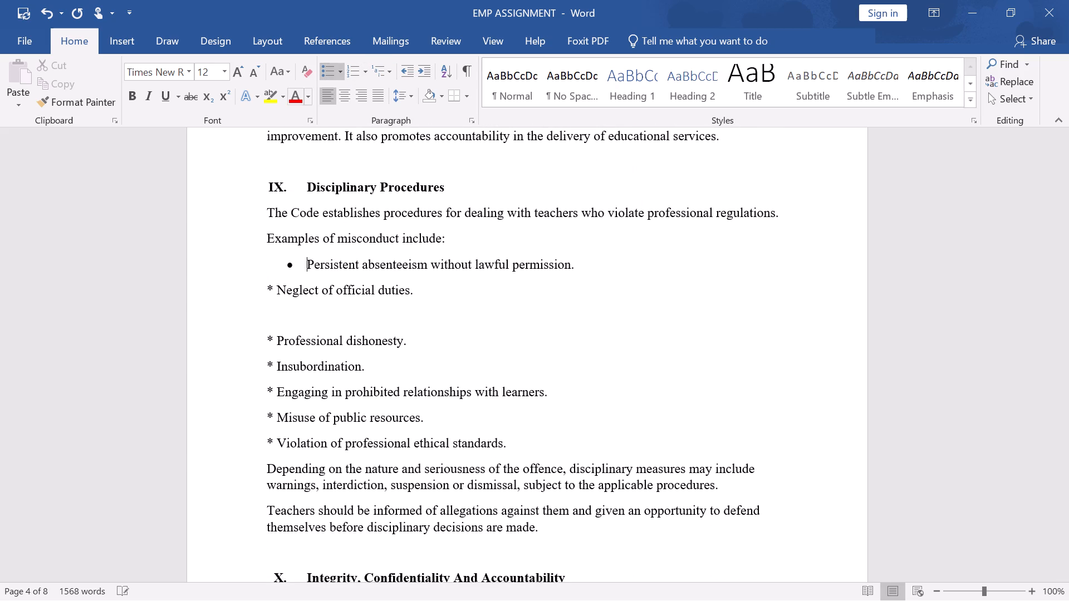
click(273, 297)
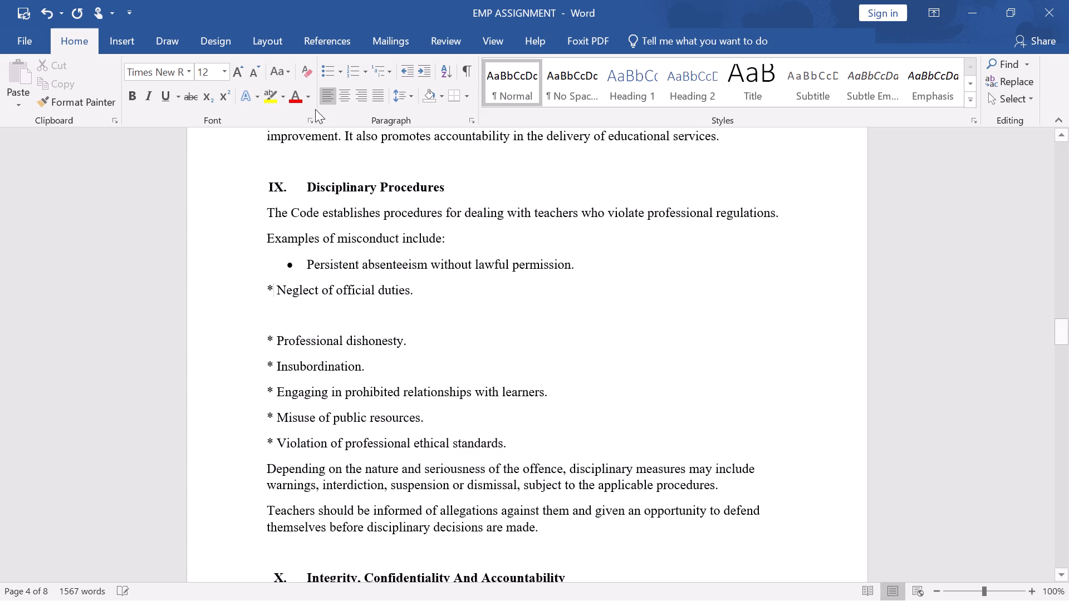
click(325, 69)
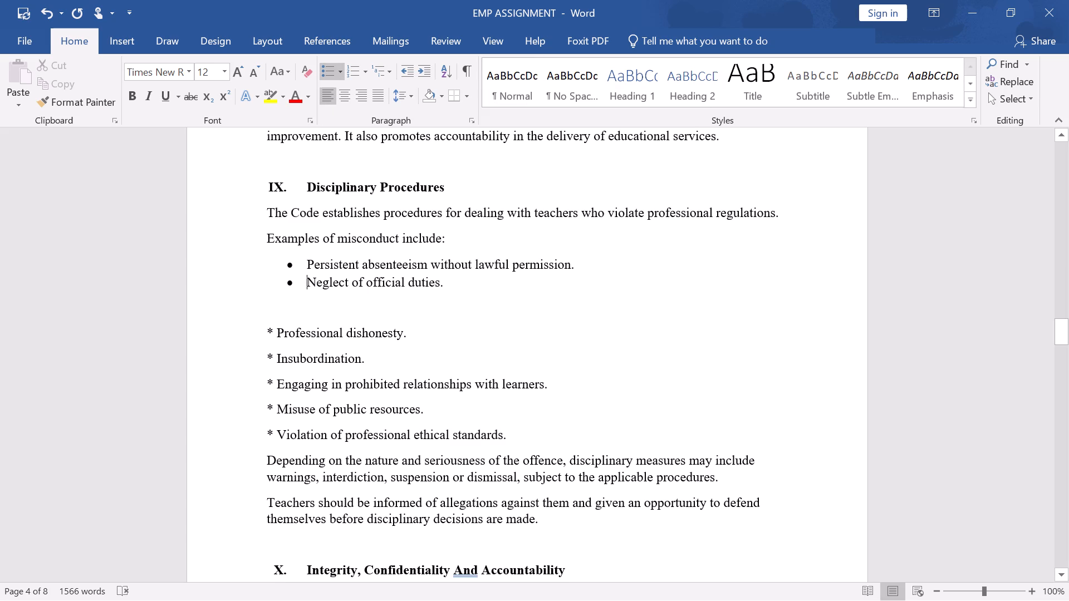
click(277, 330)
click(327, 68)
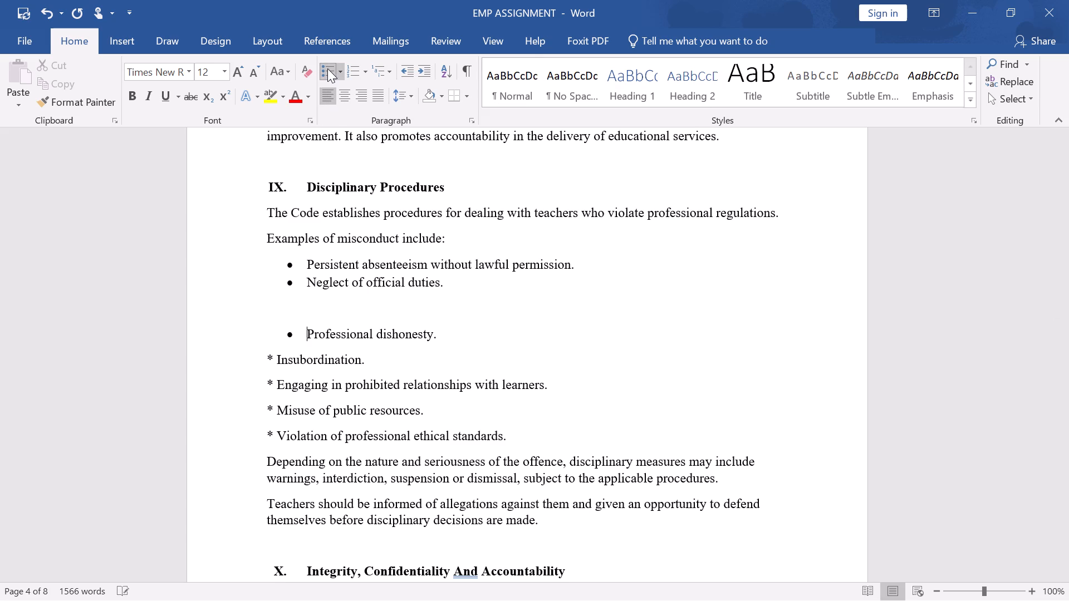
Delete the blank line between the "Neglect of official duties" and "Professional dishonesty" bullets.
click(306, 304)
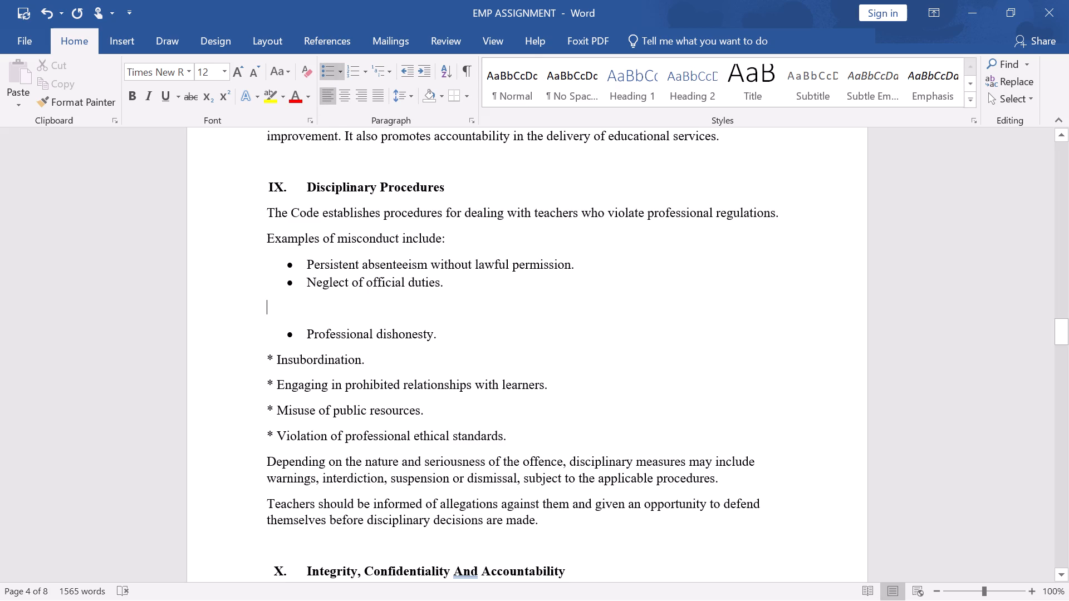
key(BackSpace)
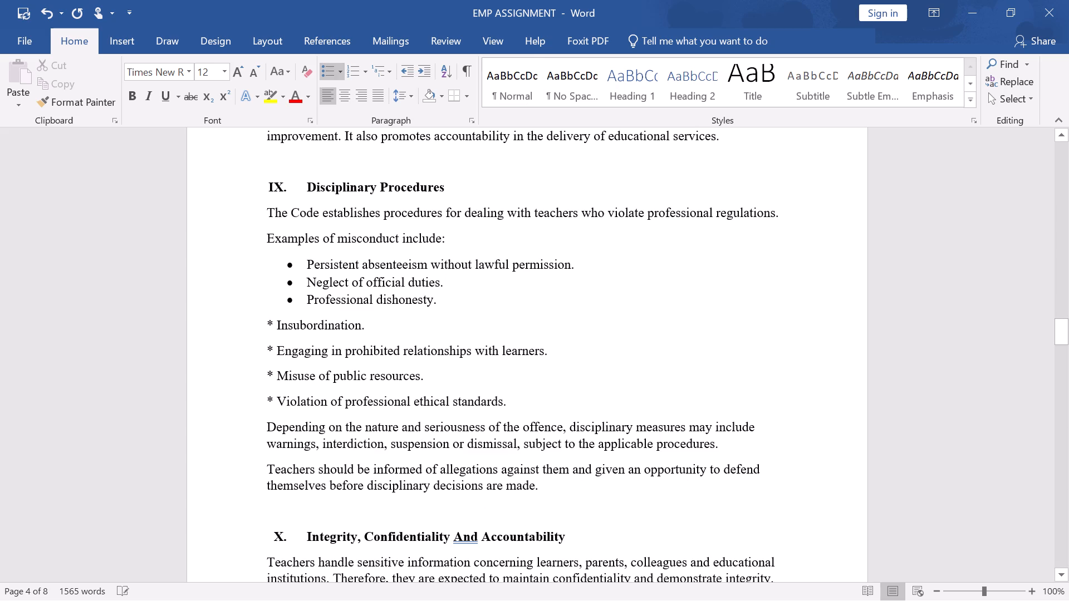
Replace the asterisks with round bullets on the last four misconduct examples under "Disciplinary Procedures", from "Insubordination" through "Violation of professional ethical standards".
click(278, 327)
click(326, 77)
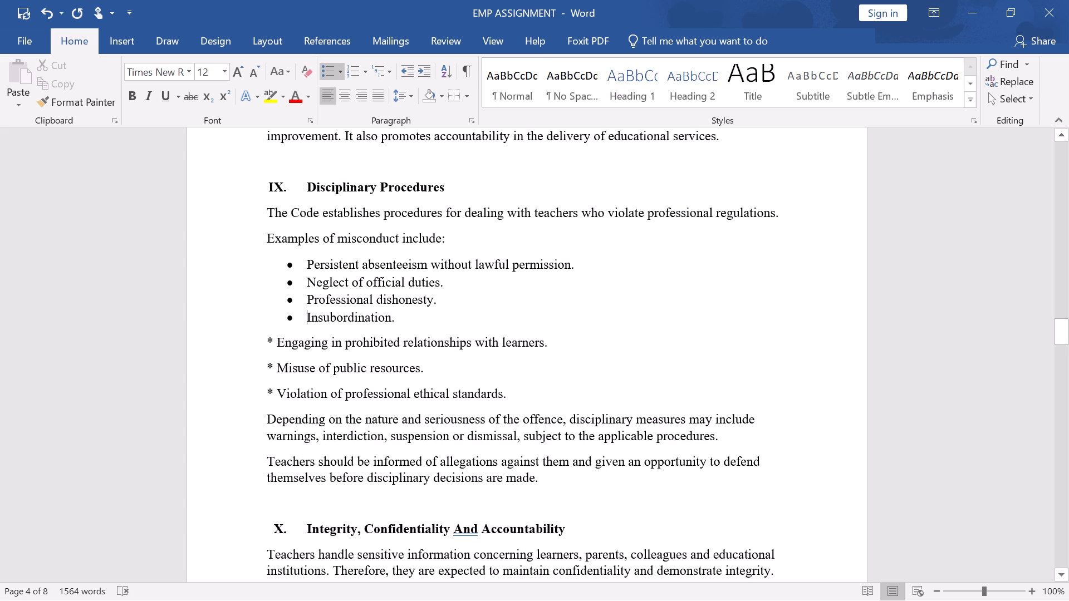
click(276, 344)
click(331, 69)
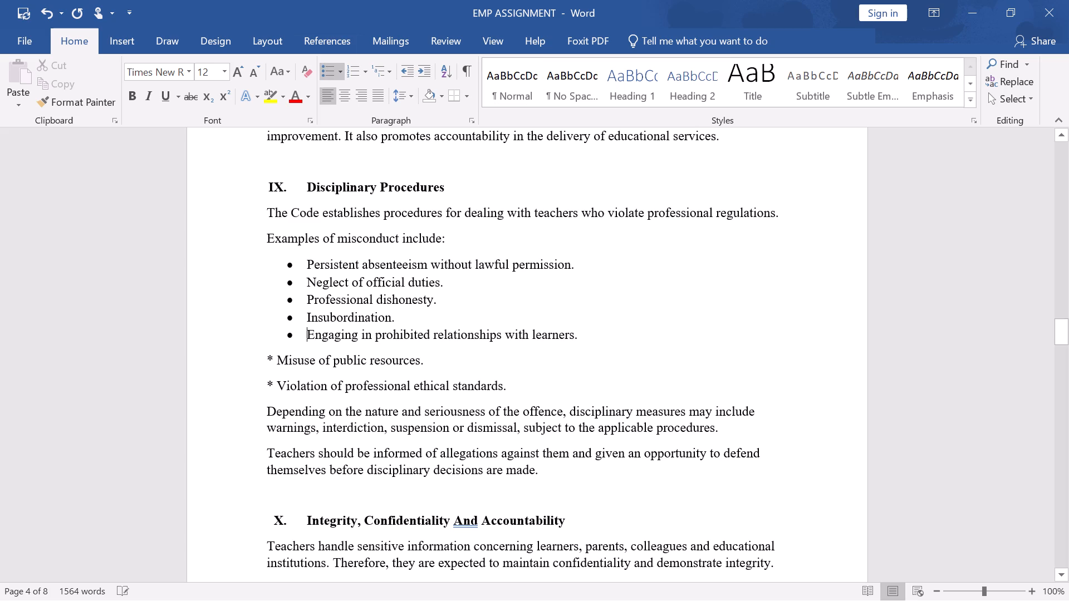
click(275, 358)
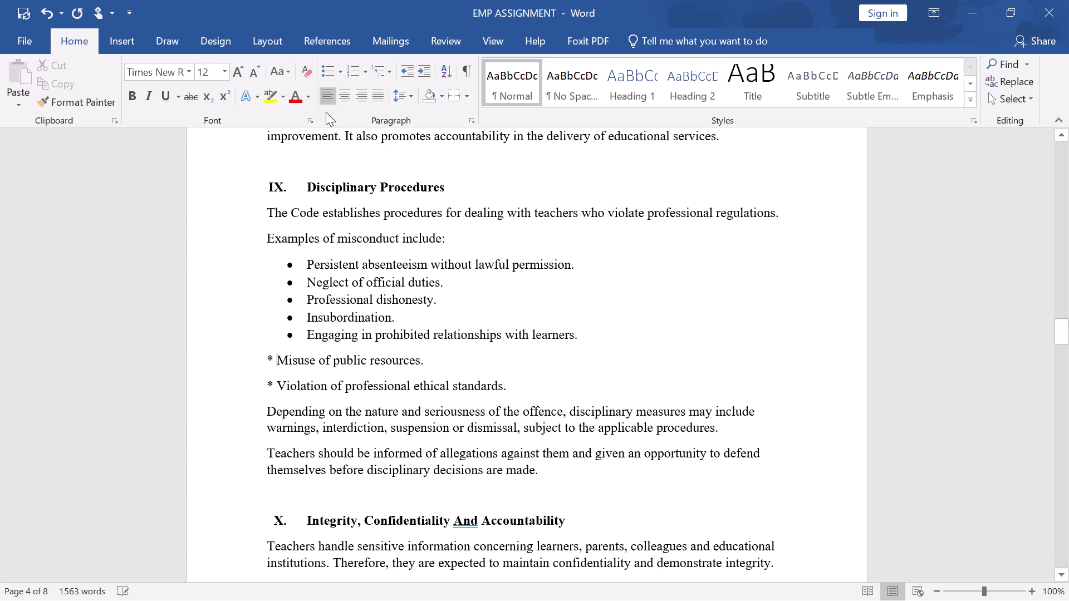
click(332, 67)
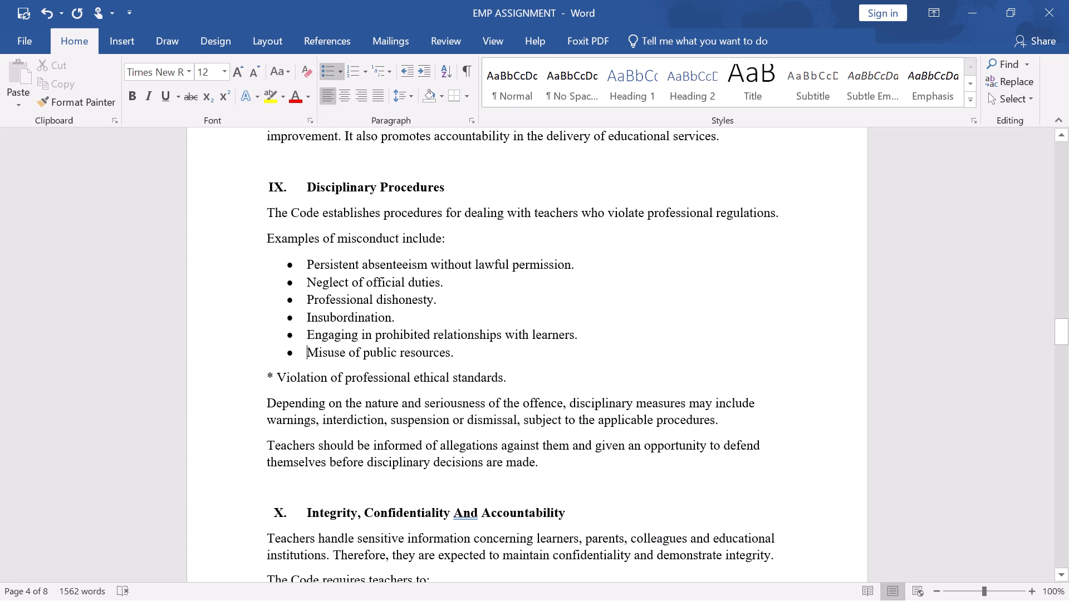
click(277, 376)
click(326, 73)
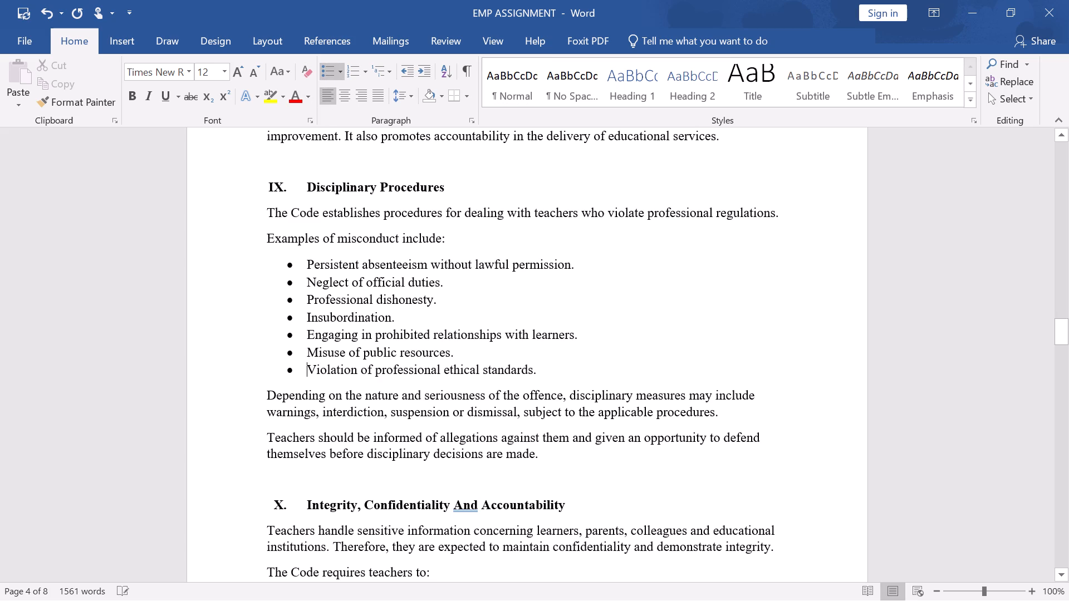
Replace the asterisk with a round bullet on "Avoid disclosing confidential information without proper authority" under "Integrity, Confidentiality And Accountability".
scroll(301, 333, down, 2)
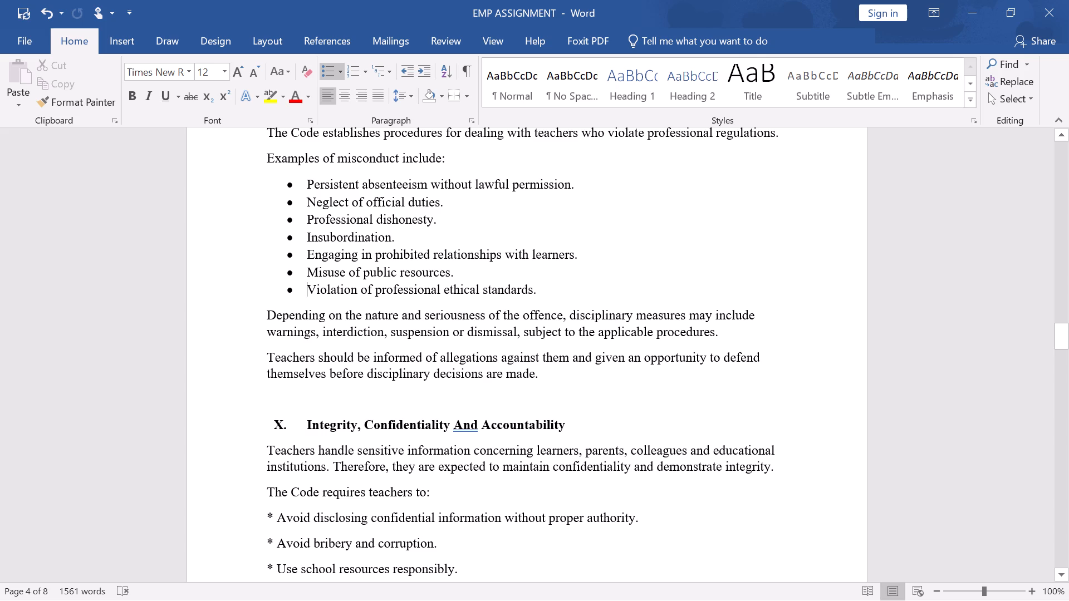
scroll(415, 361, down, 3)
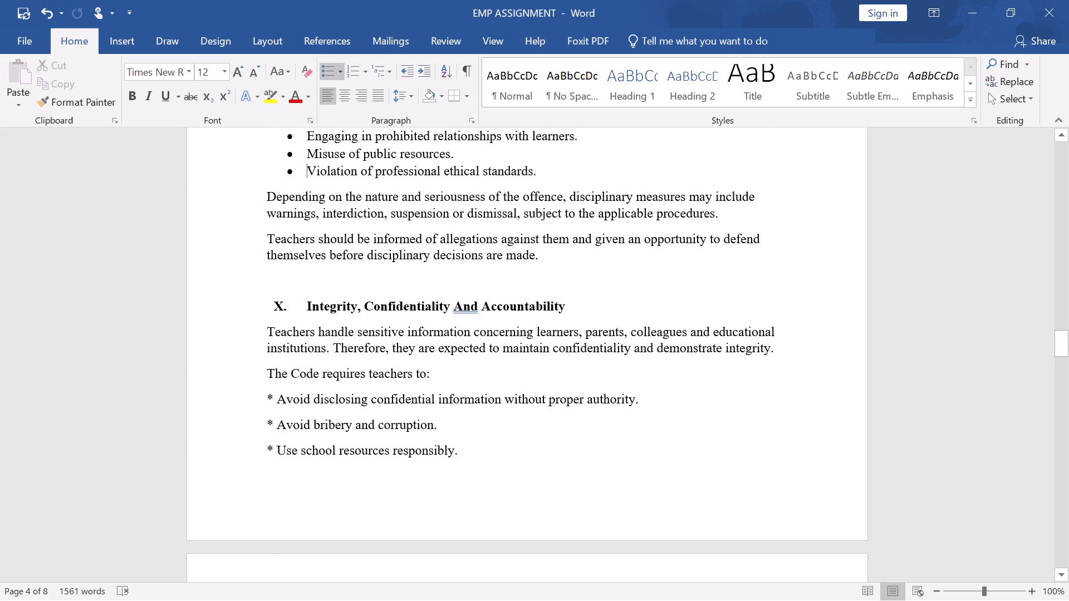
scroll(413, 352, down, 4)
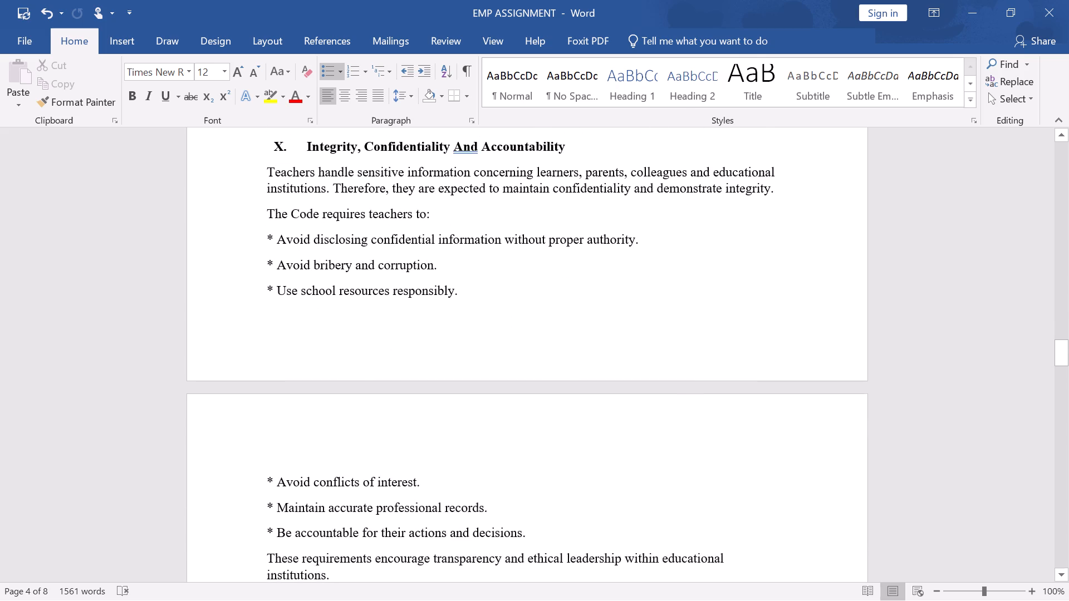
scroll(413, 349, up, 3)
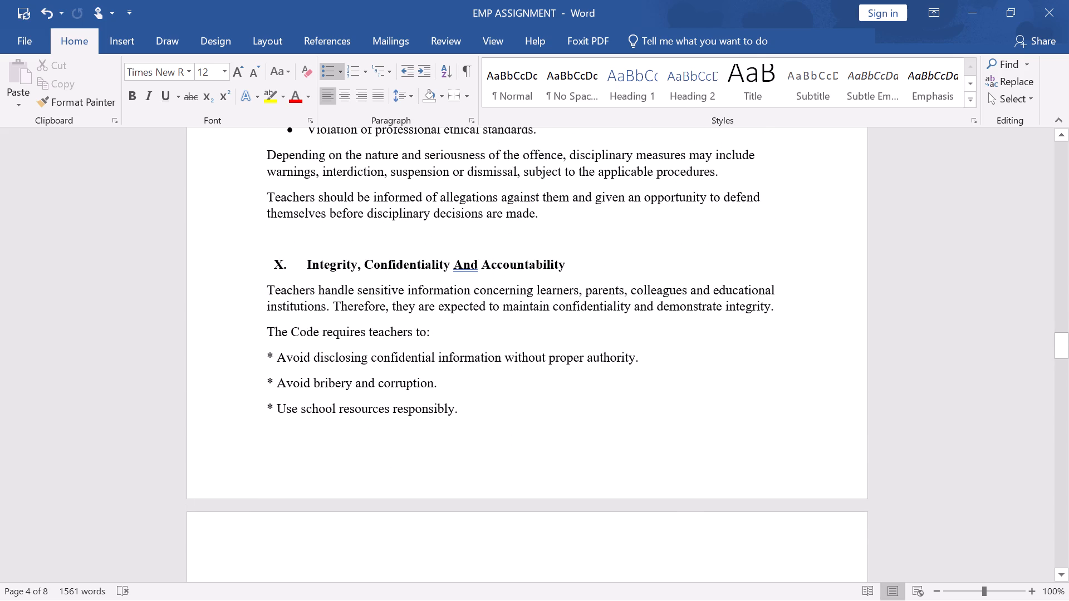
click(274, 361)
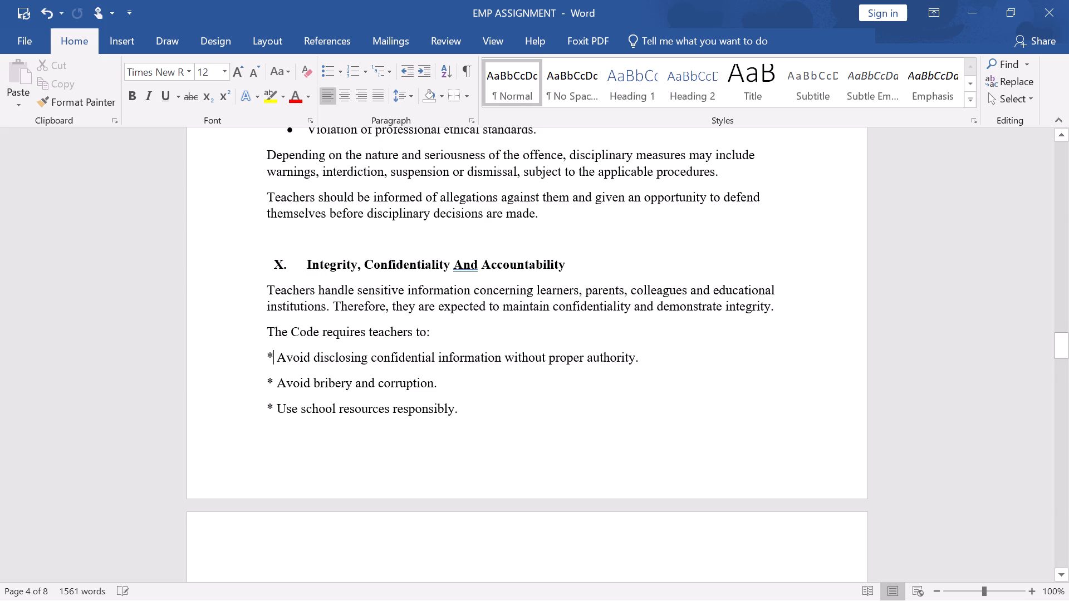
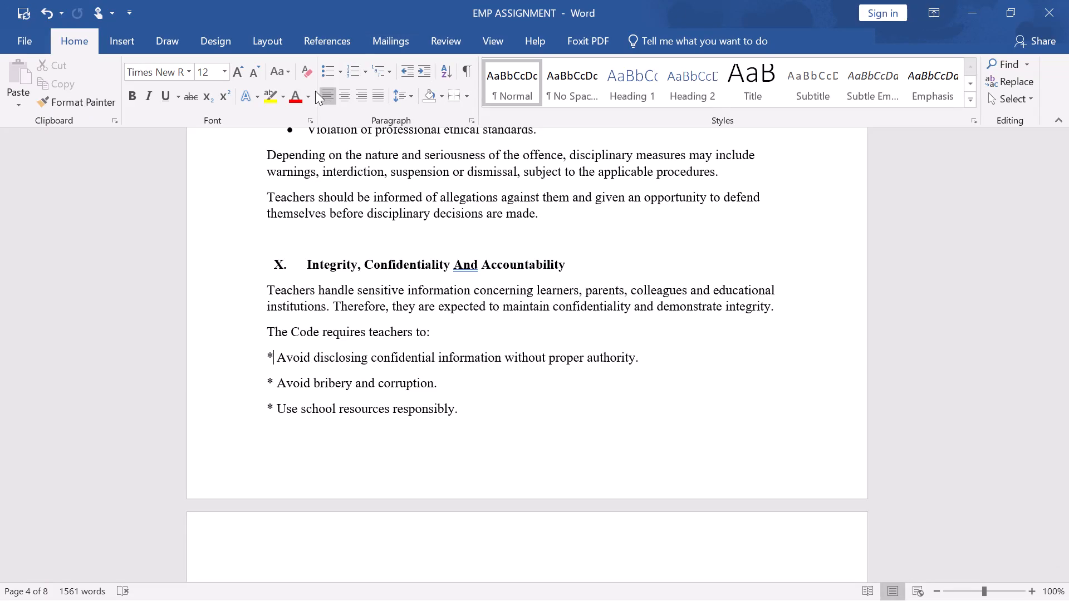
Replace the asterisks with round bullets on the first three requirements under "Integrity, Confidentiality And Accountability", through "Use school resources responsibly".
click(332, 69)
click(275, 381)
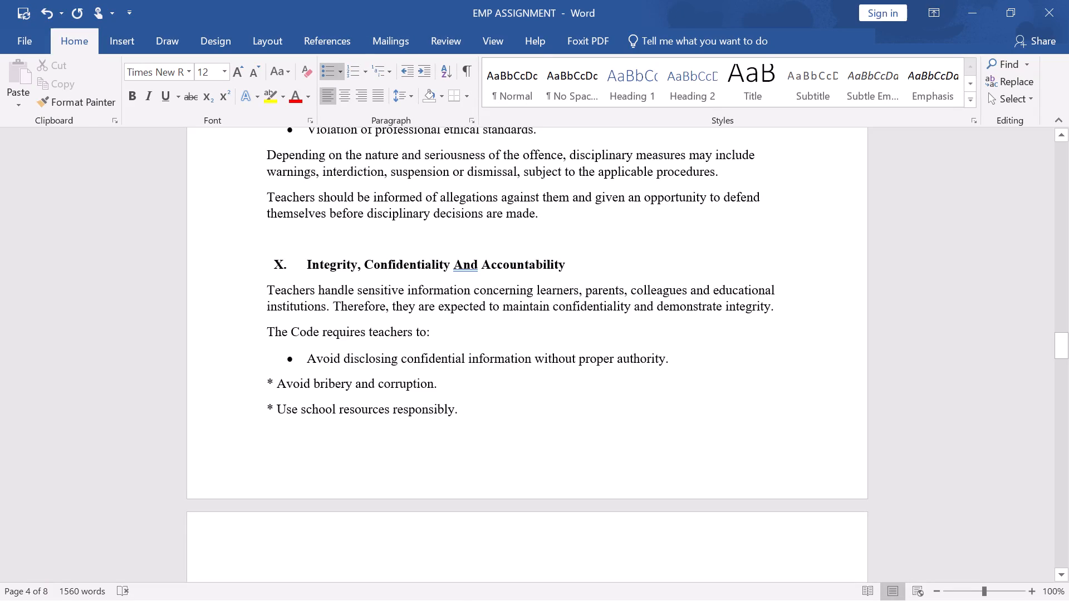
click(327, 68)
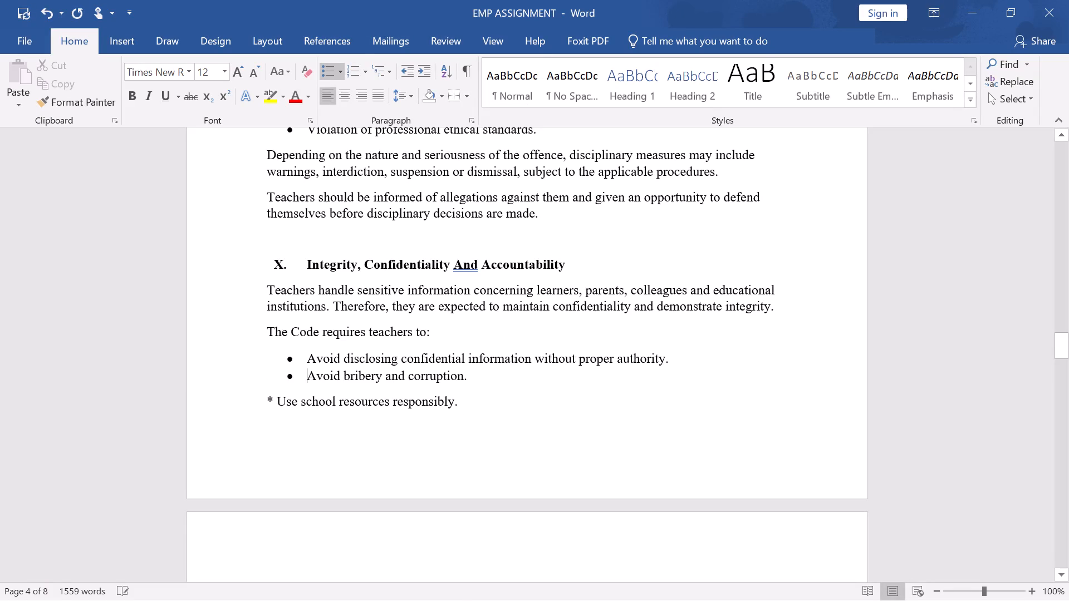
click(274, 401)
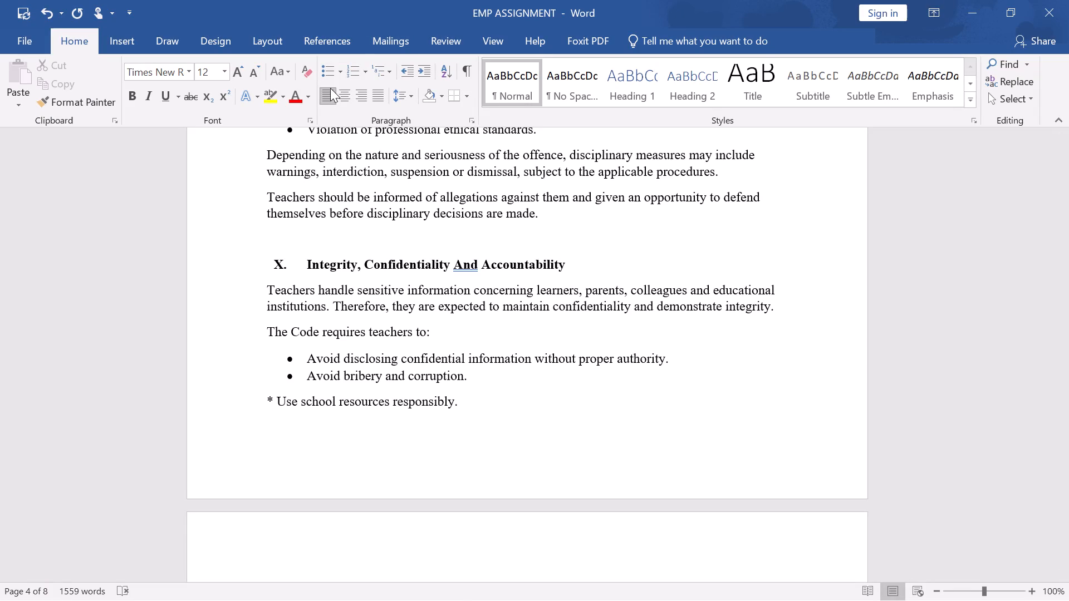
click(326, 71)
Replace the asterisks with round bullets on the last three integrity requirements, from "Avoid conflicts of interest" through "Be accountable for their actions and decisions".
scroll(453, 351, down, 8)
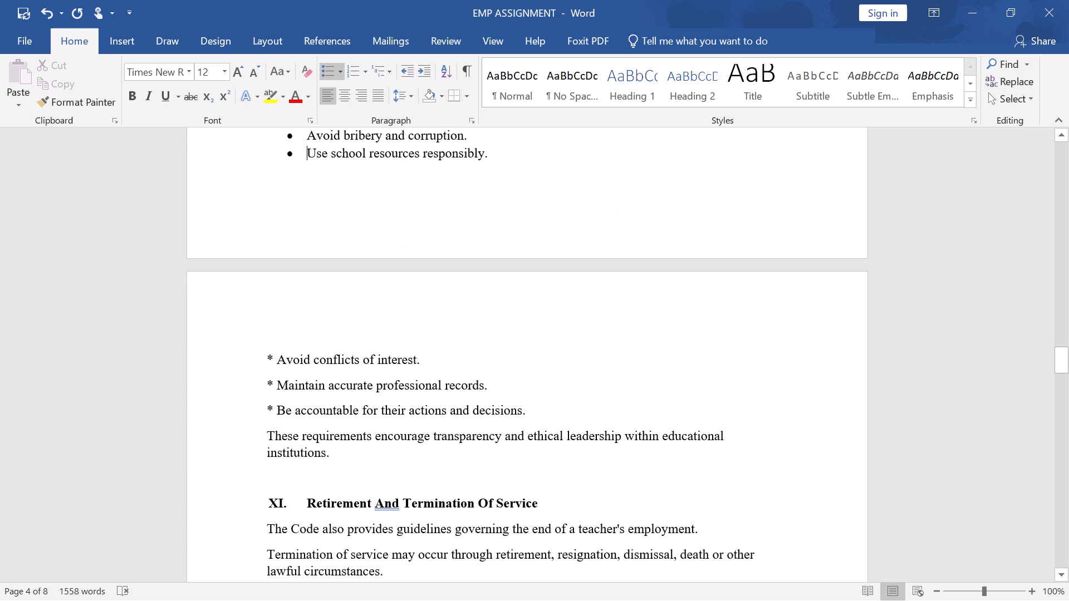
scroll(449, 337, down, 1)
click(277, 237)
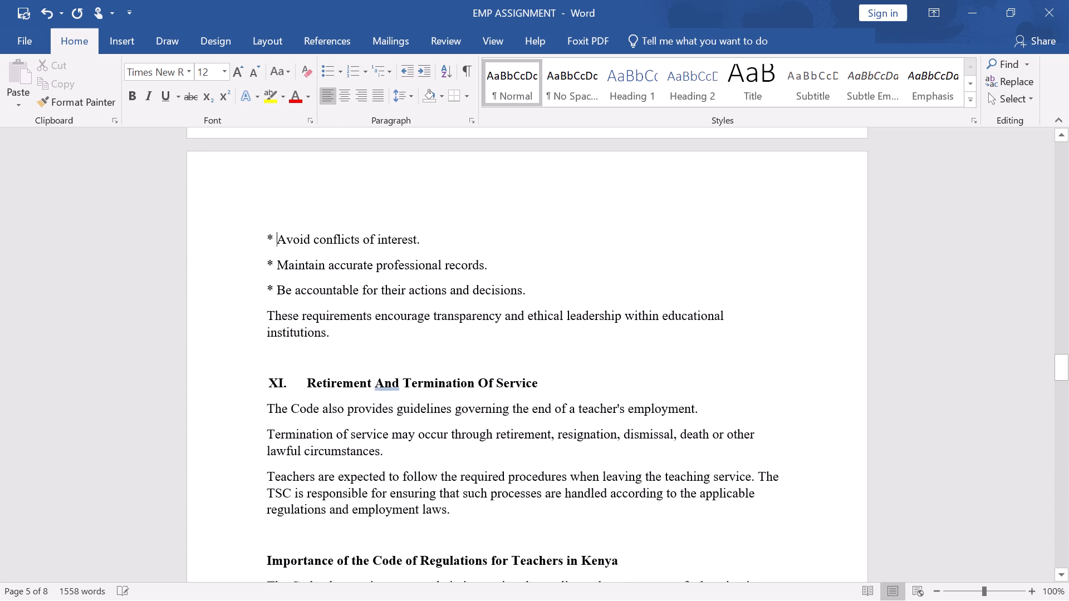
click(321, 70)
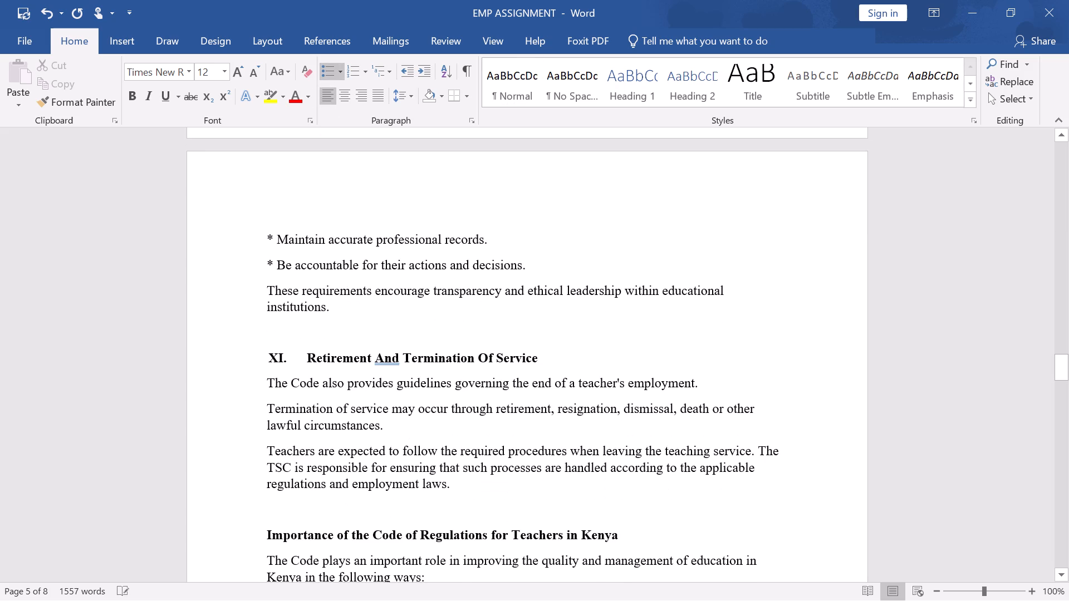
click(276, 240)
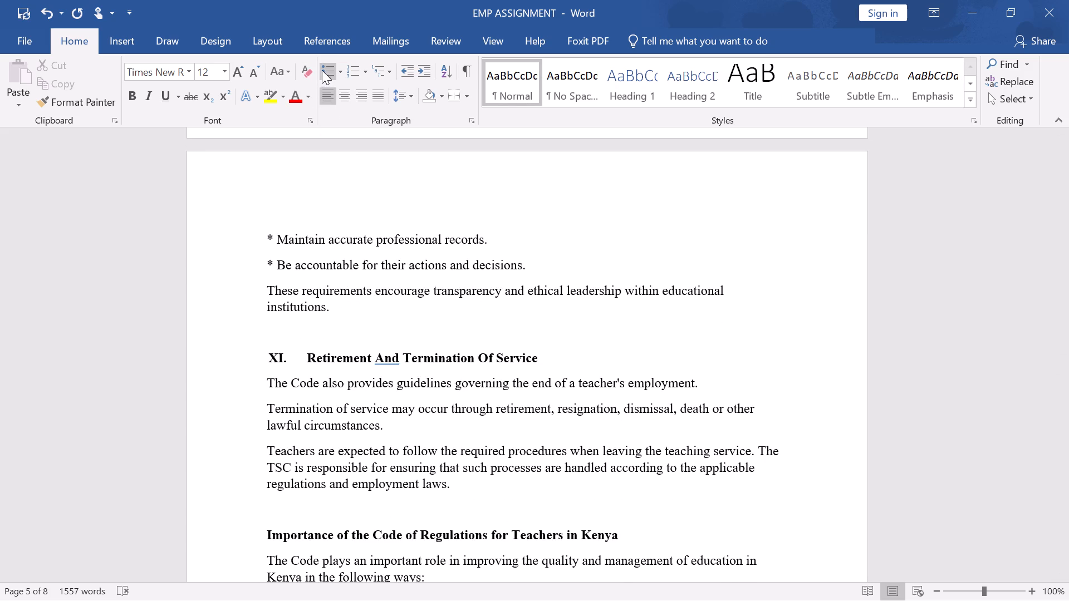
click(322, 70)
click(280, 264)
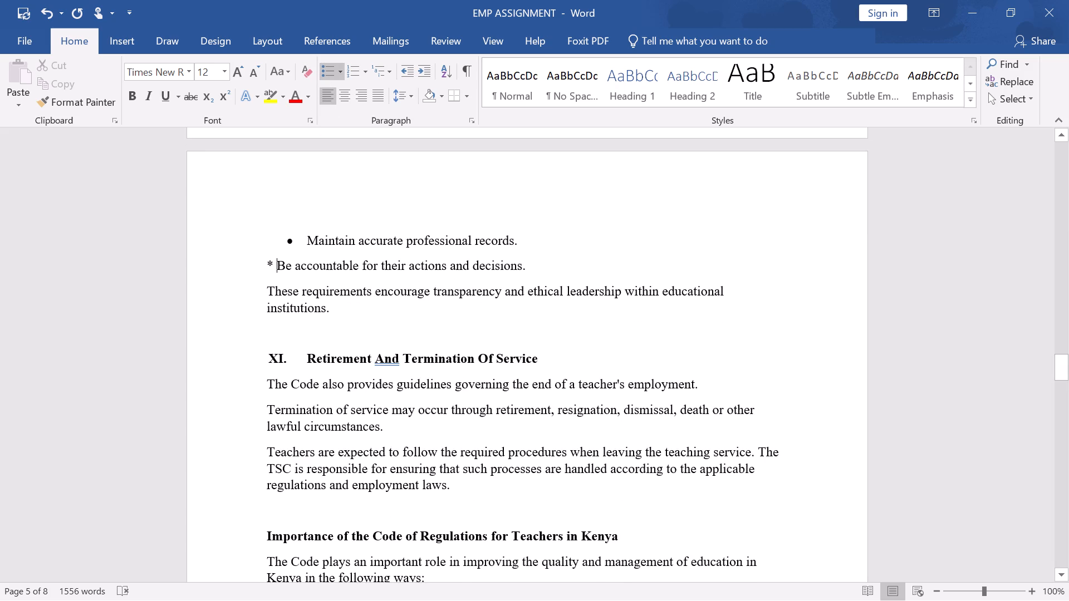
click(331, 75)
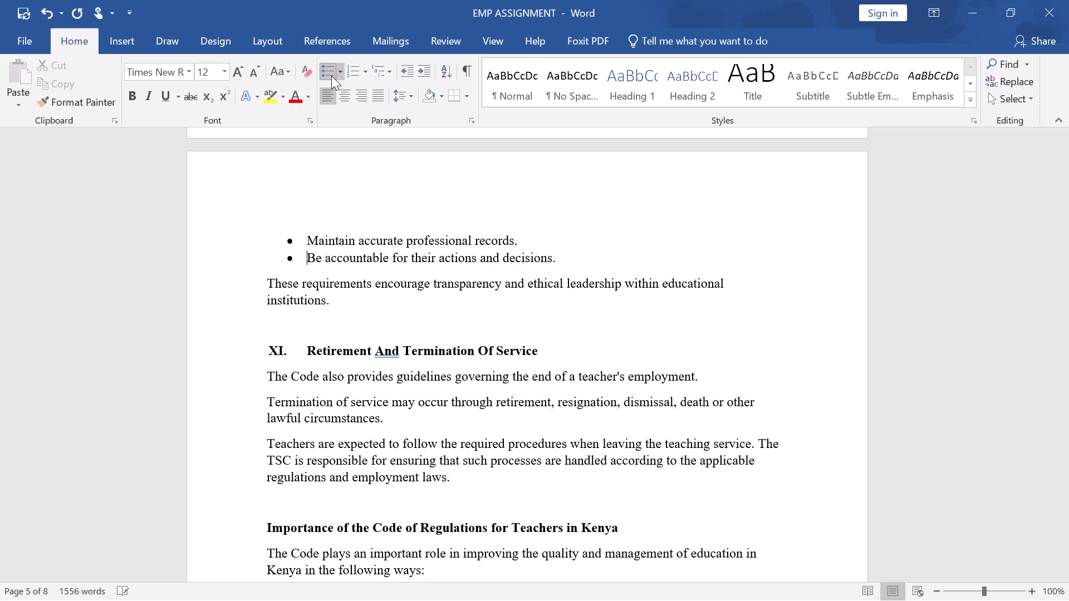
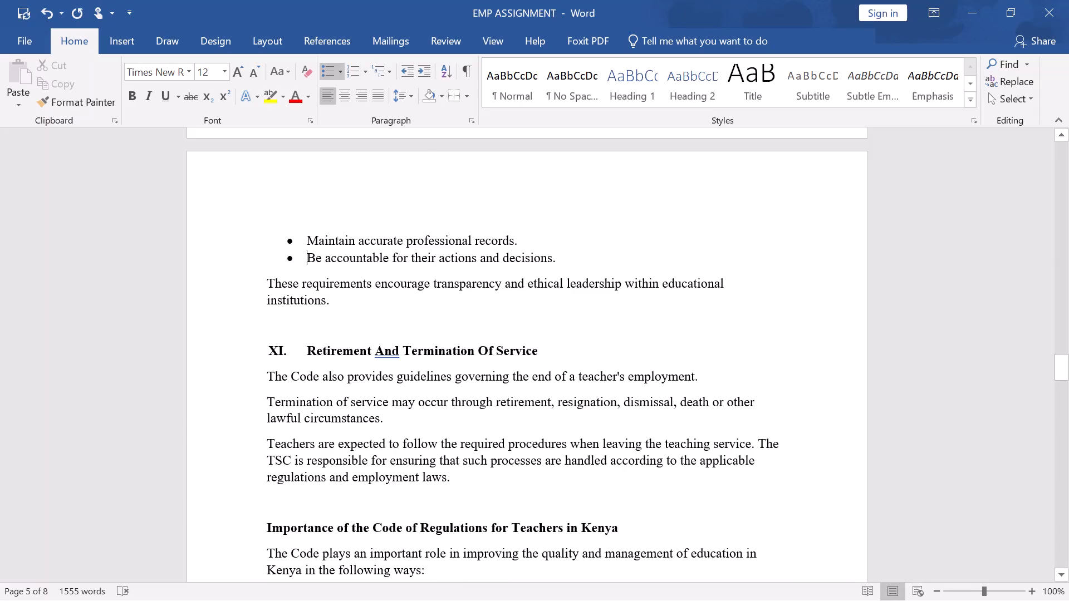
Delete the surplus blank lines above the "CONCLUSION" heading, between it and the numbered recommendations list.
scroll(448, 401, down, 6)
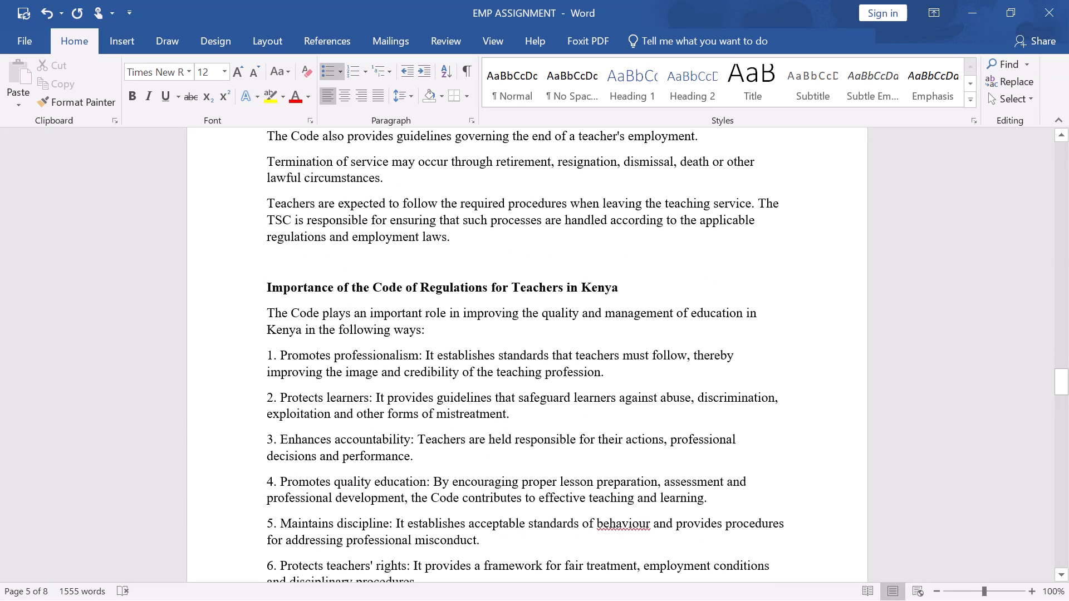
scroll(474, 349, down, 9)
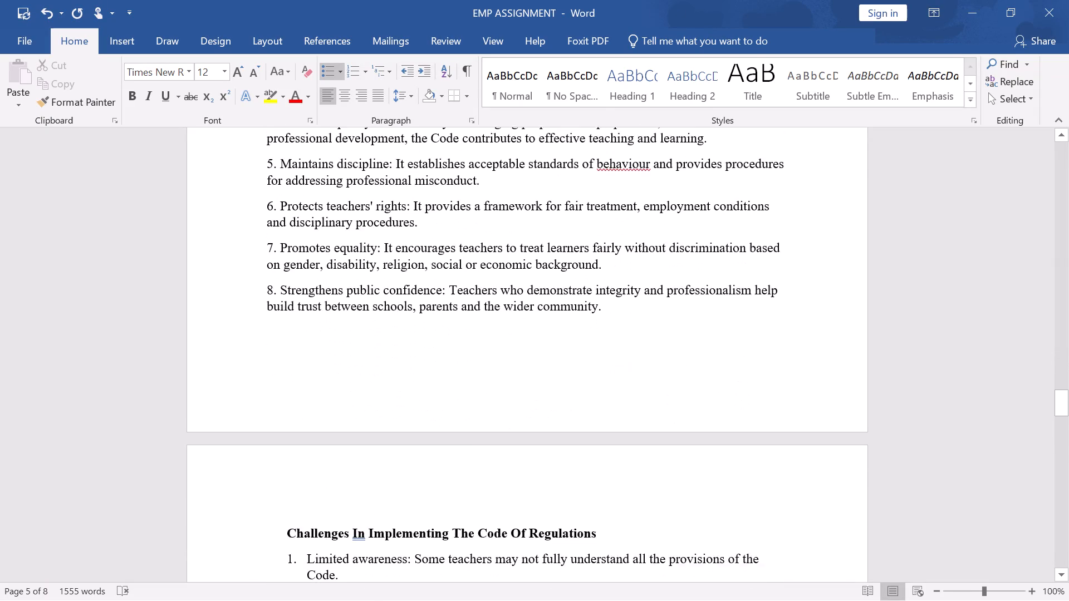
scroll(474, 348, down, 11)
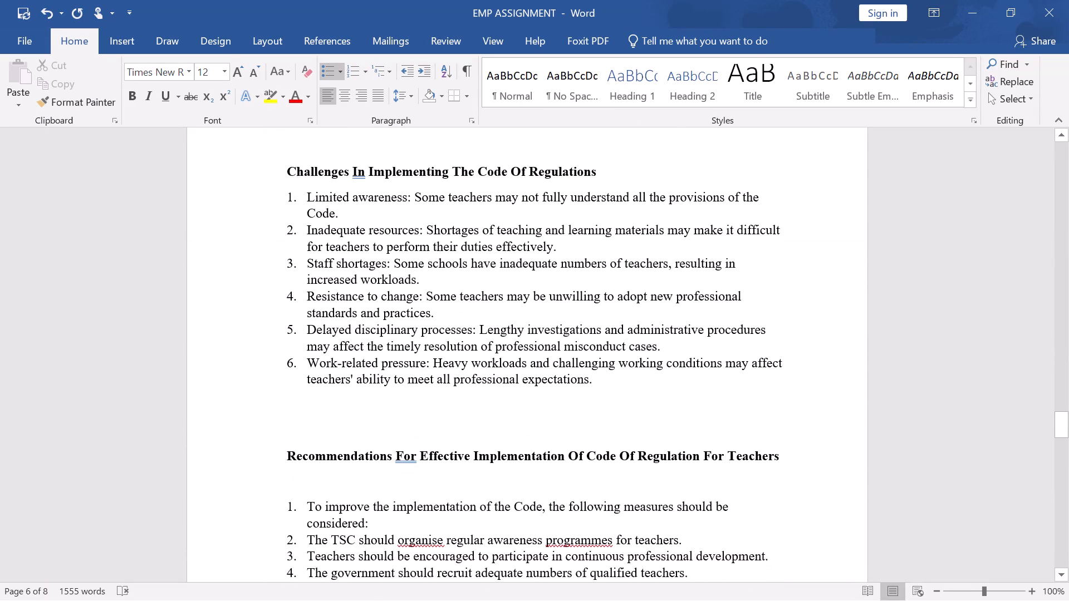
scroll(474, 348, down, 18)
scroll(473, 359, down, 5)
click(304, 316)
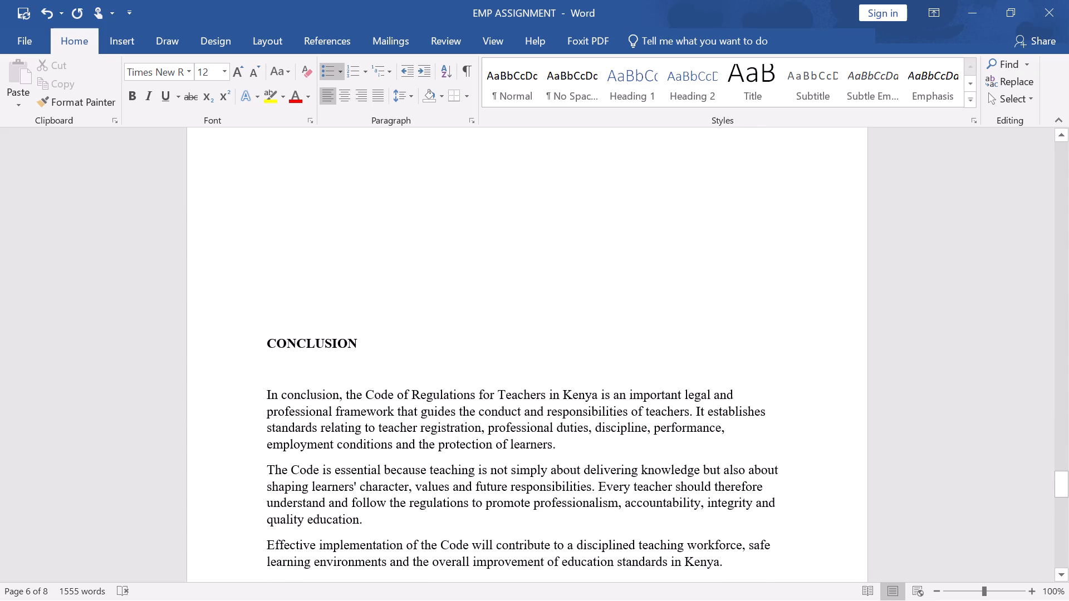
key(BackSpace)
key(BackSpace)
key(BackSpace)
key(BackSpace)
key(BackSpace)
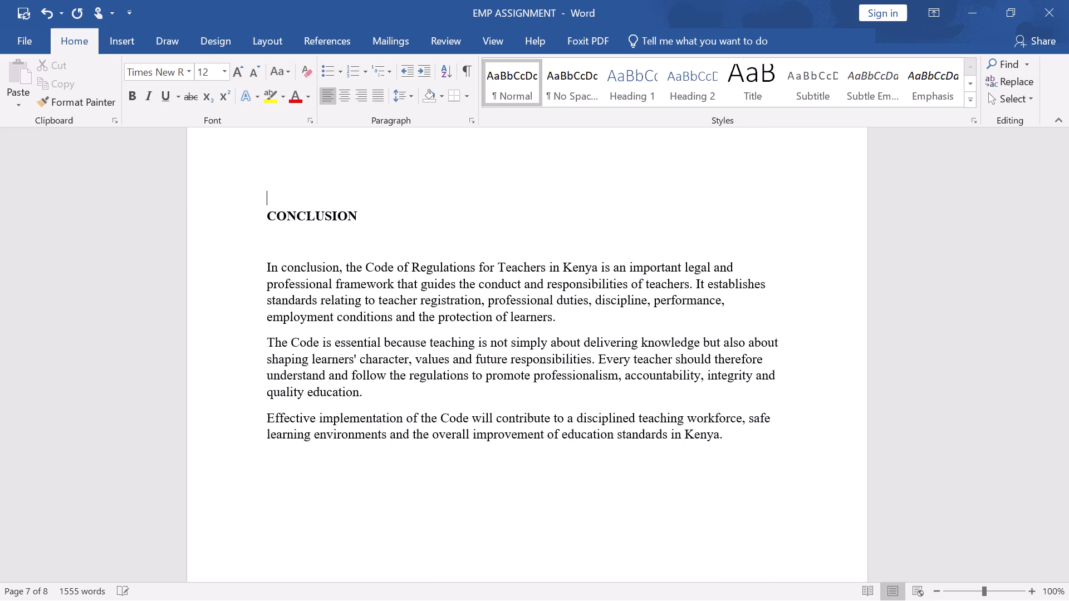
key(BackSpace)
key(BackSpace)
scroll(303, 530, up, 3)
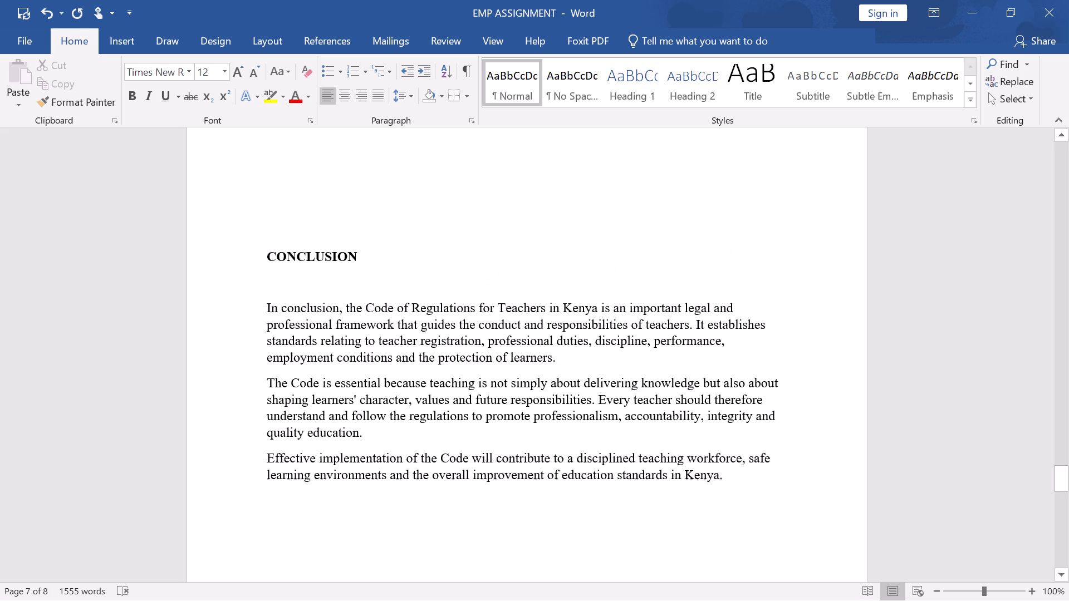
scroll(243, 469, up, 2)
key(BackSpace)
key(BackSpace)
key(BackSpace)
key(BackSpace)
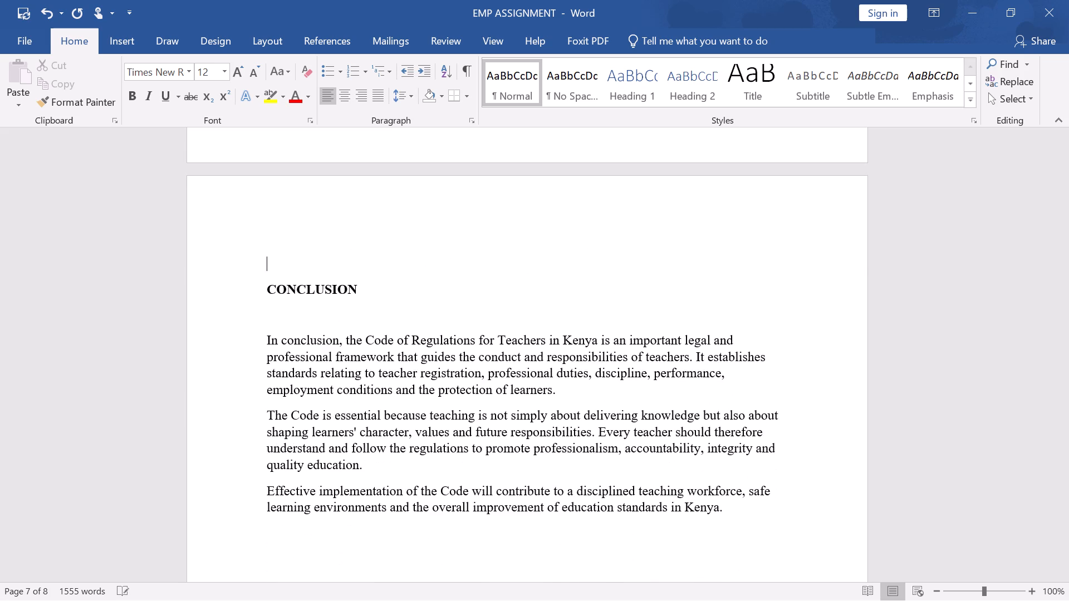
scroll(354, 520, up, 7)
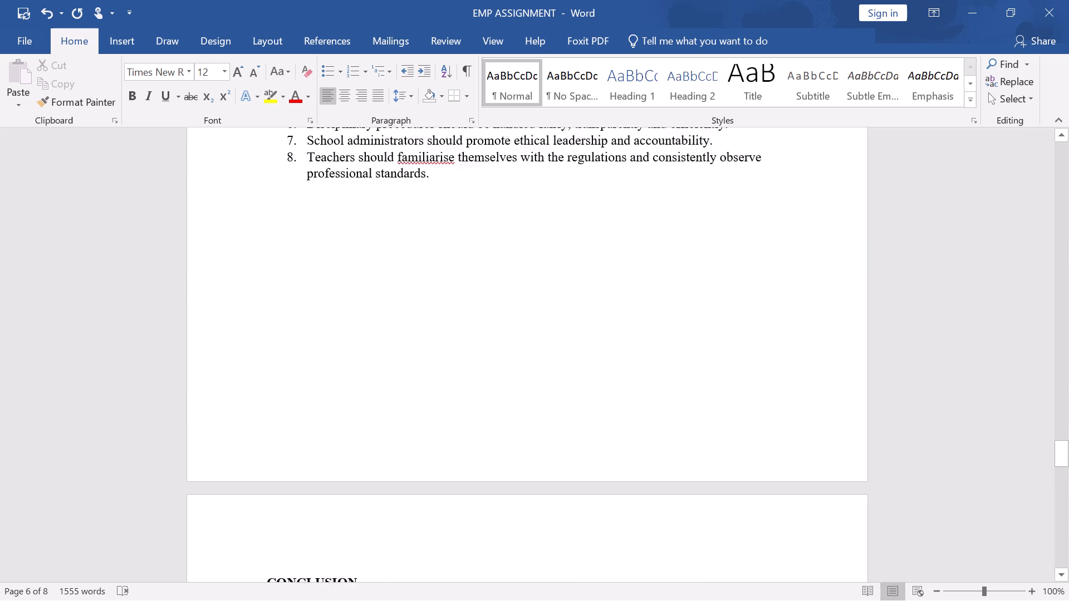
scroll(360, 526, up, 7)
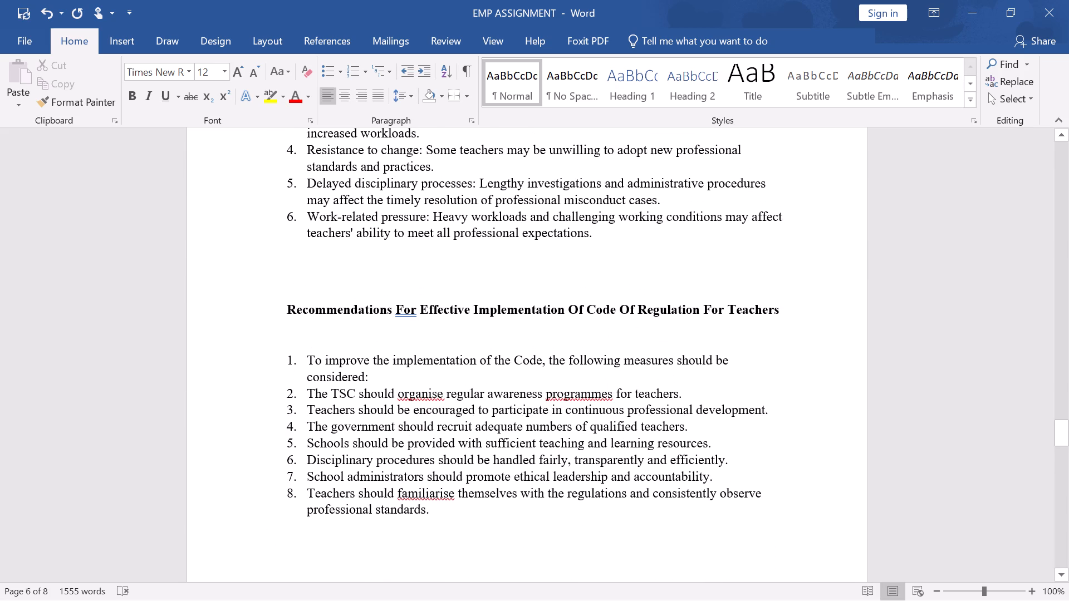
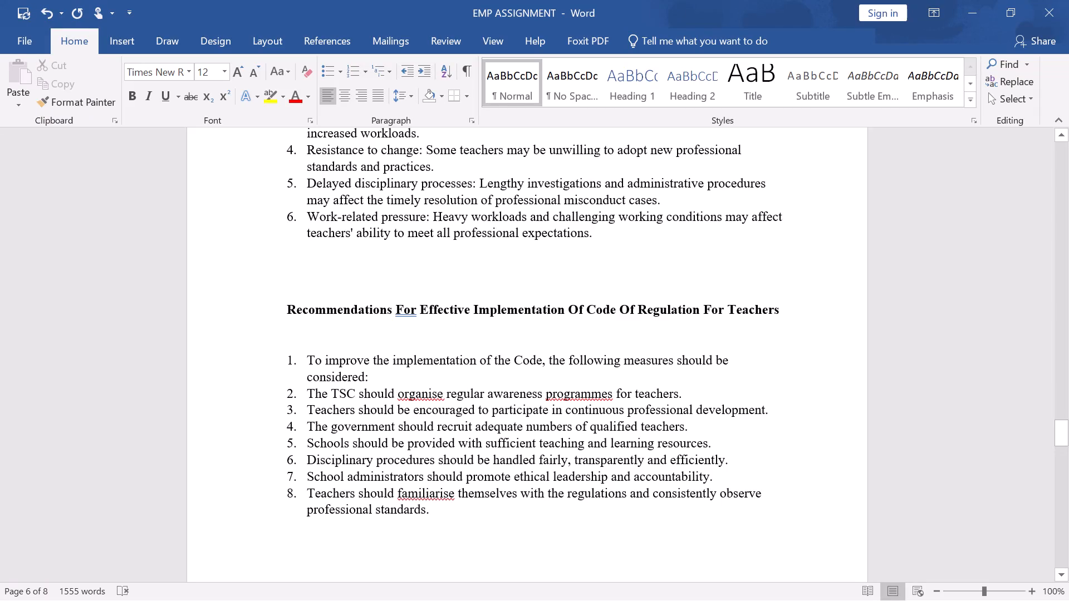
Delete one surplus blank line below and one above the "Recommendations For Effective Implementation Of Code Of Regulation For Teachers" heading.
click(303, 346)
key(BackSpace)
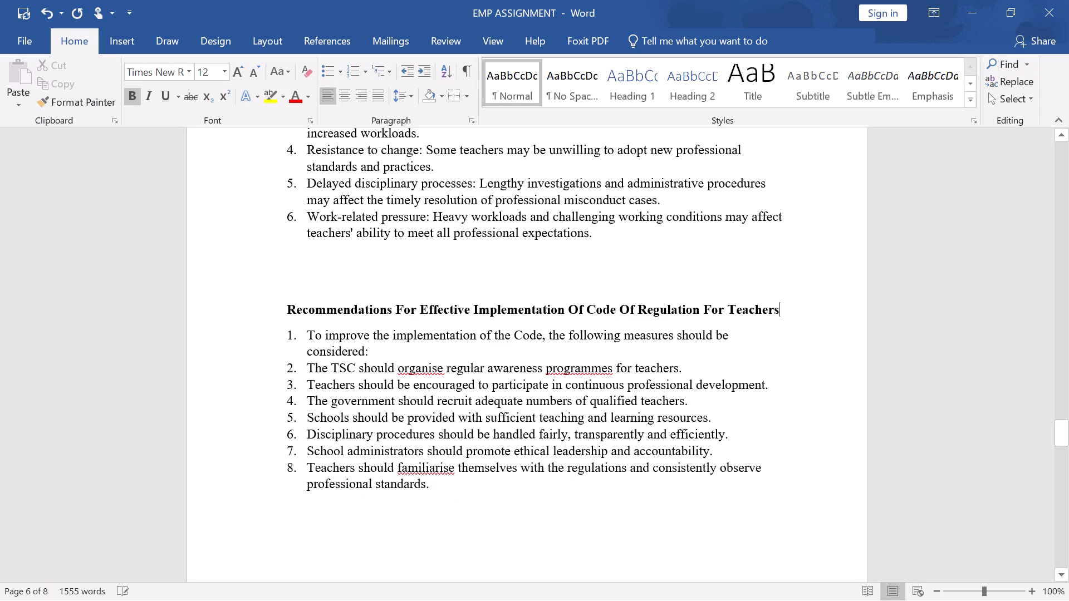
click(304, 298)
key(BackSpace)
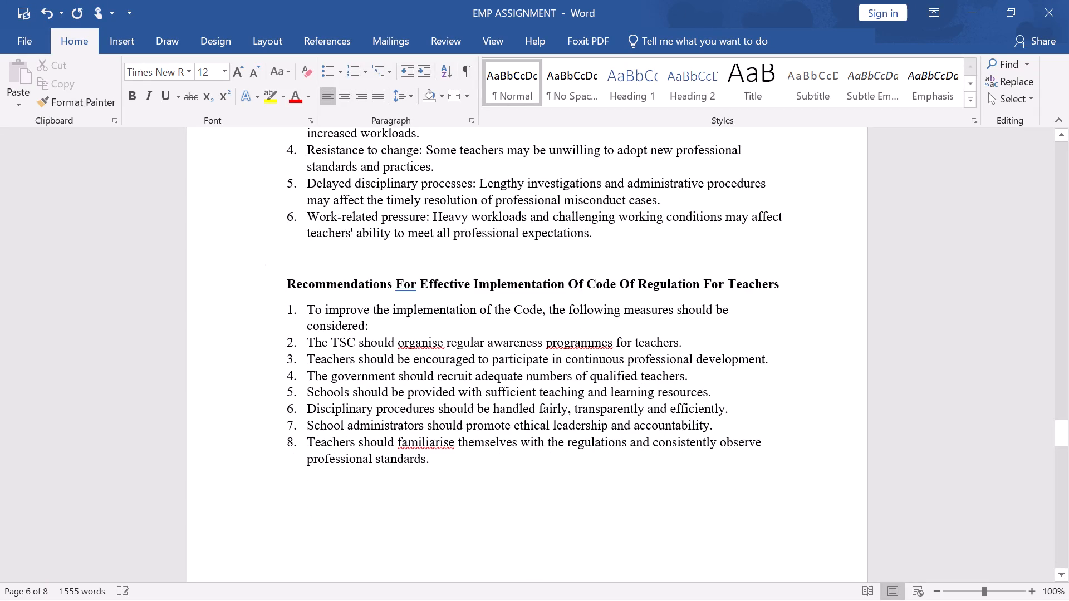
Check the spacing from the "Challenges In Implementing The Code Of Regulations" section through to the "CONCLUSION" heading and its text.
scroll(406, 370, up, 5)
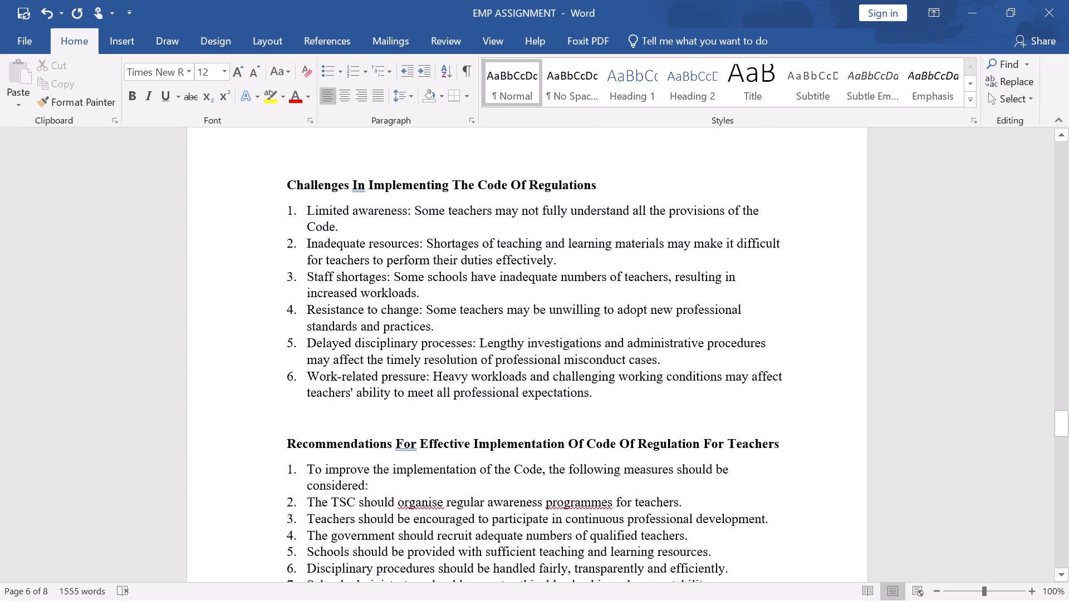
scroll(399, 359, up, 8)
scroll(411, 399, down, 7)
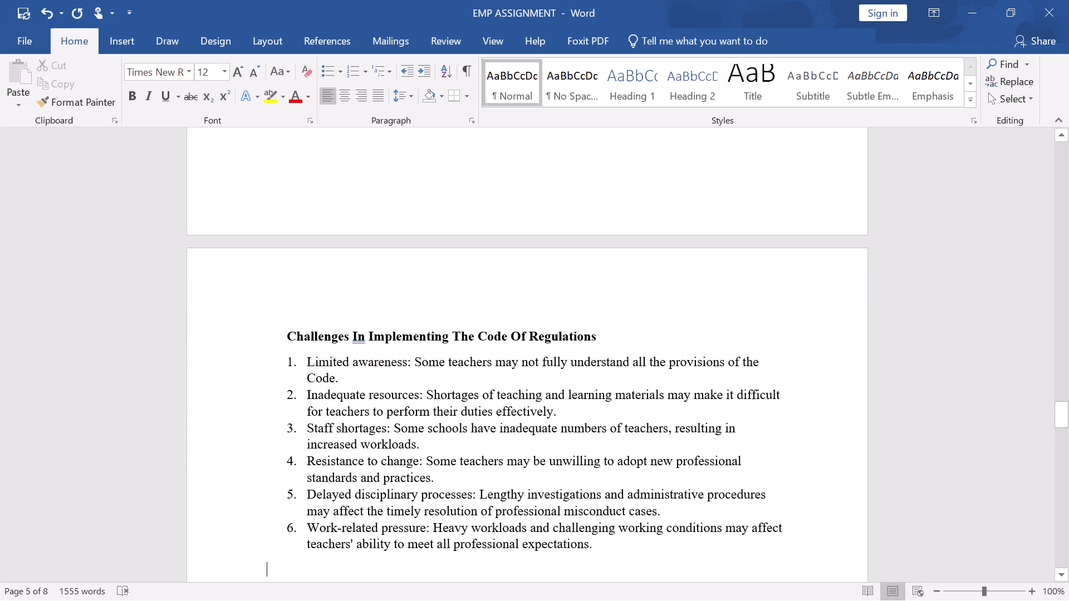
scroll(415, 390, down, 16)
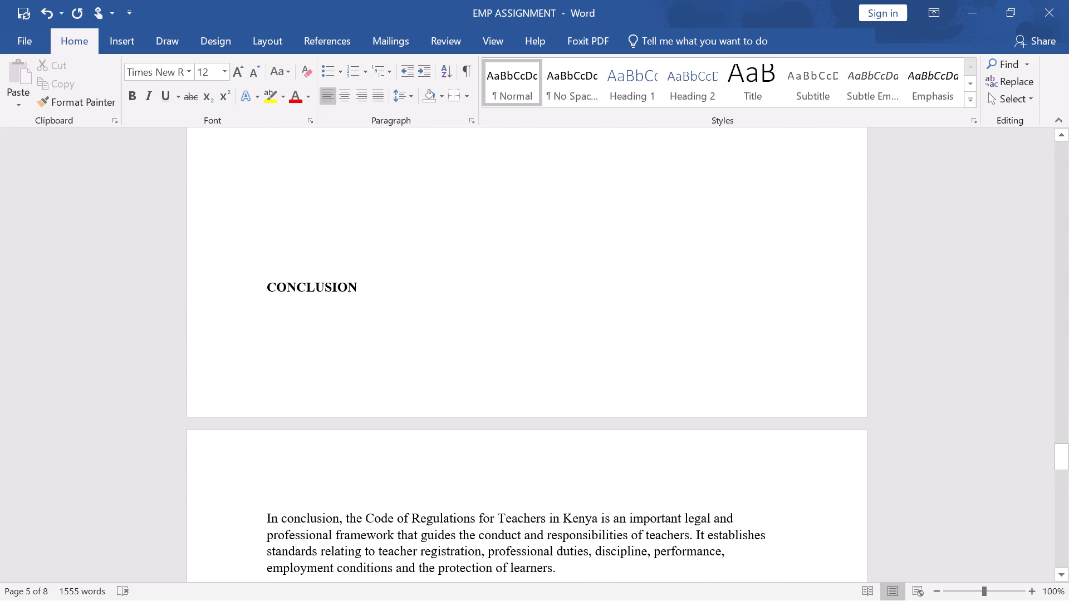
Move the "CONCLUSION" heading onto the same page as its text by adding two blank lines above it.
click(280, 235)
key(Return)
key(Return)
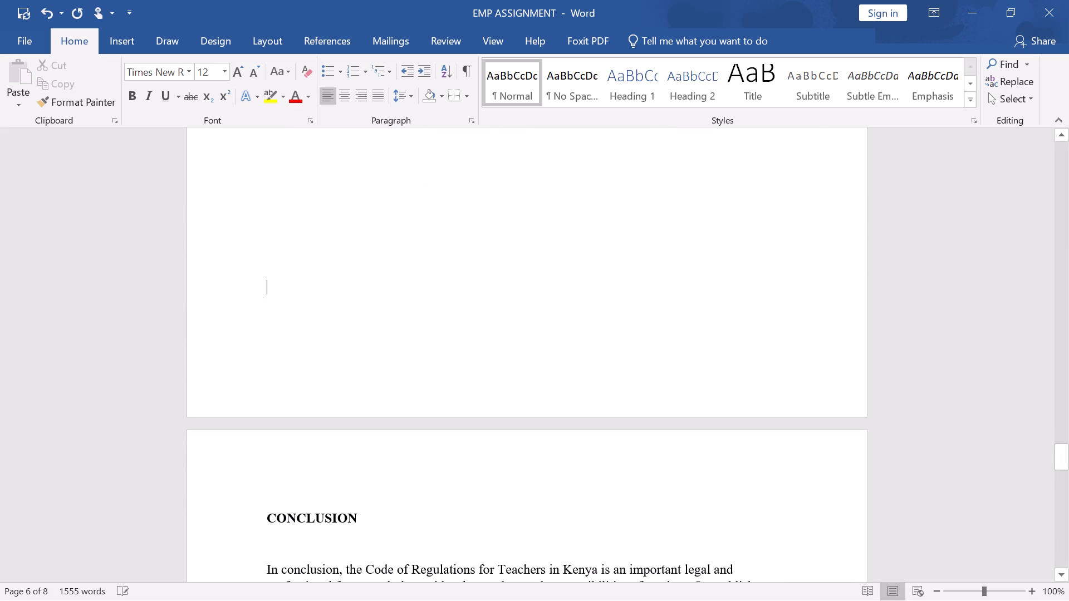
Review the layout of the whole document, from the conclusion and references back to the title on the first page.
scroll(301, 262, down, 11)
scroll(310, 249, down, 17)
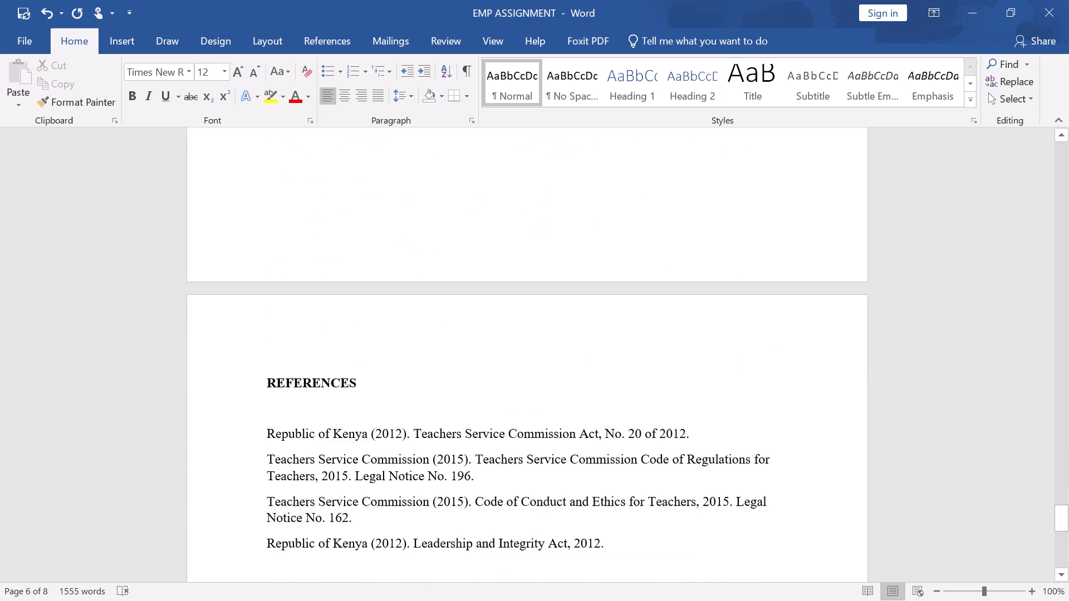
scroll(317, 241, down, 13)
scroll(310, 267, down, 8)
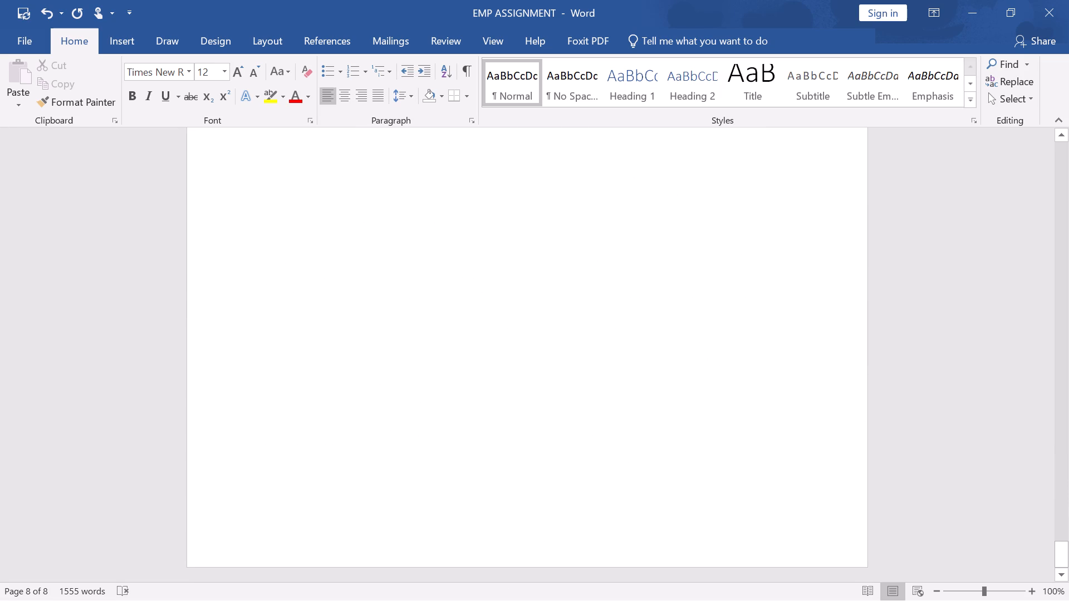
scroll(303, 282, up, 20)
scroll(303, 282, up, 18)
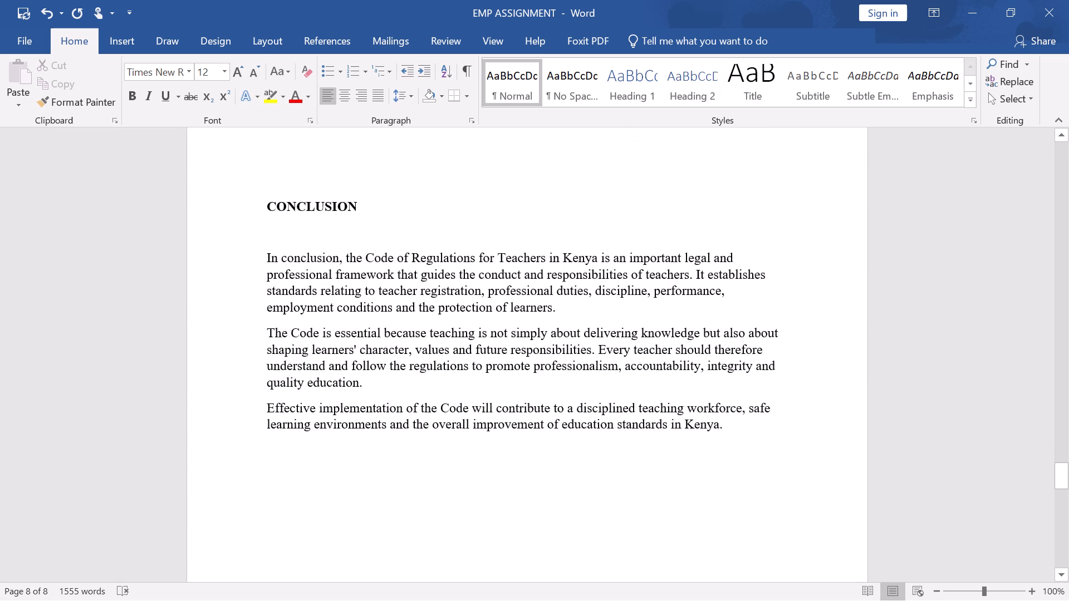
scroll(591, 419, up, 20)
scroll(591, 419, up, 20)
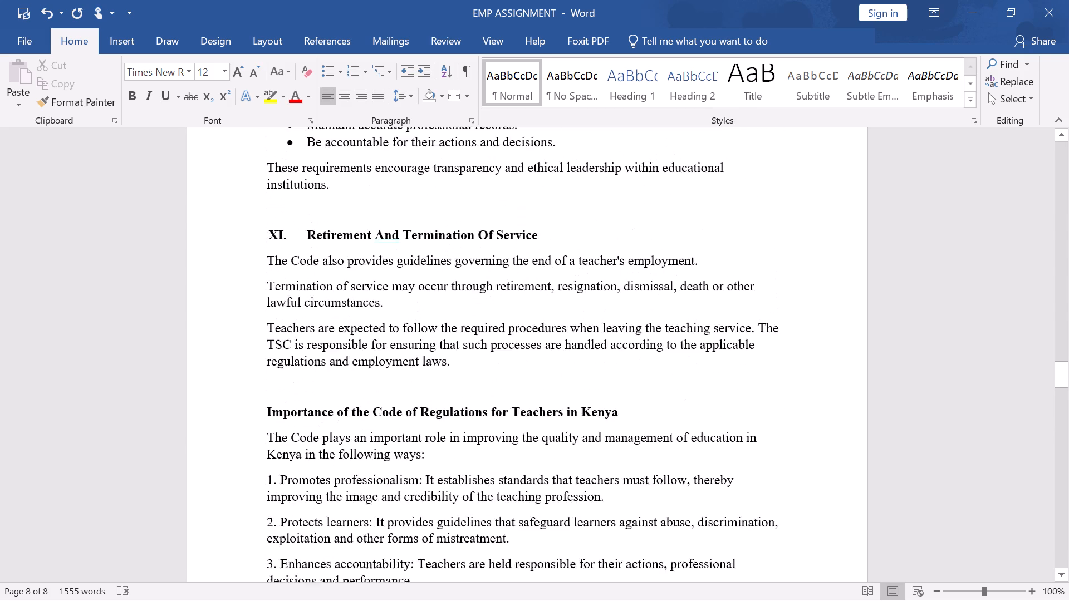
scroll(595, 411, up, 20)
scroll(595, 411, up, 20)
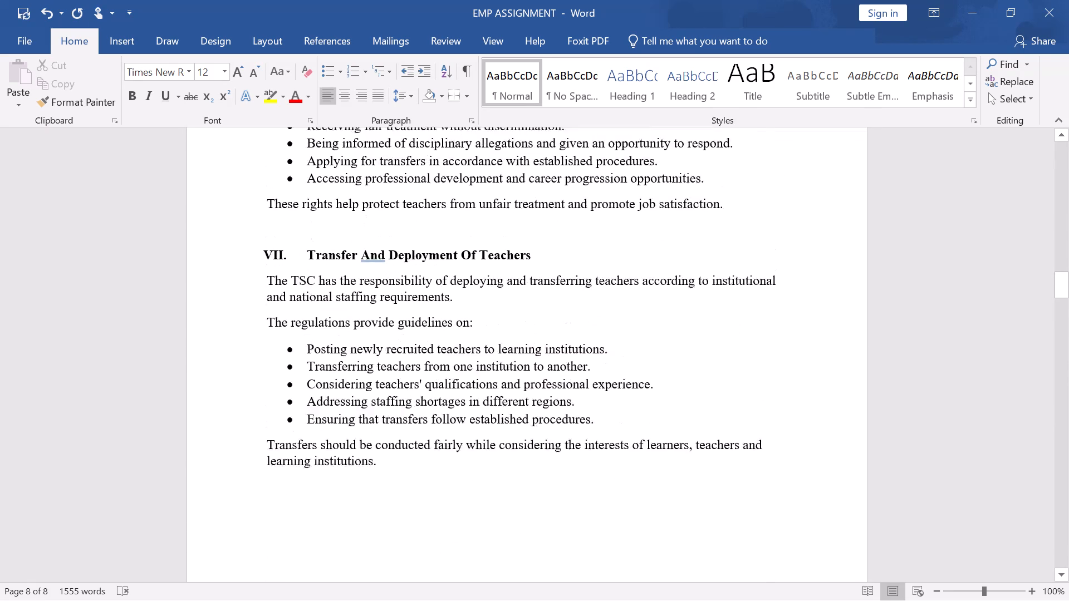
scroll(590, 398, up, 6)
scroll(591, 396, up, 18)
scroll(589, 395, up, 3)
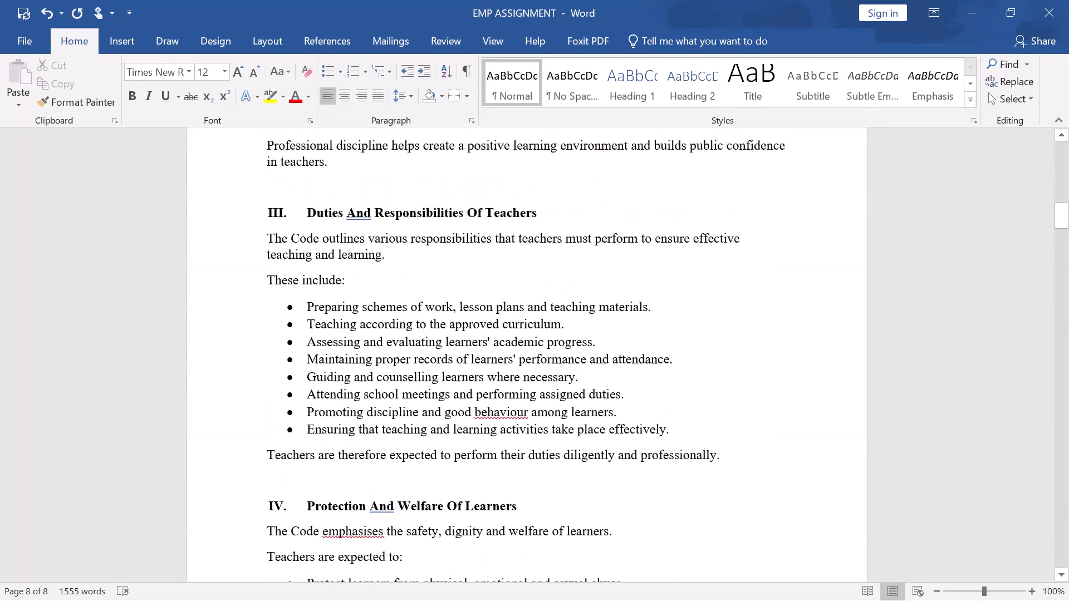
scroll(589, 395, up, 20)
scroll(589, 395, up, 16)
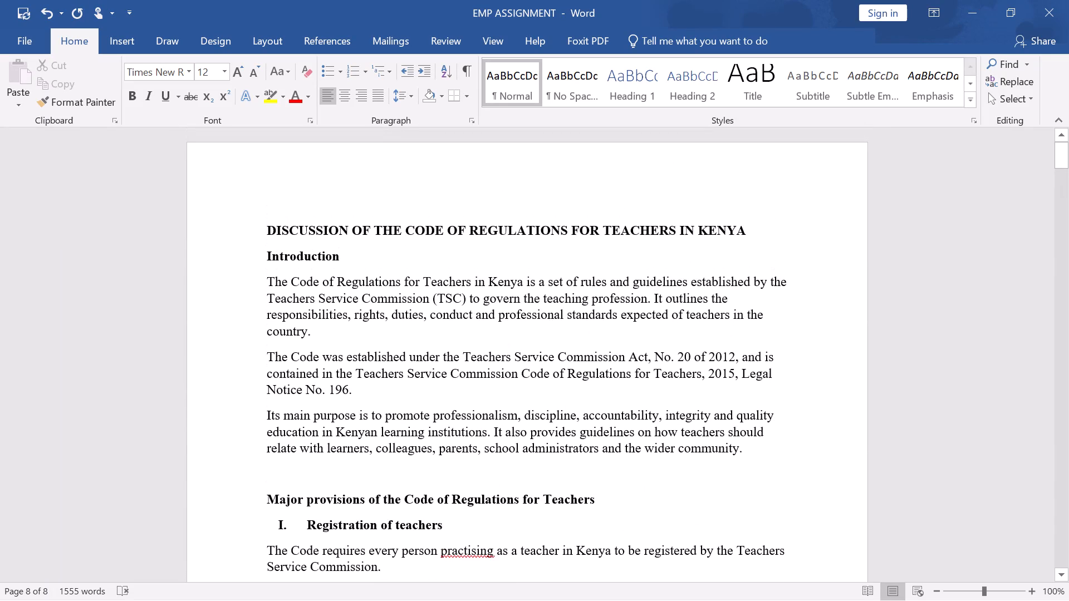
scroll(577, 391, up, 2)
Save the changes to the EMP ASSIGNMENT document.
key(ctrl+s)
key(ctrl+s)
key(ctrl+s)
key(ctrl+s)
key(ctrl+s)
key(ctrl+s)
key(ctrl+s)
key(s)
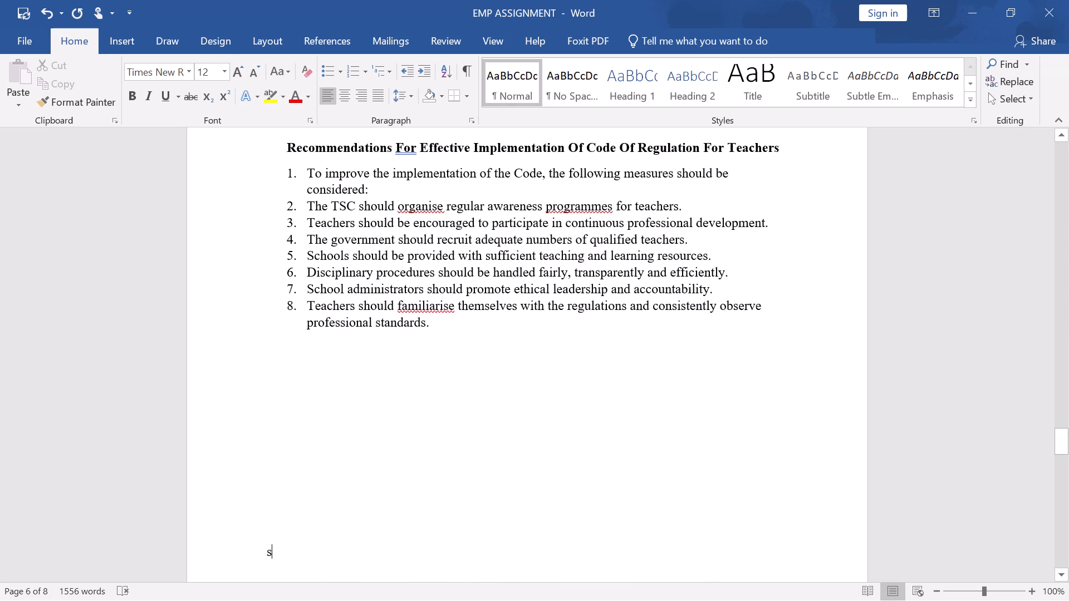
scroll(710, 328, up, 16)
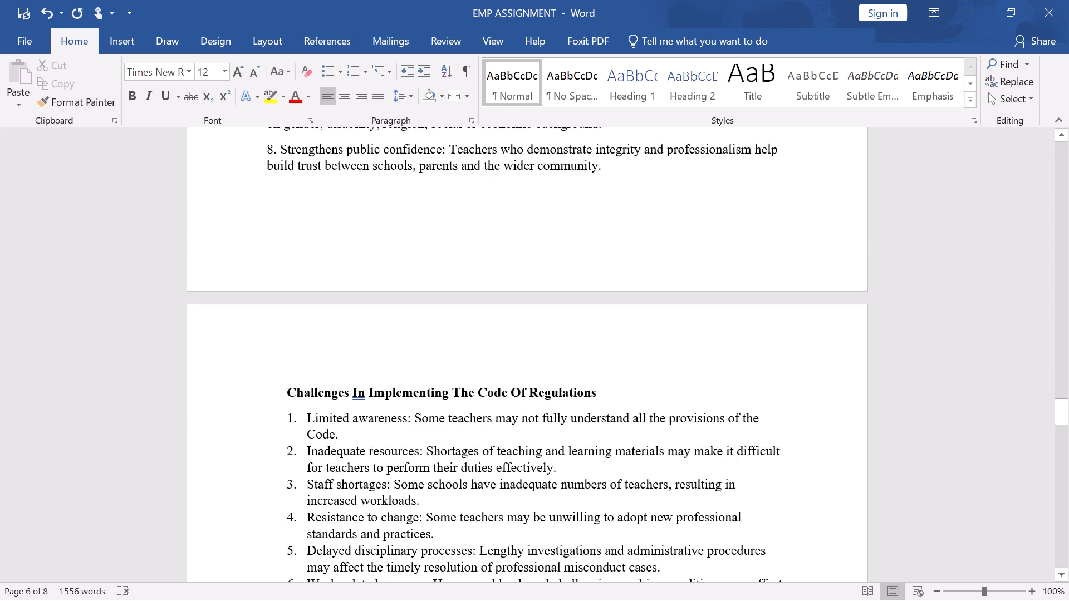
scroll(723, 343, up, 6)
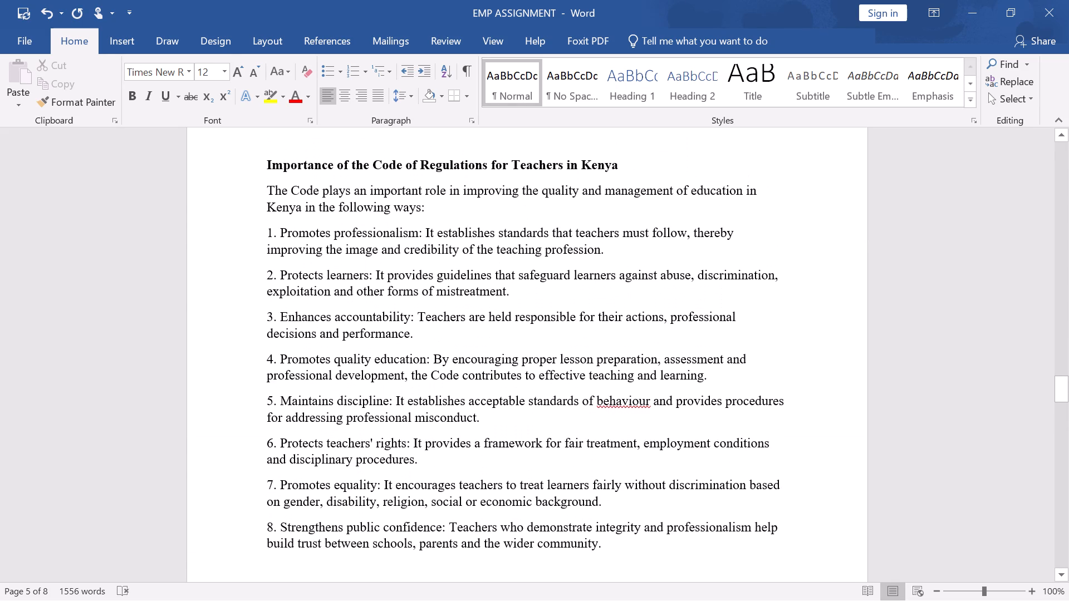
key(ctrl+s)
Minimize the document and switch to WhatsApp.
click(971, 14)
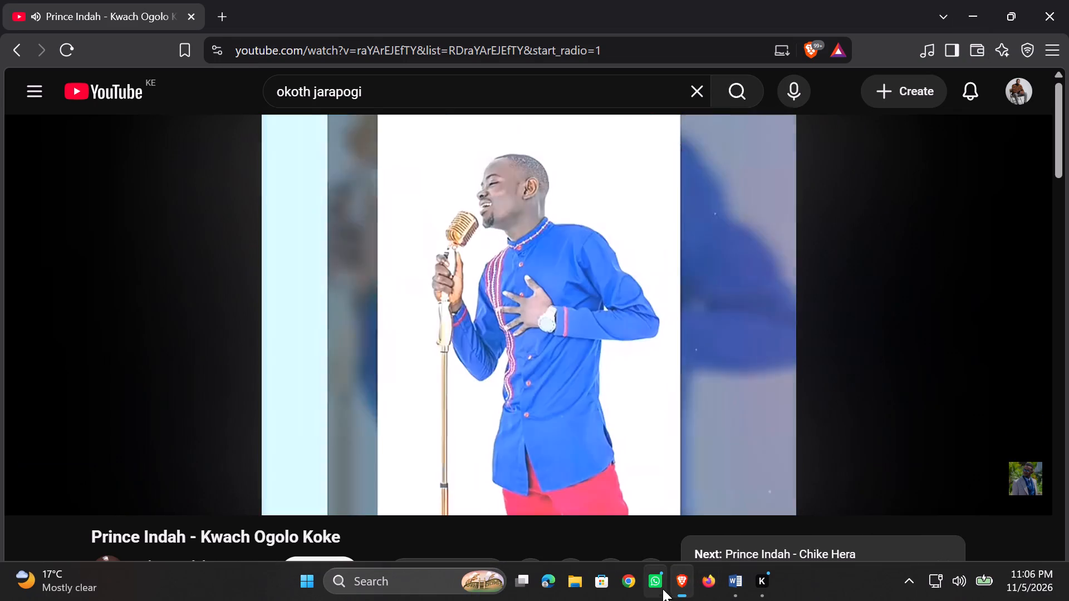
click(658, 581)
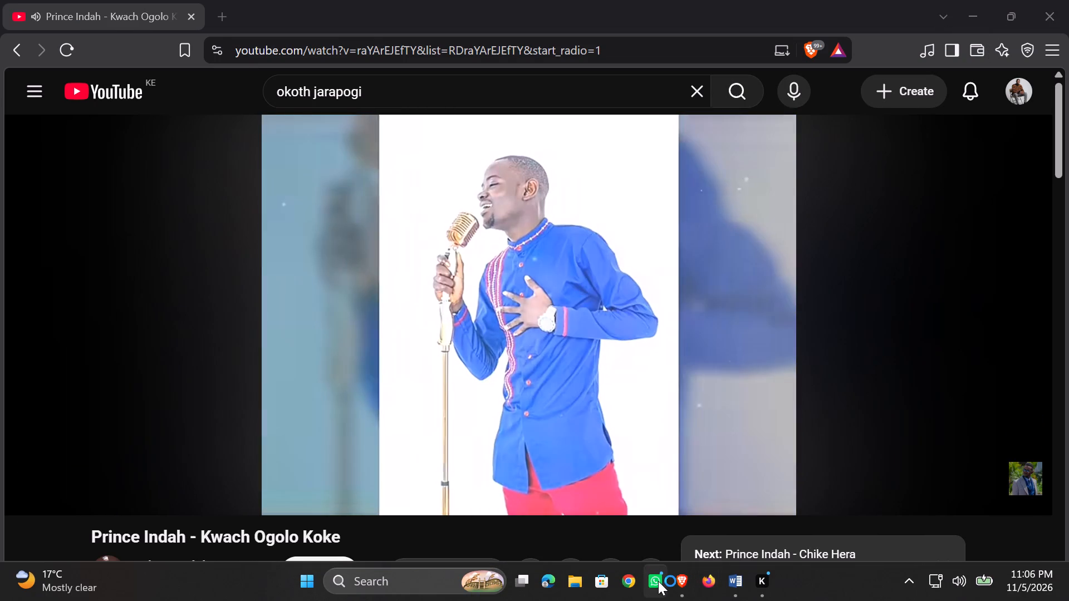
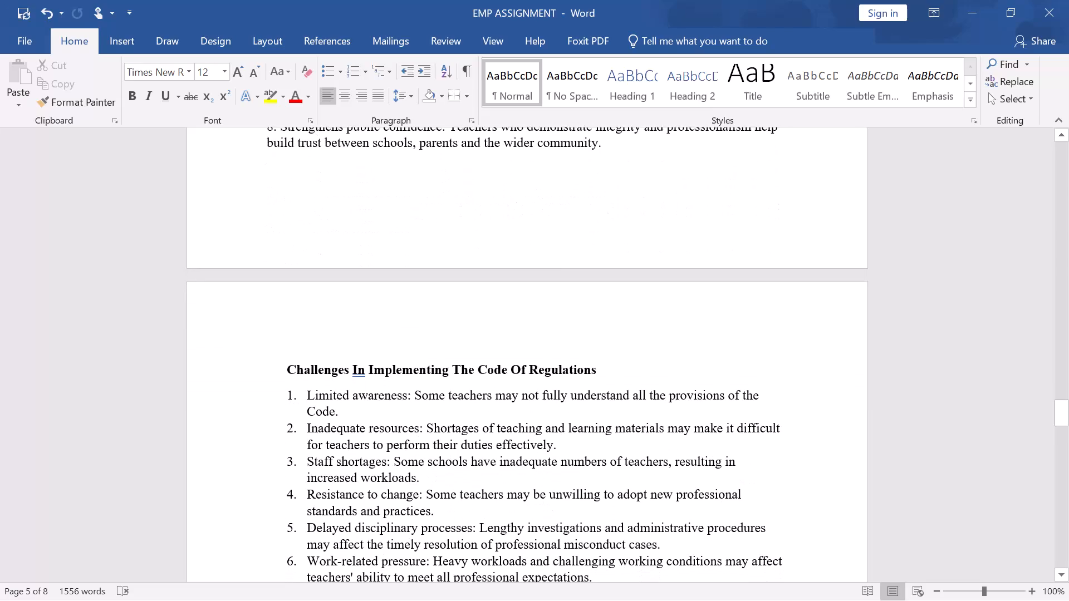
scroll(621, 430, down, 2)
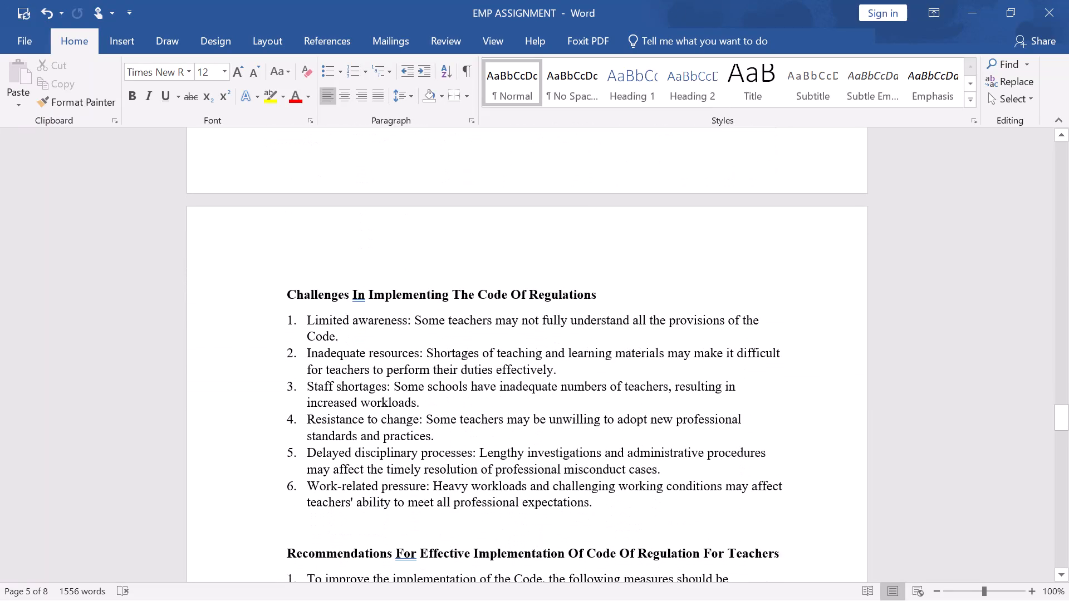
Review the document's layout from the challenges section through the conclusion and back up to the title on the first page.
scroll(621, 430, down, 5)
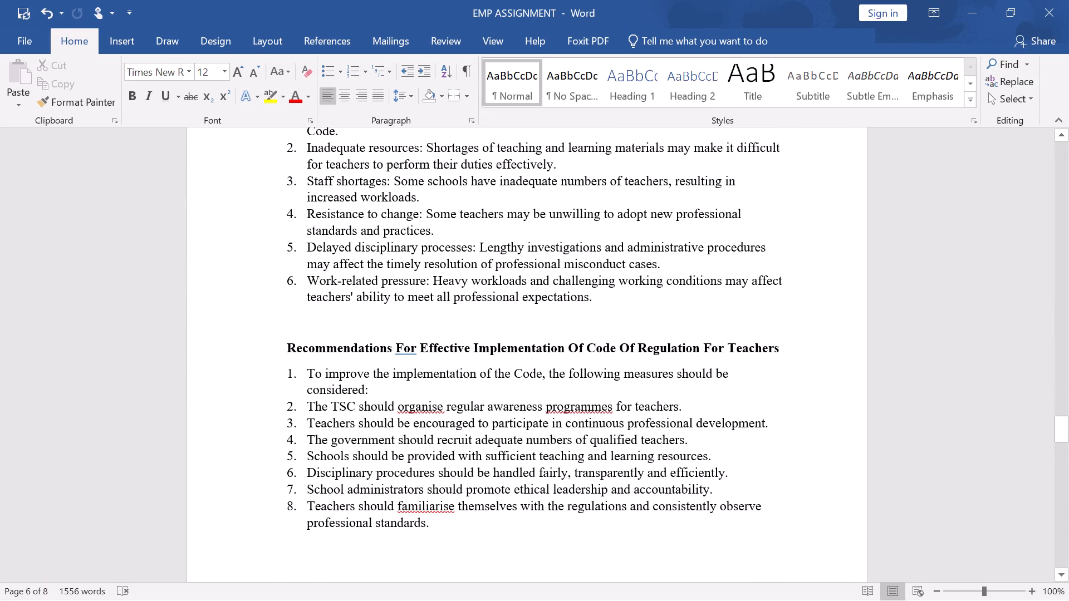
scroll(621, 430, down, 18)
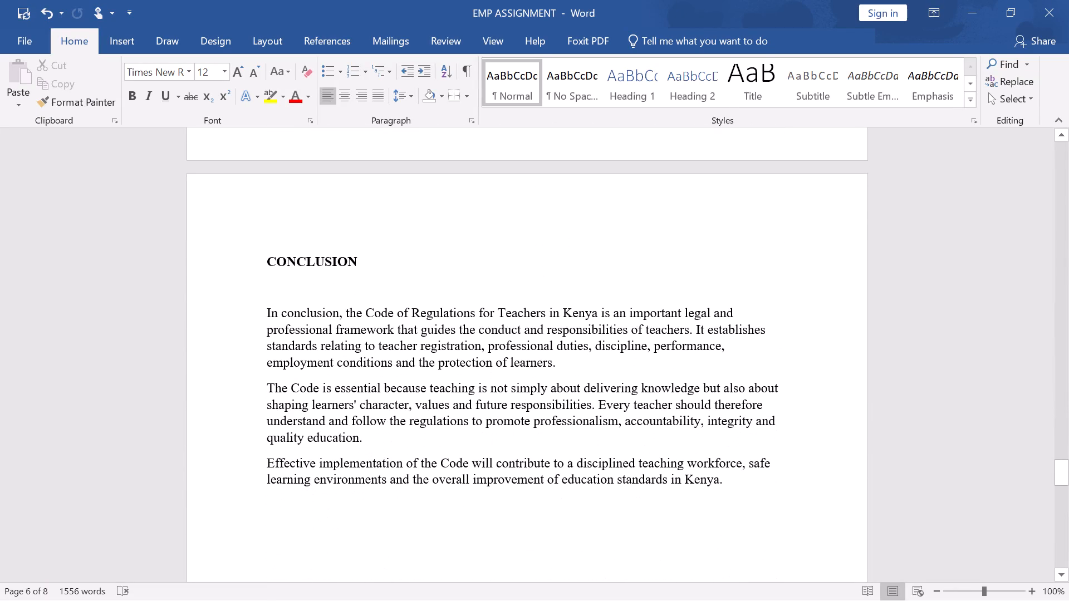
scroll(621, 420, down, 4)
scroll(621, 412, up, 20)
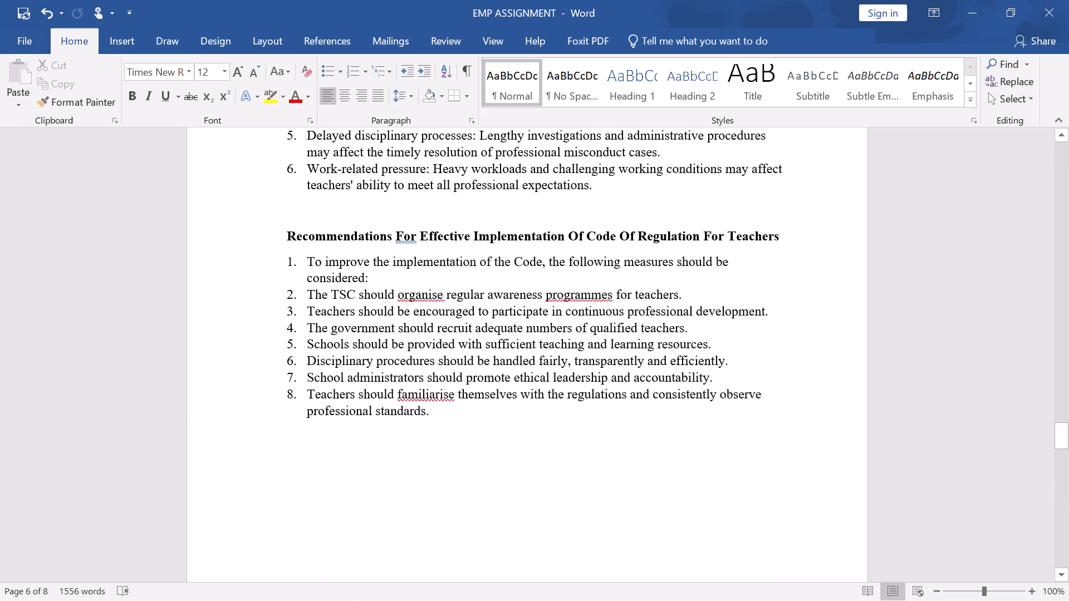
scroll(624, 415, up, 20)
scroll(624, 415, up, 9)
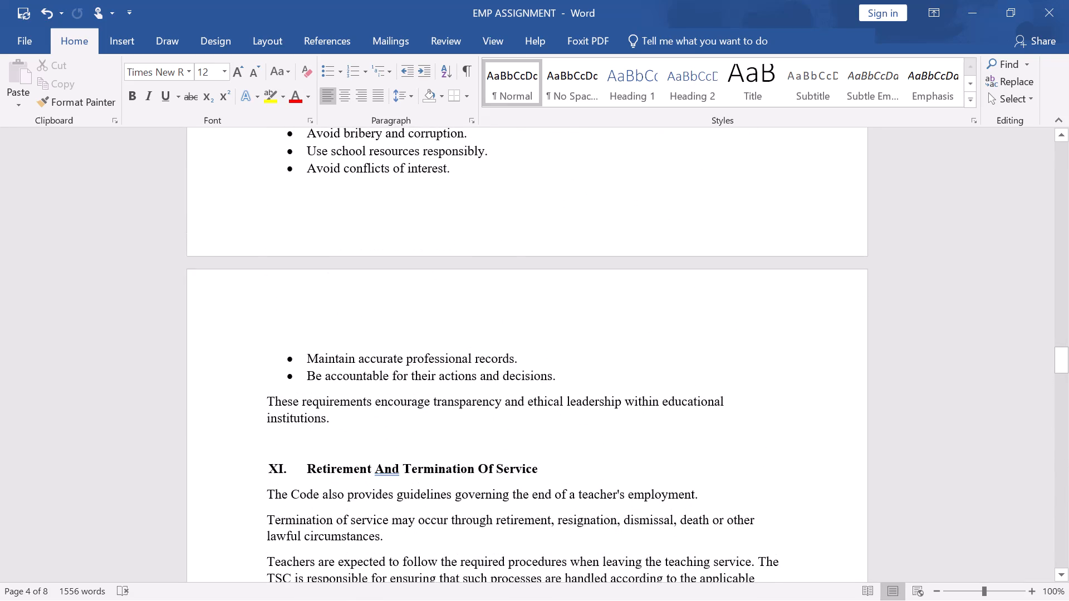
scroll(615, 408, up, 20)
scroll(615, 408, up, 20)
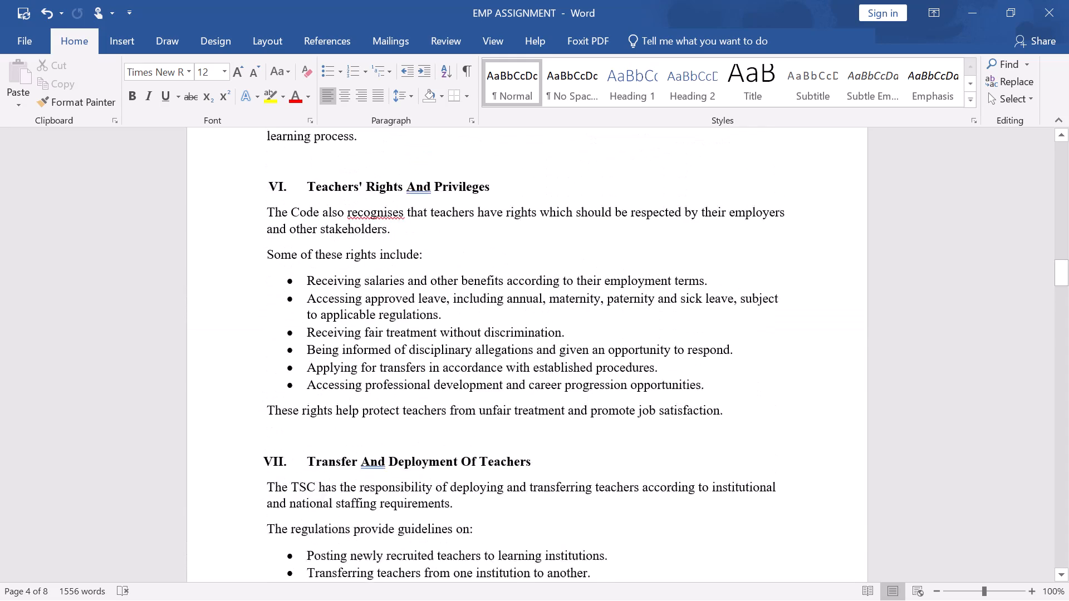
scroll(609, 398, up, 20)
scroll(609, 398, up, 20)
scroll(609, 398, up, 1)
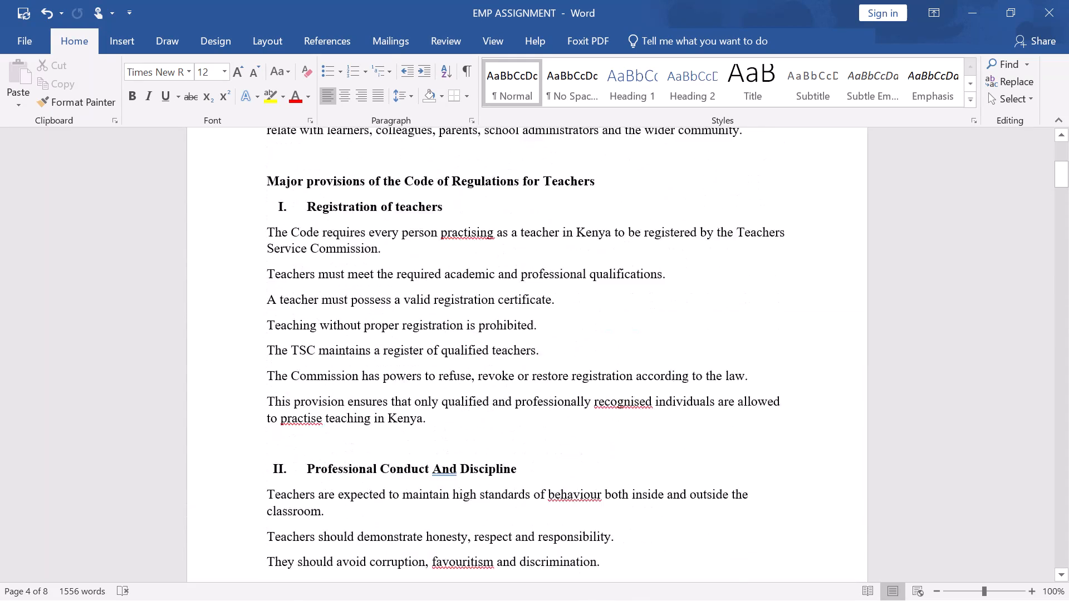
scroll(607, 398, up, 18)
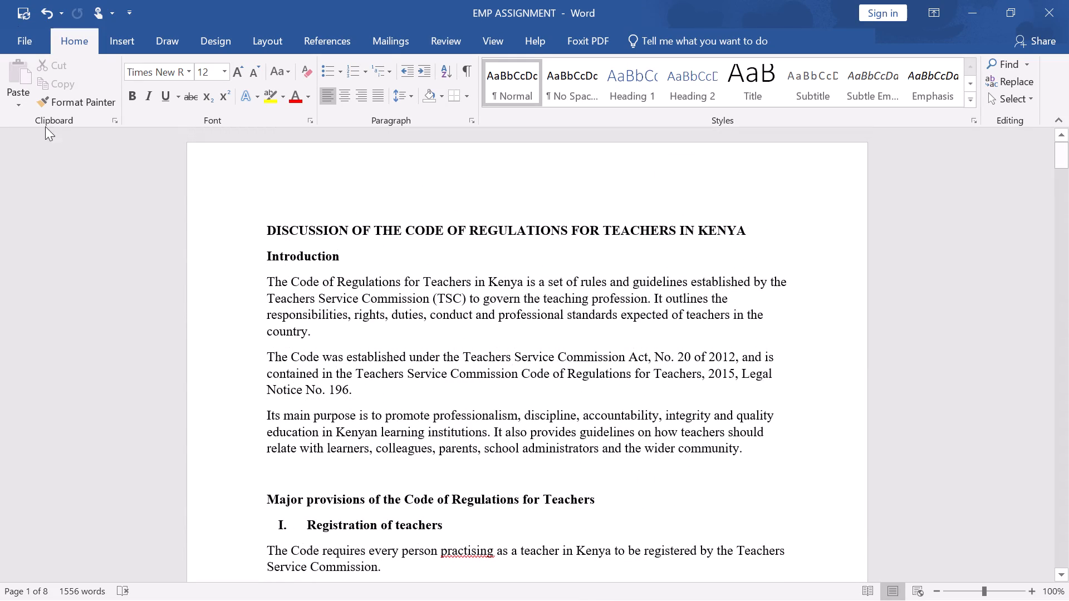